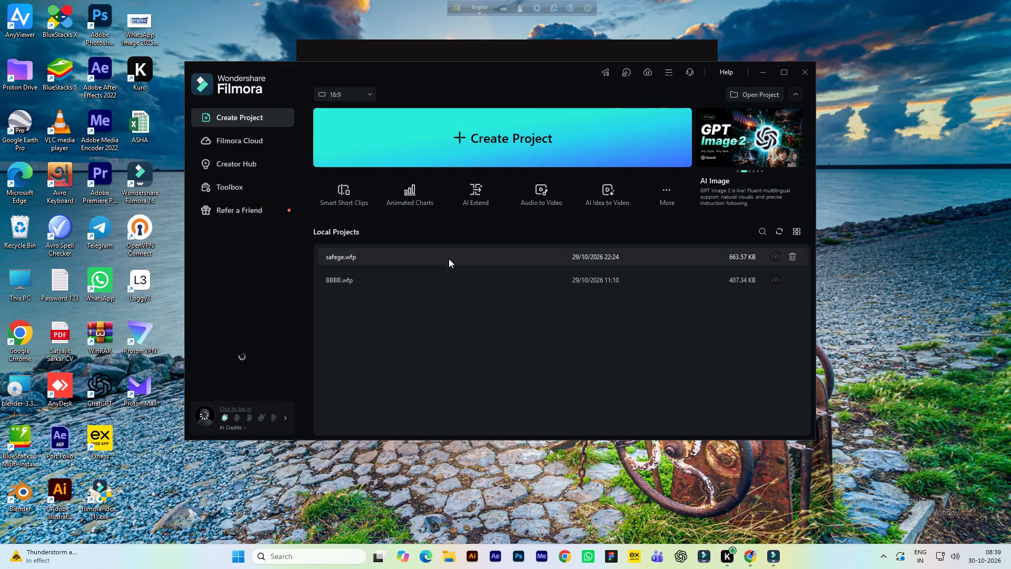
Open the safege.wfp project from the local projects list.
left_click(792, 259)
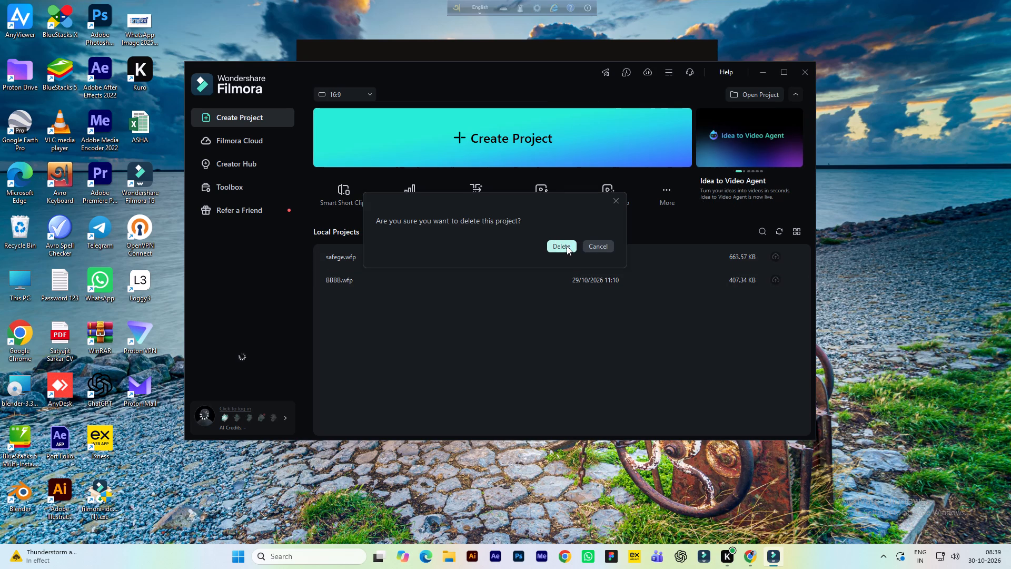
left_click(607, 250)
double_click(484, 255)
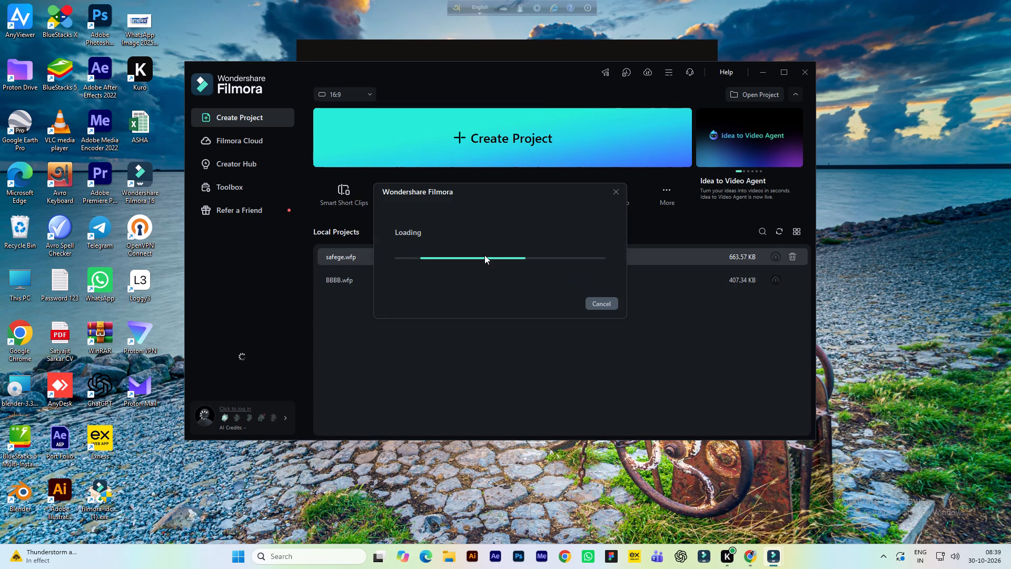
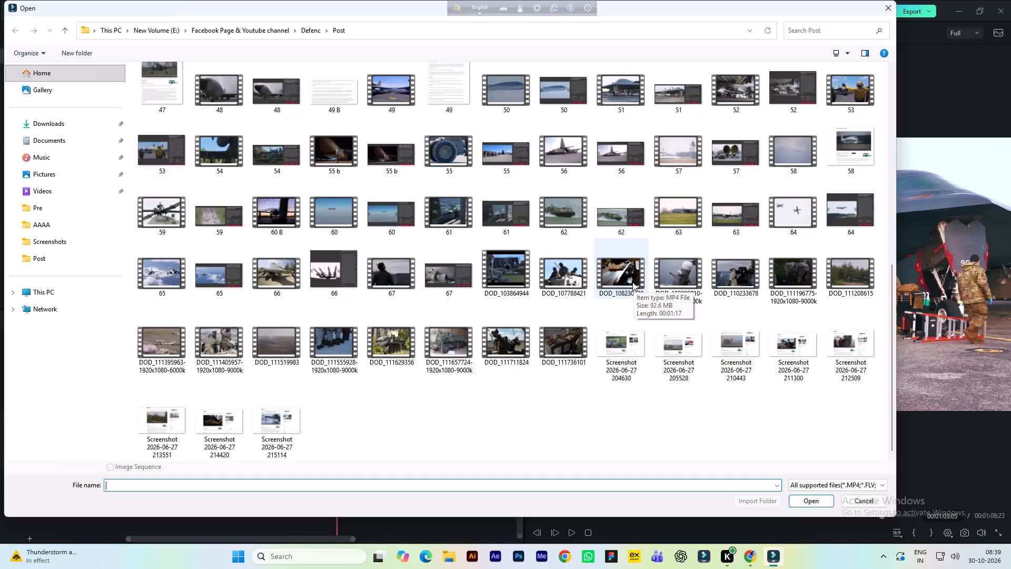
Import the video files 5, 6, 7, 8 and 20 from the Post folder into the project media.
scroll(662, 279, "up", 3)
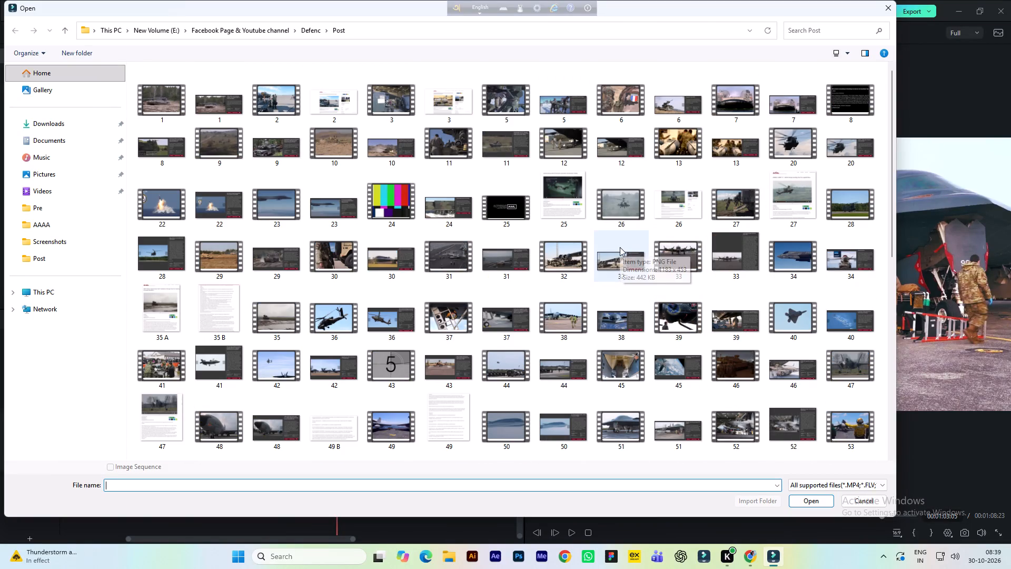
left_click(527, 104, "ctrl")
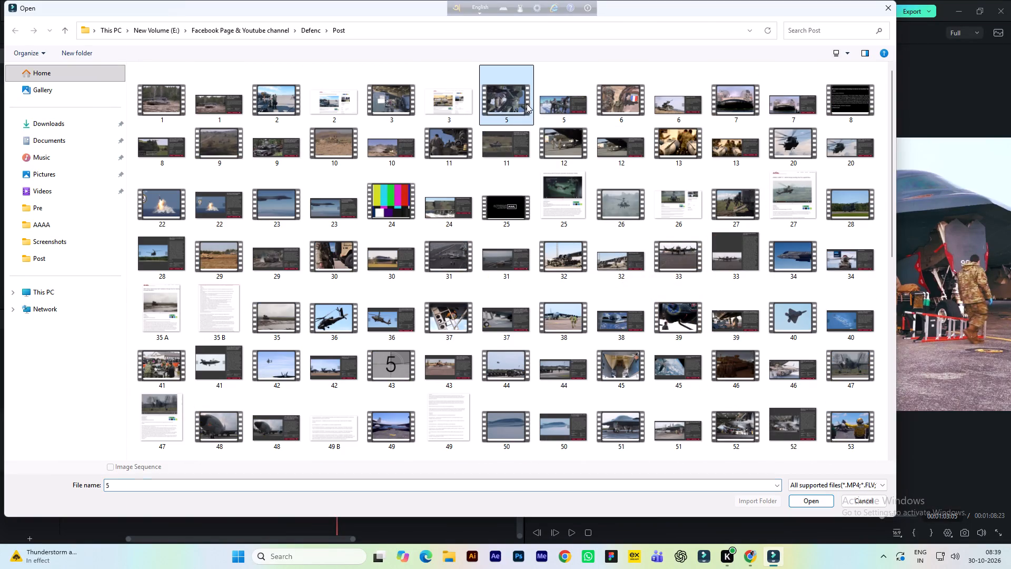
left_click(621, 103, "ctrl")
left_click(730, 108, "ctrl")
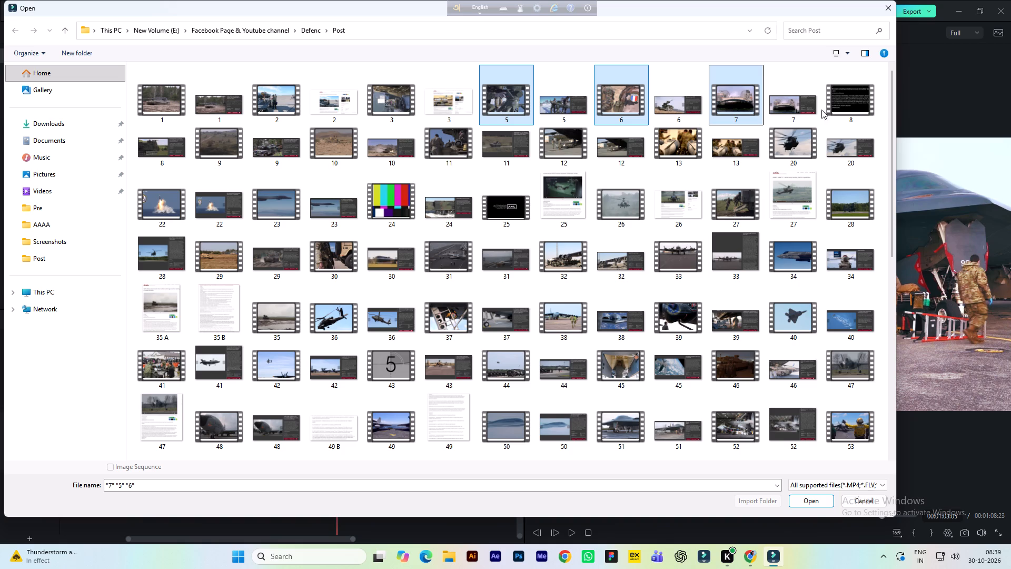
left_click(845, 106, "ctrl")
left_click(782, 144, "ctrl")
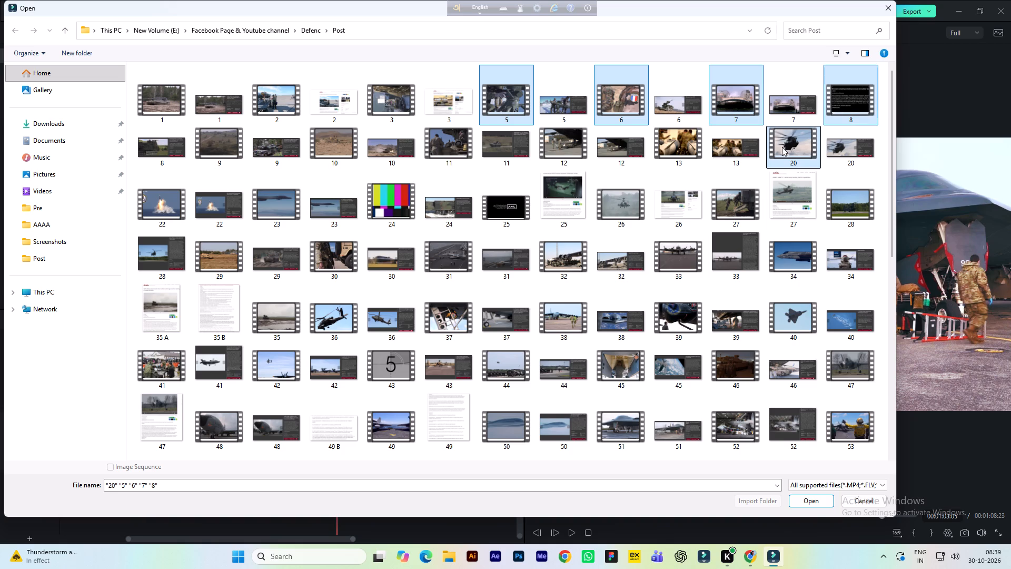
left_click(822, 497)
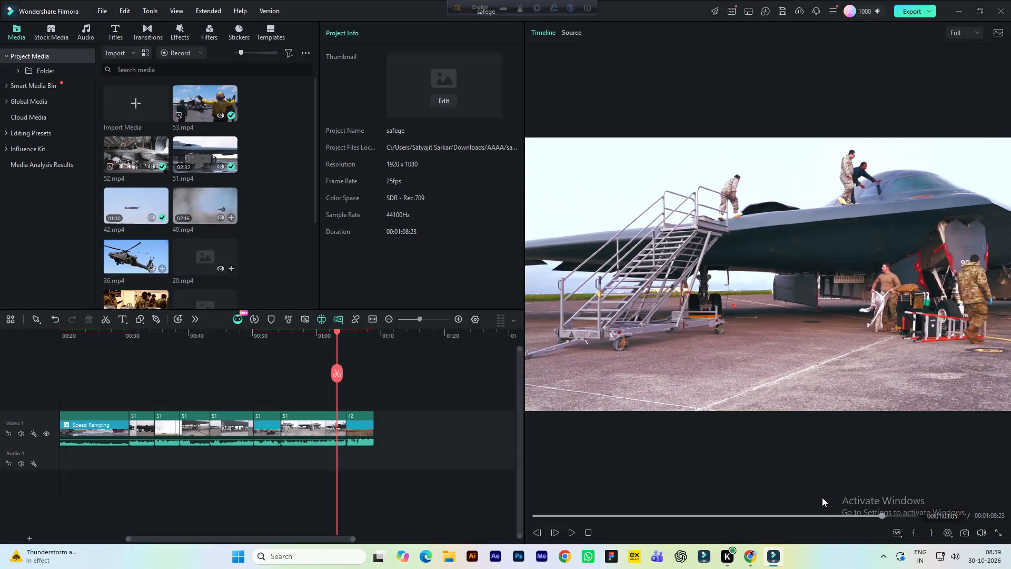
Preview the 13.mp4 clip from the project's media folder by playing its source footage.
scroll(261, 236, "down", 4)
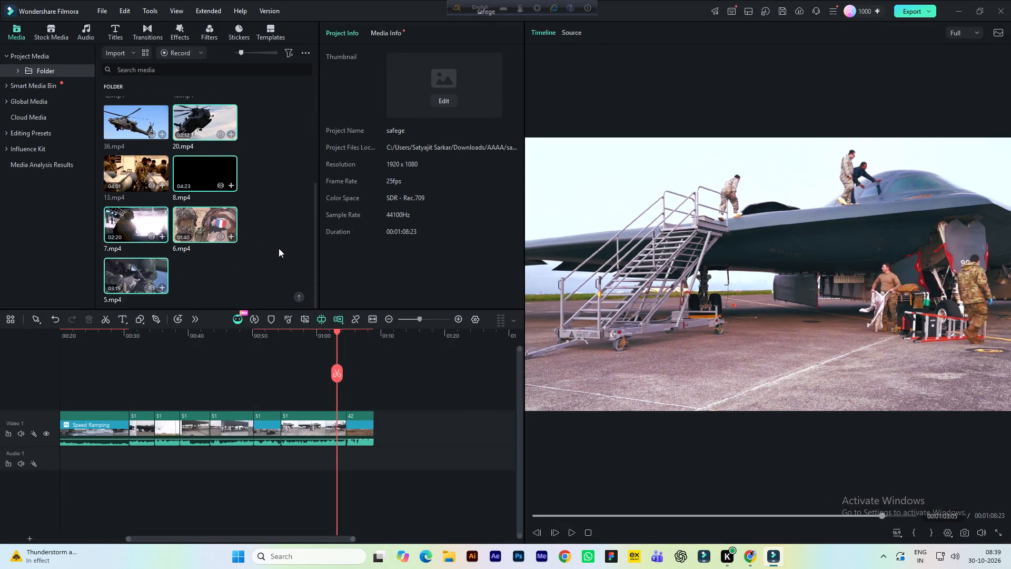
left_click(279, 249)
left_click(137, 177)
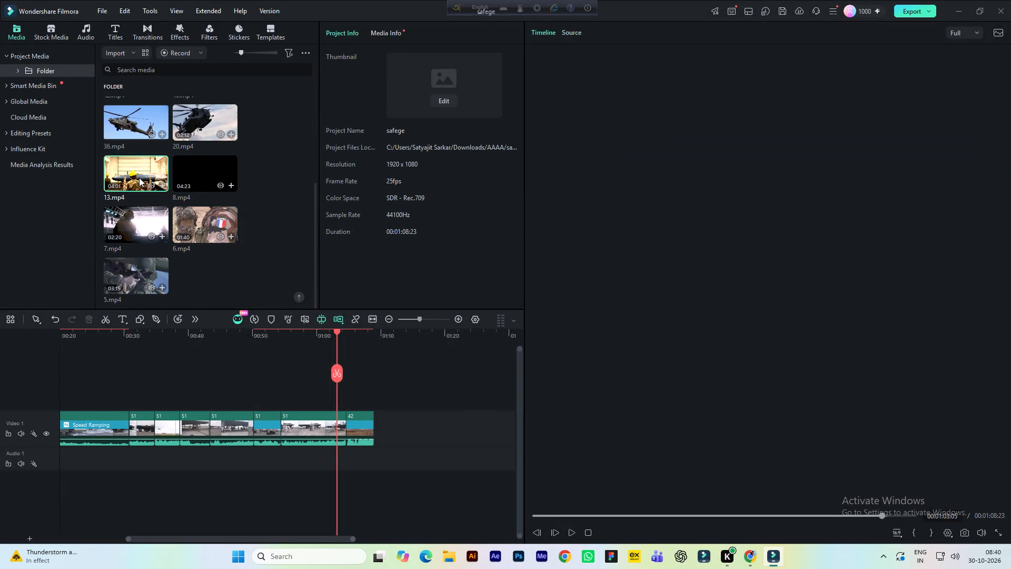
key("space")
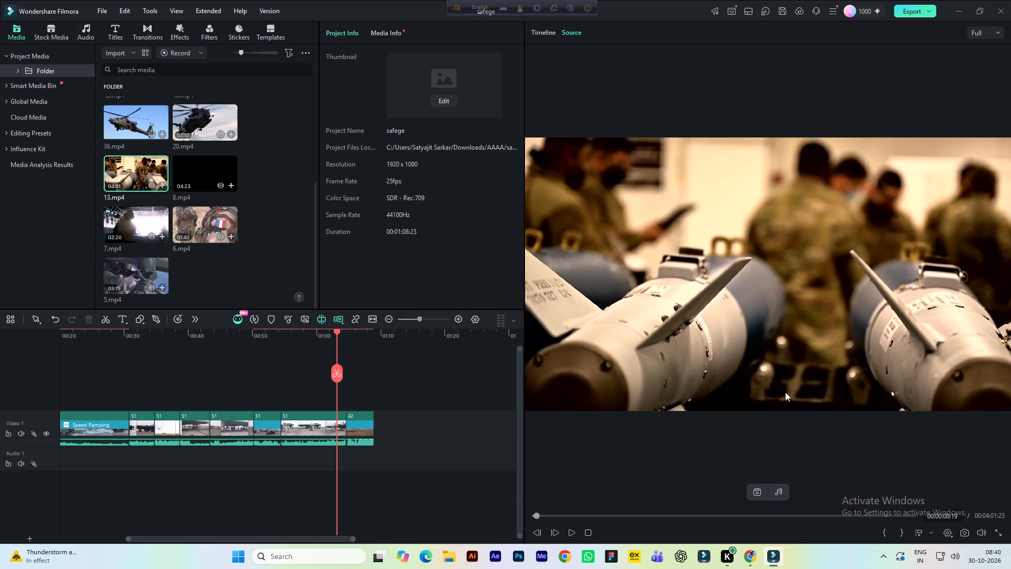
Preview the source clip 13.mp4, skimming its first half minute for a usable shot.
scroll(768, 344, "down", 1, "ctrl")
key("space")
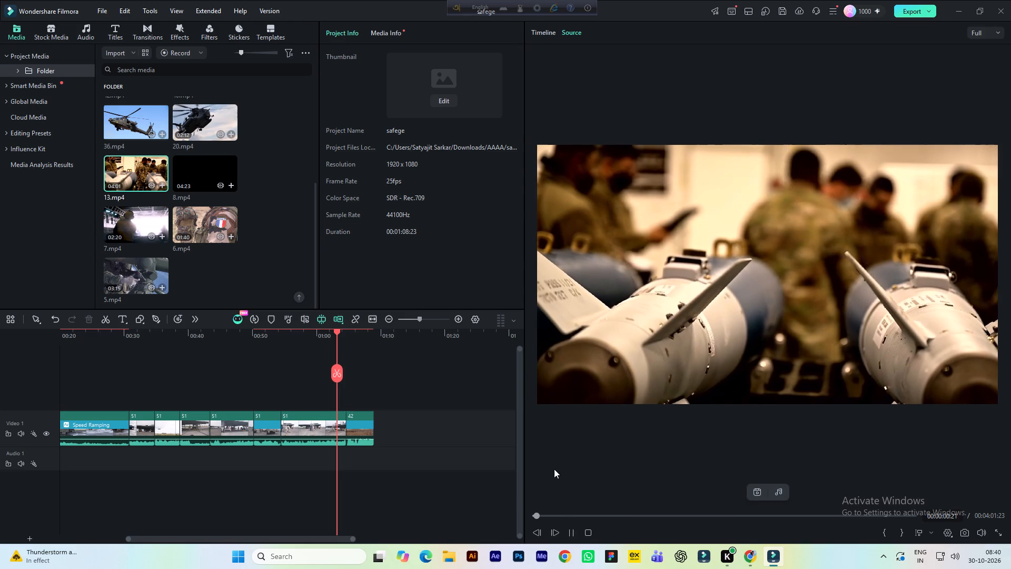
left_click(546, 516)
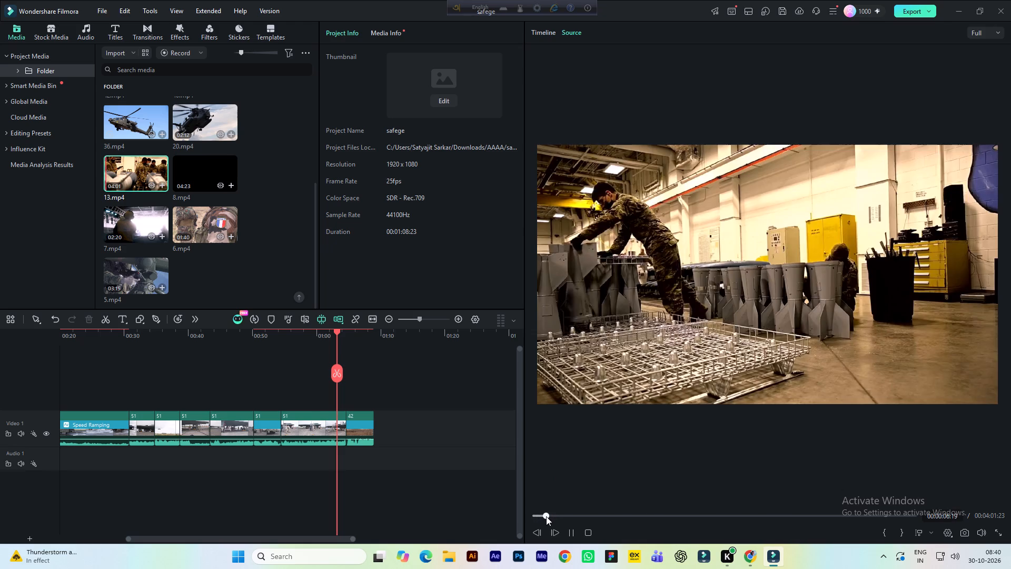
left_click(558, 516)
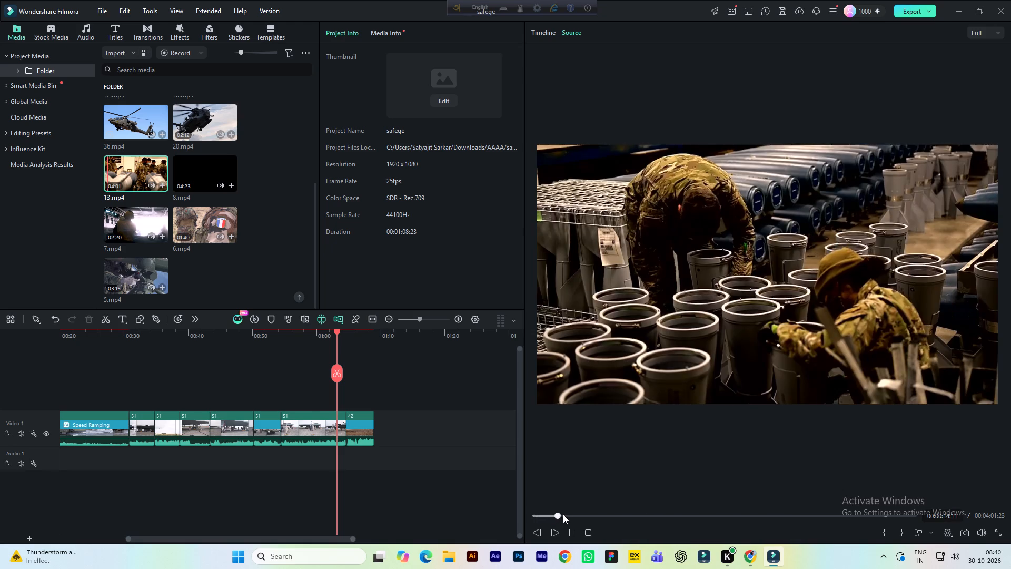
left_click(568, 514)
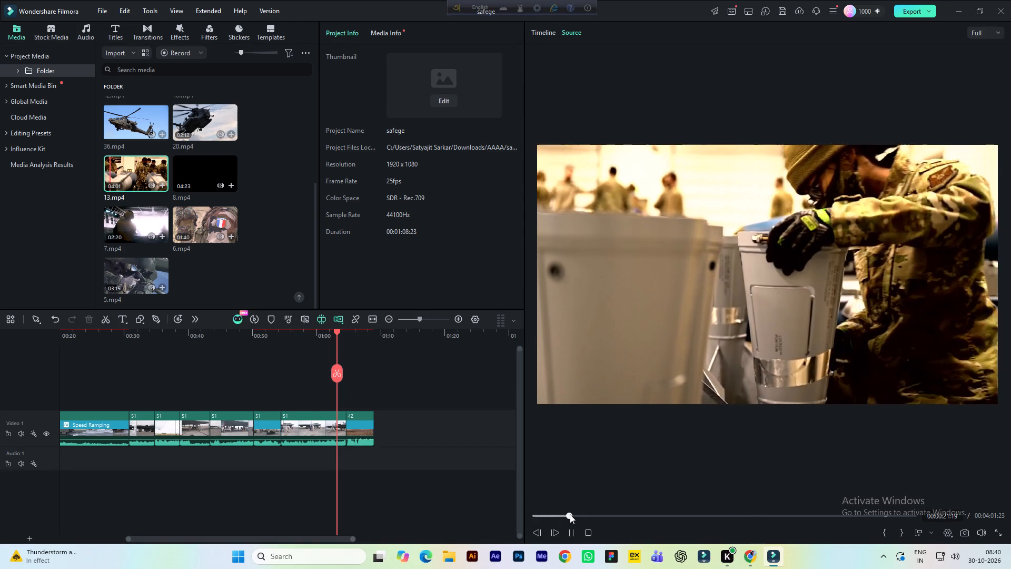
left_click(577, 514)
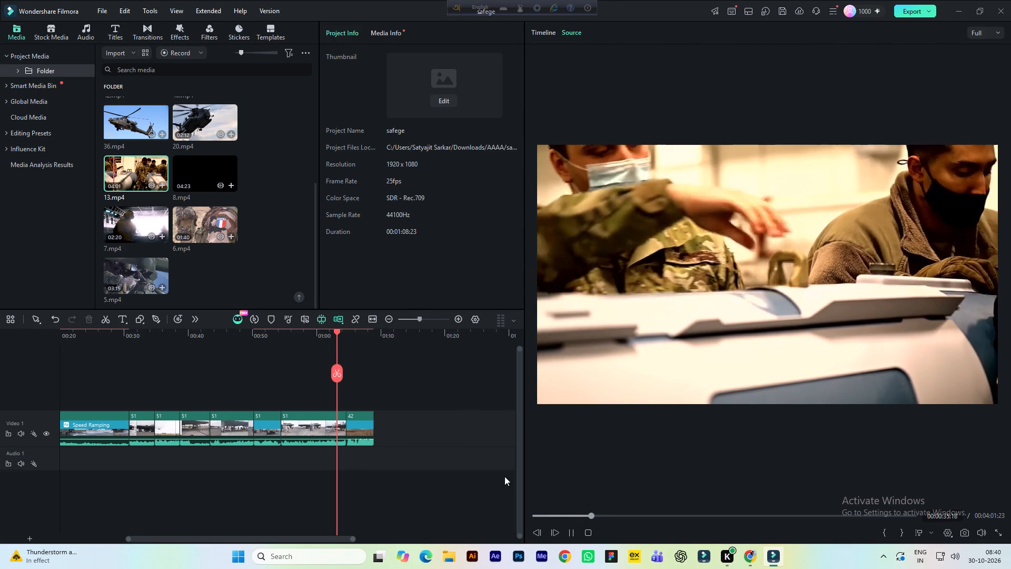
left_click(542, 516)
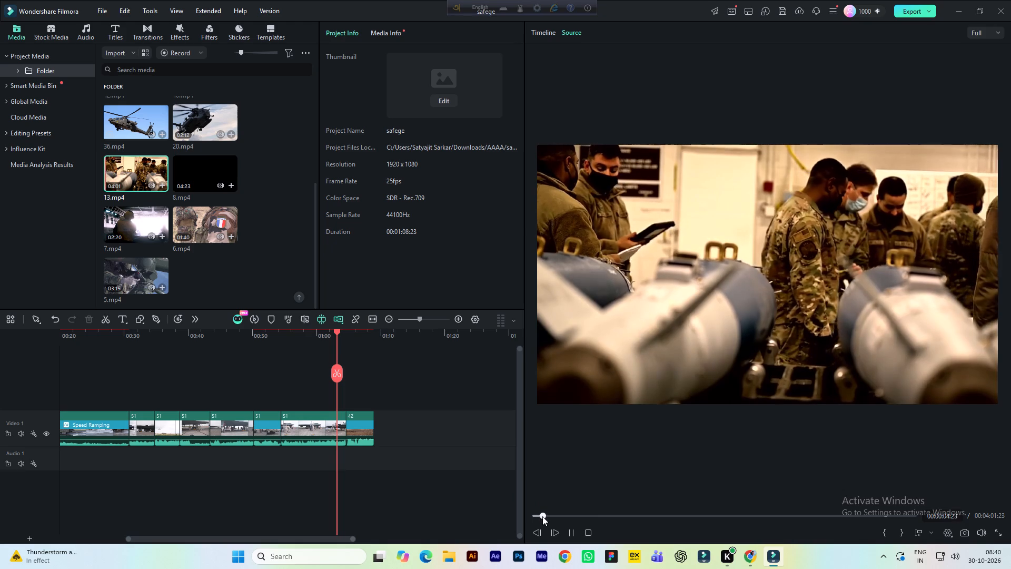
left_click_drag(543, 517, 534, 512)
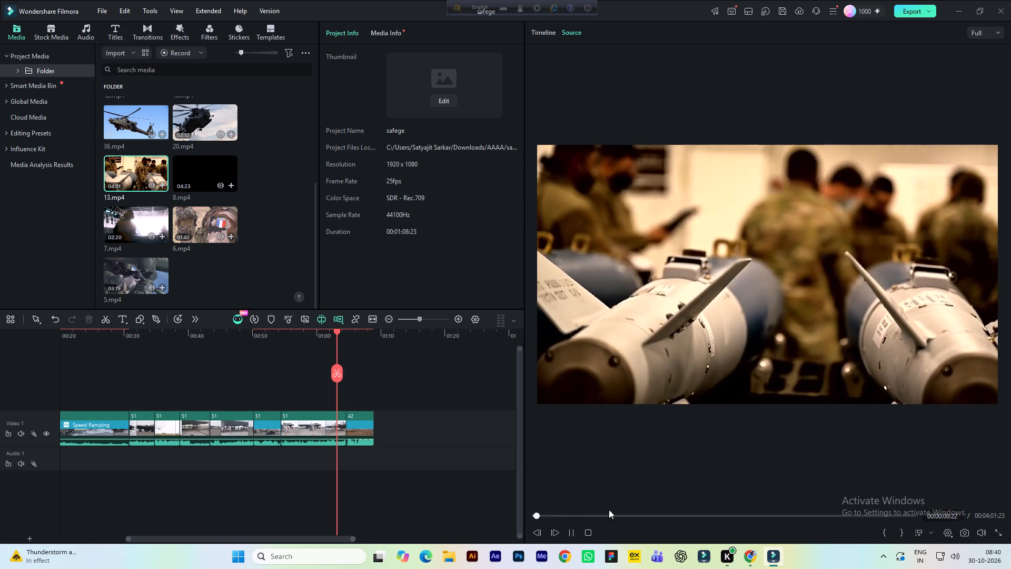
Mark the range of 13.mp4 showing the worker carrying a fin assembly, from about 6 s to 00:00:12:14.
key("space")
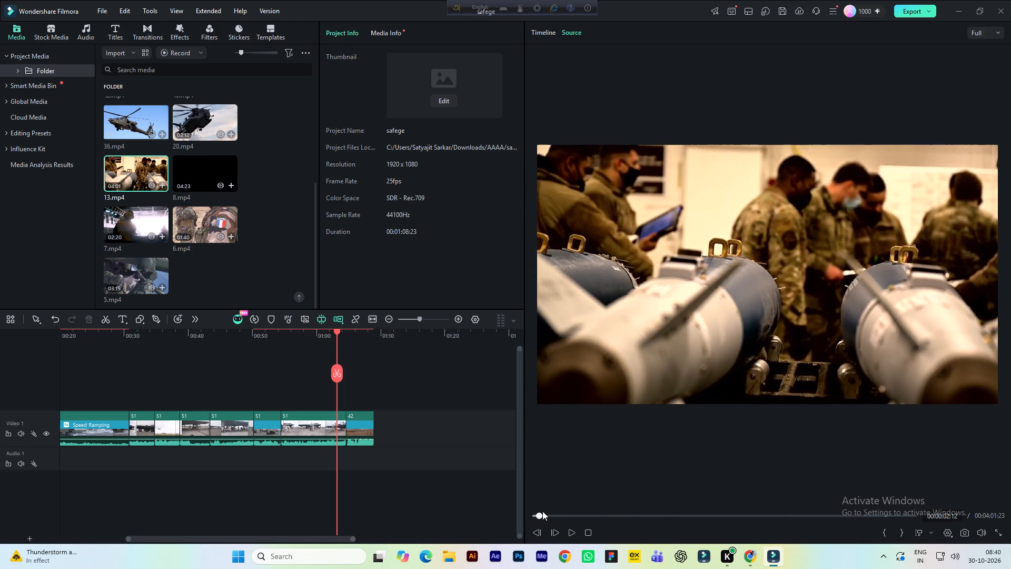
left_click(546, 516)
key("space")
key("space")
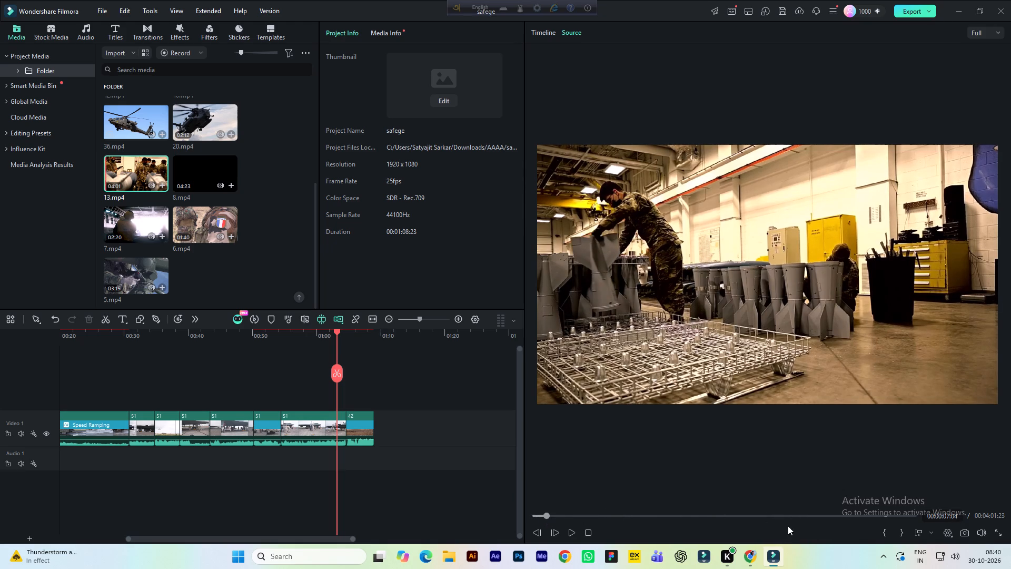
left_click(543, 516)
key("space")
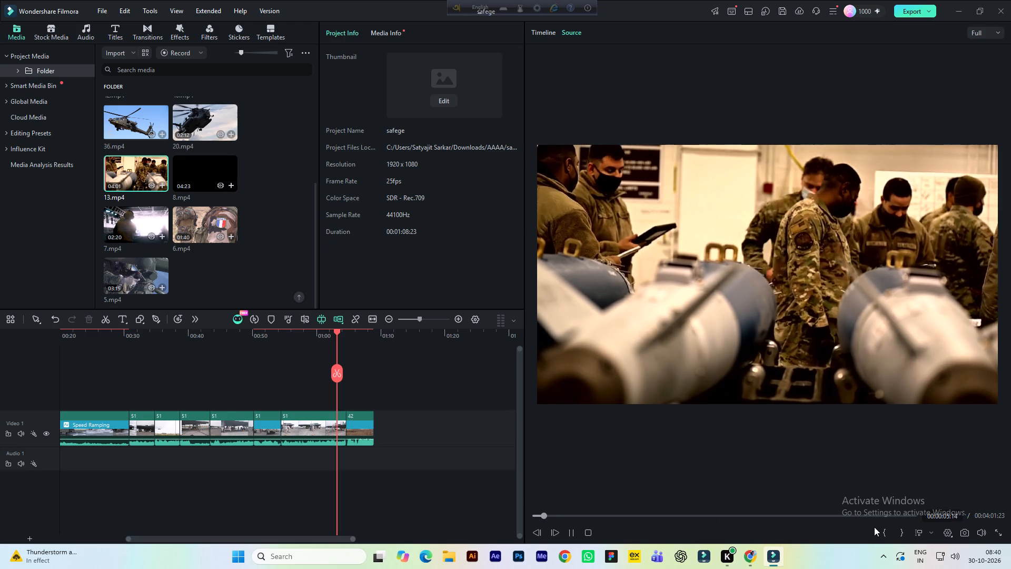
key("space")
left_click(882, 532)
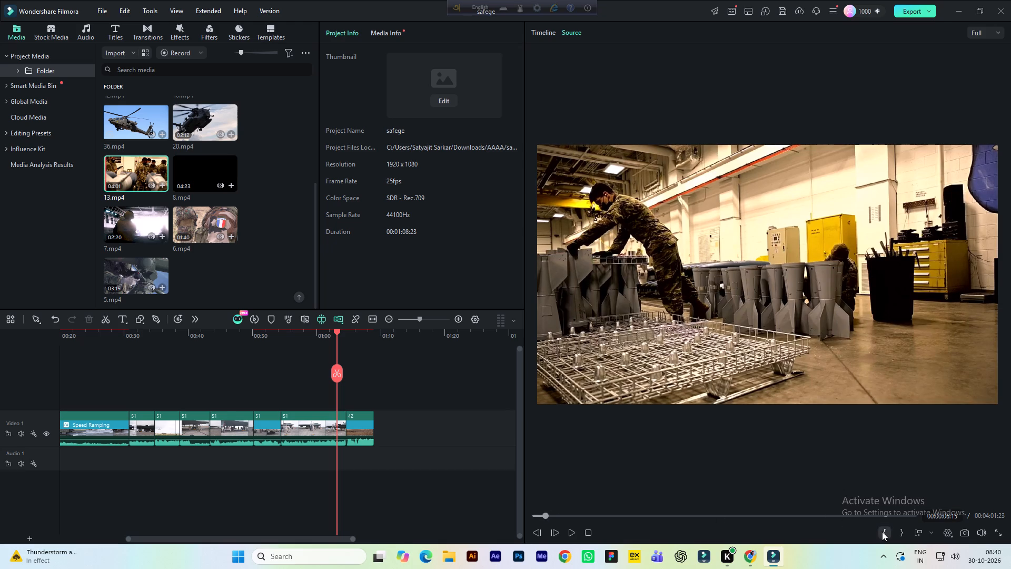
key("space")
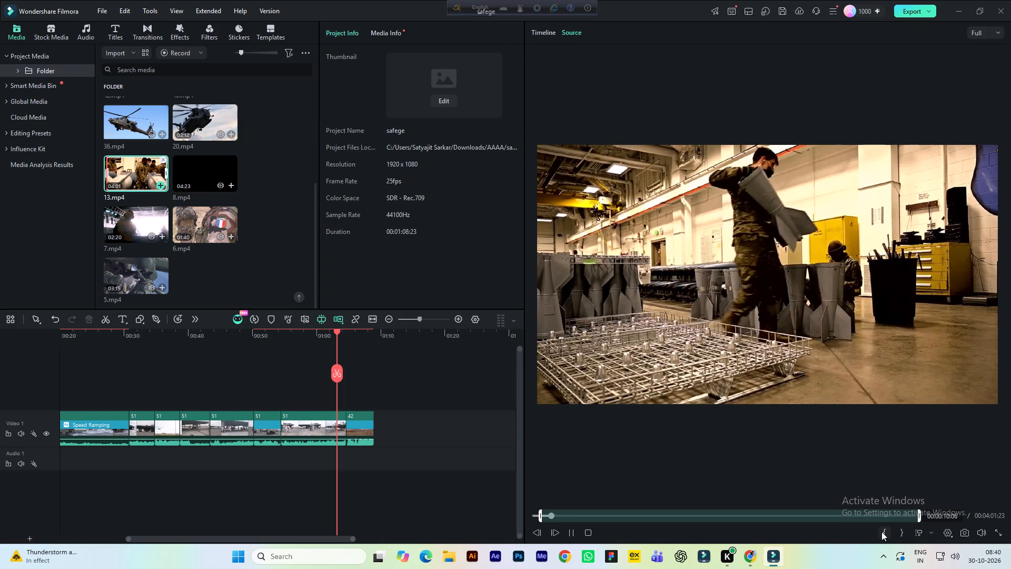
key("space")
key("space")
key("space")
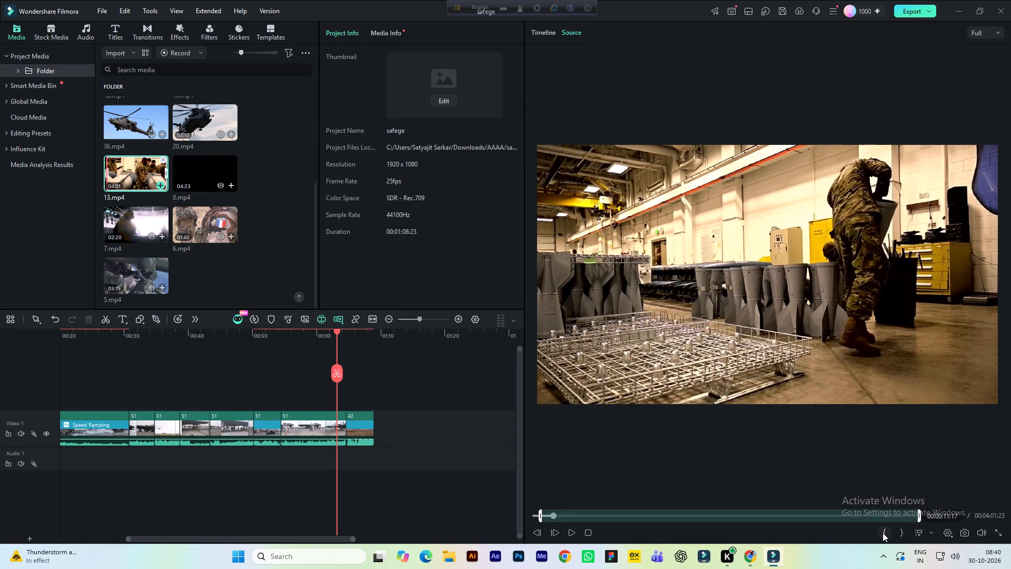
key("space")
key("space")
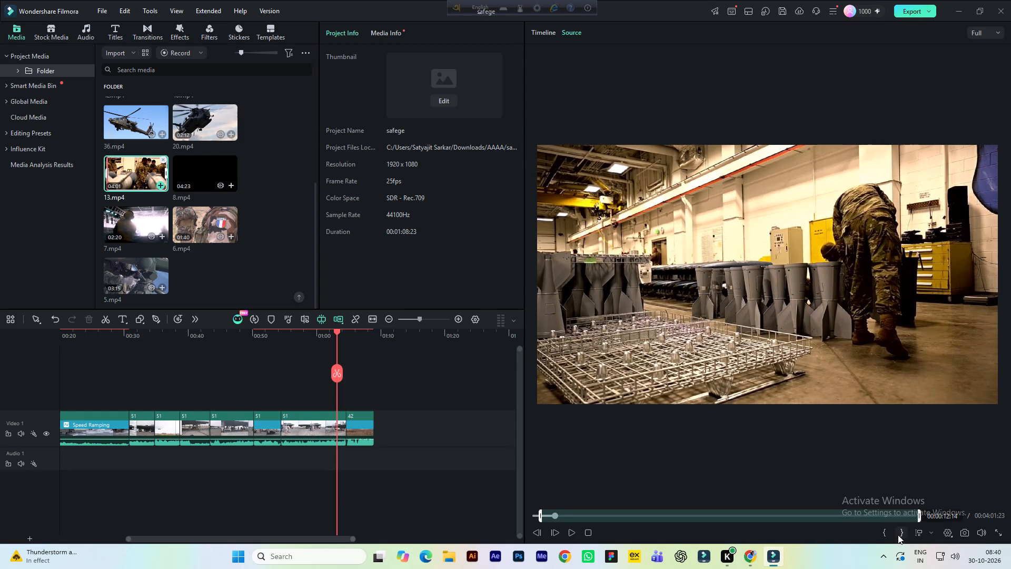
left_click(900, 535)
Place the marked 13.mp4 range after the last clip on Video 1, keeping the project settings at 1920x1080 25fps.
left_click_drag(664, 320, 400, 401)
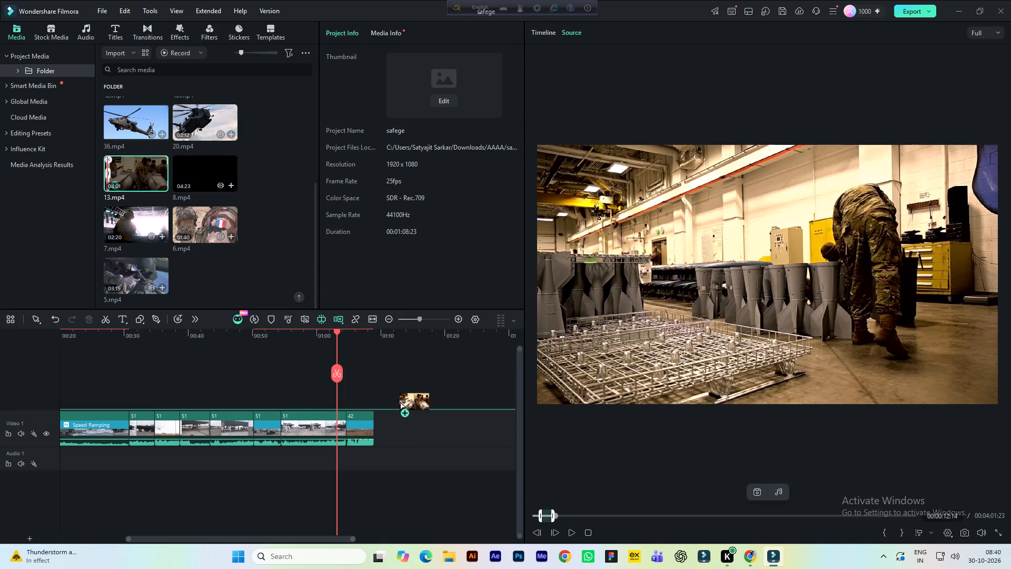
left_click_drag(400, 401, 410, 424)
left_click(554, 309)
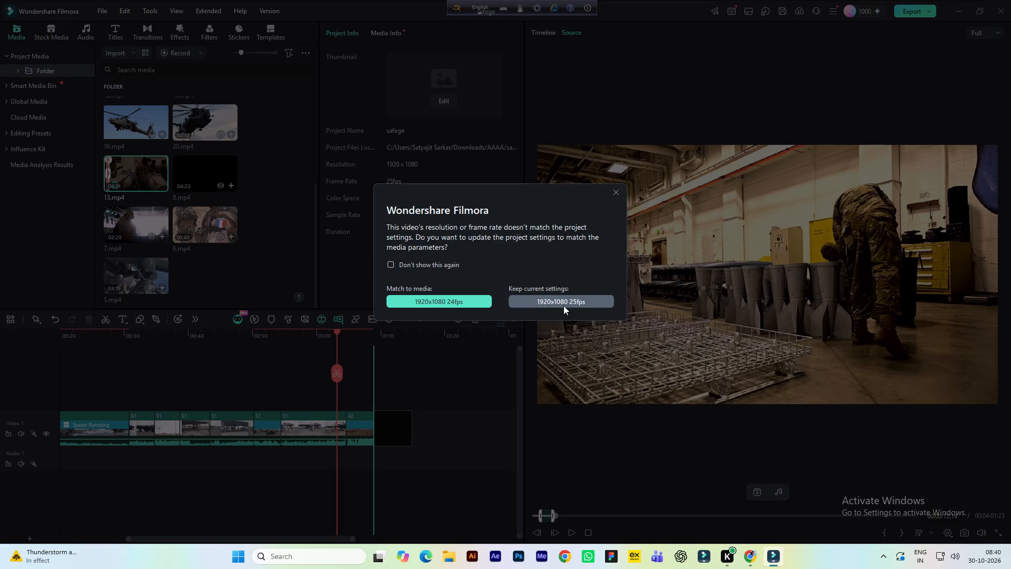
left_click(572, 305)
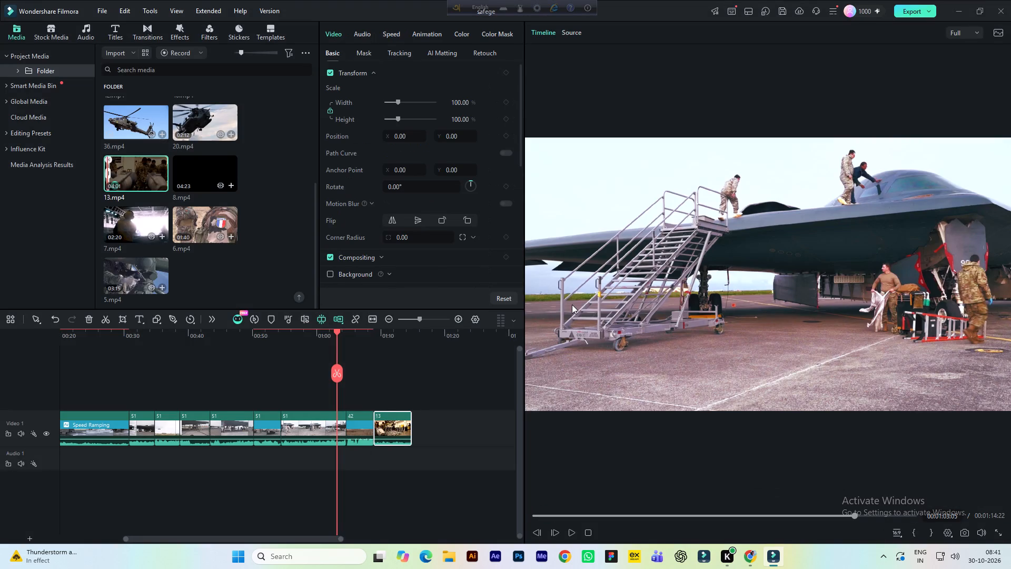
Save the project and play back the newly added clip 13 on the timeline.
left_click(384, 335)
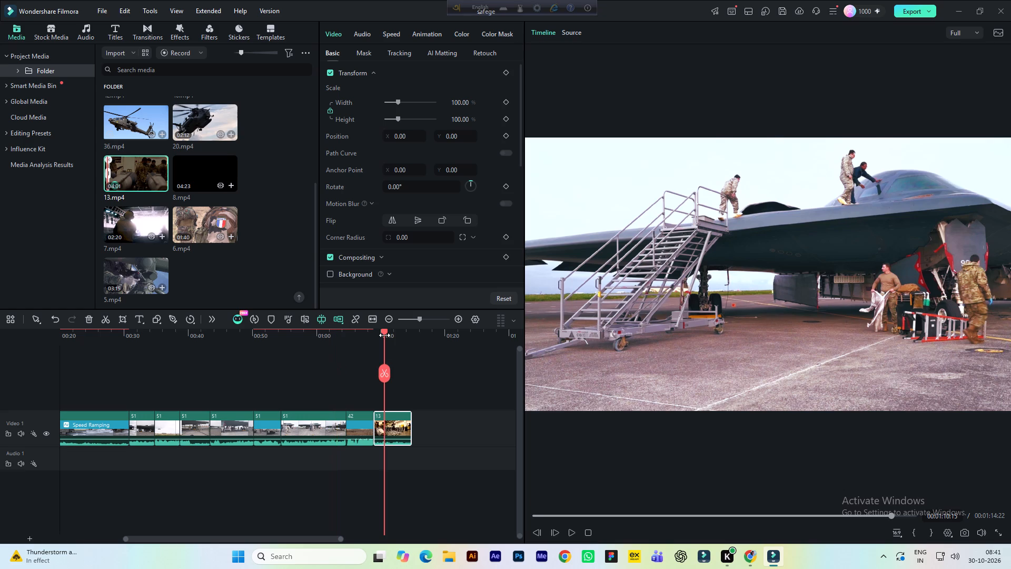
key("ctrl+s")
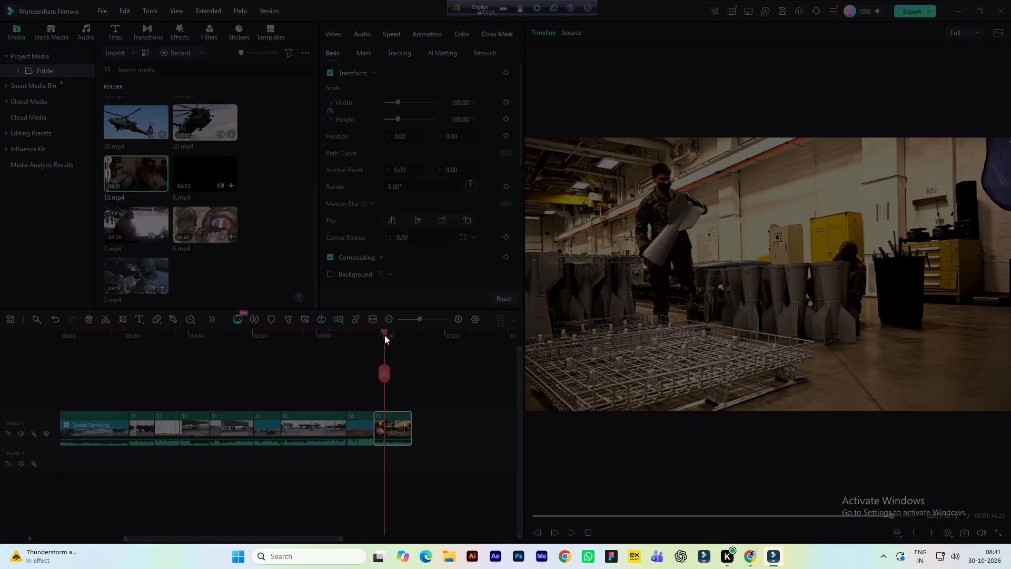
key("space")
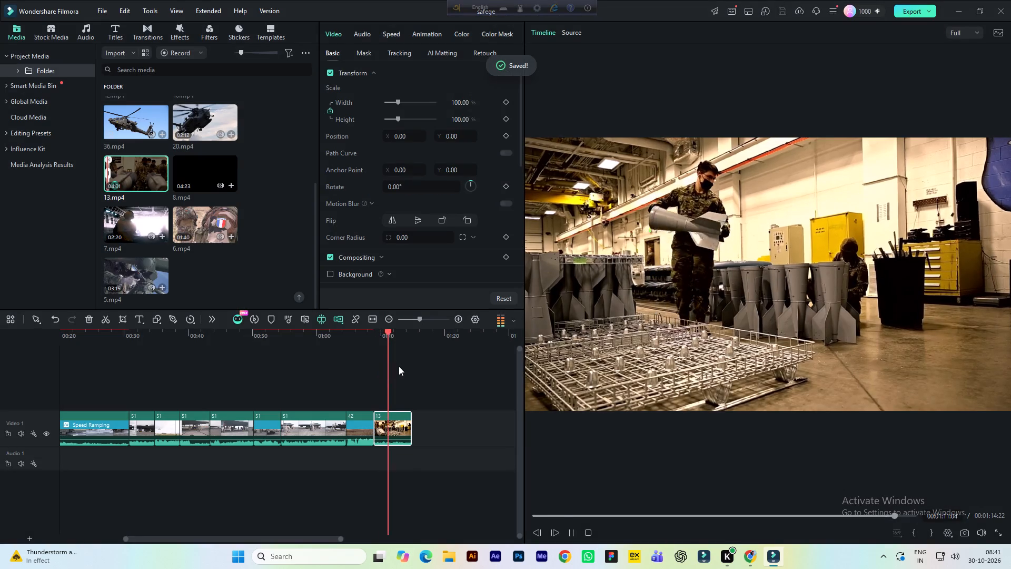
key("space")
left_click(580, 33)
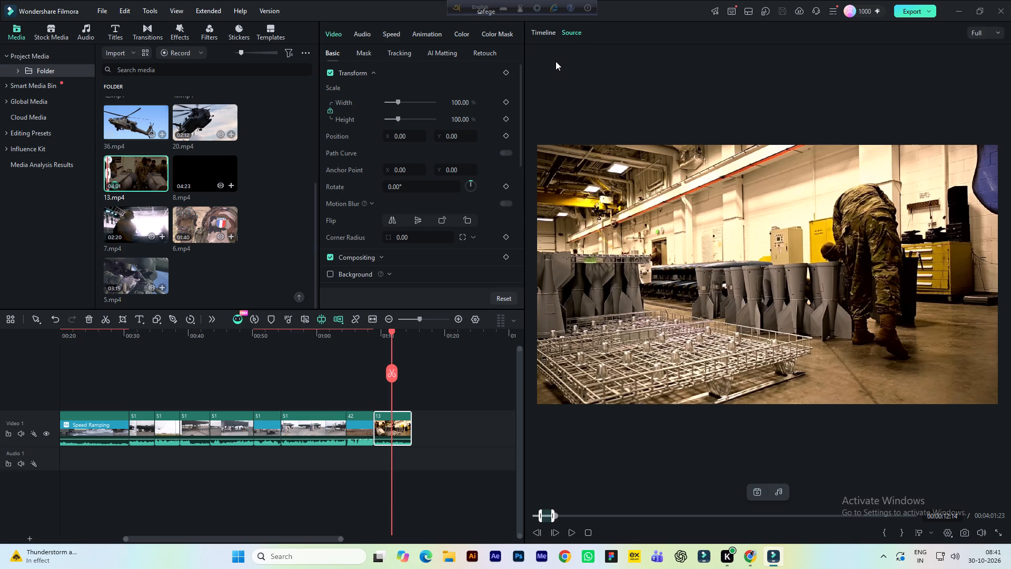
key("ctrl+s")
Set clip 13's light correction to brightness 4, contrast 10 and highlight 12, and save the project.
left_click(386, 332)
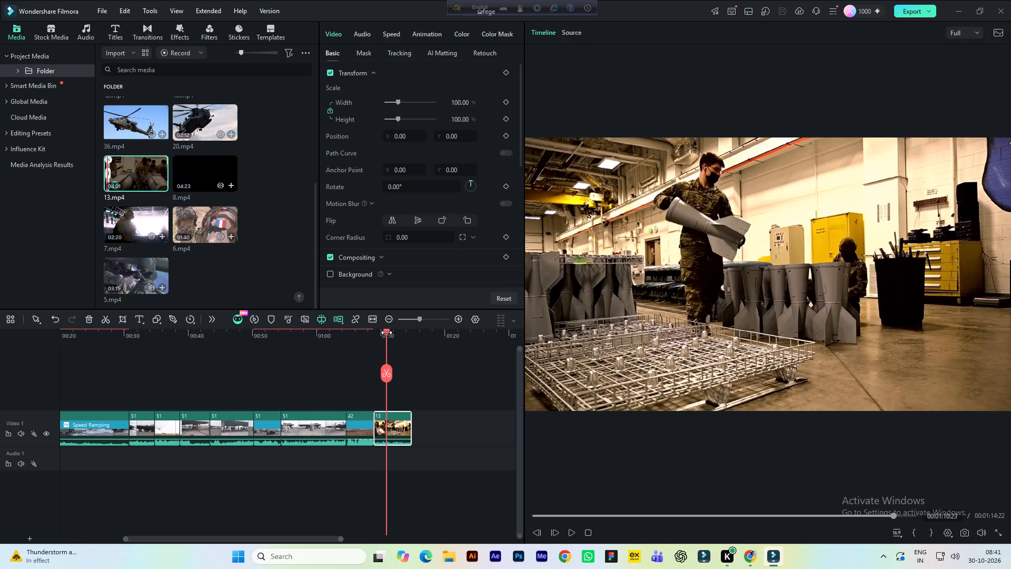
left_click(461, 36)
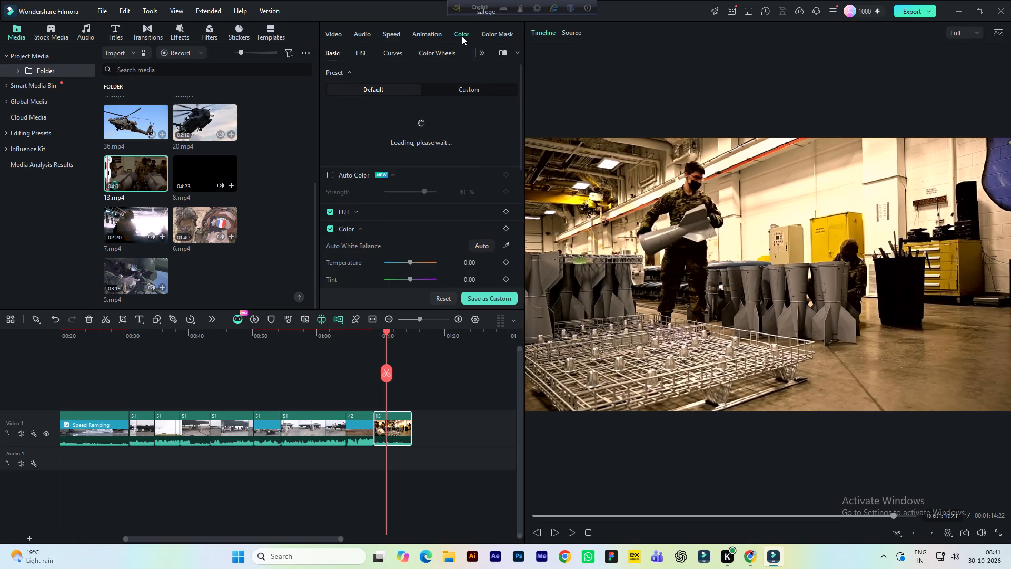
scroll(449, 208, "down", 3)
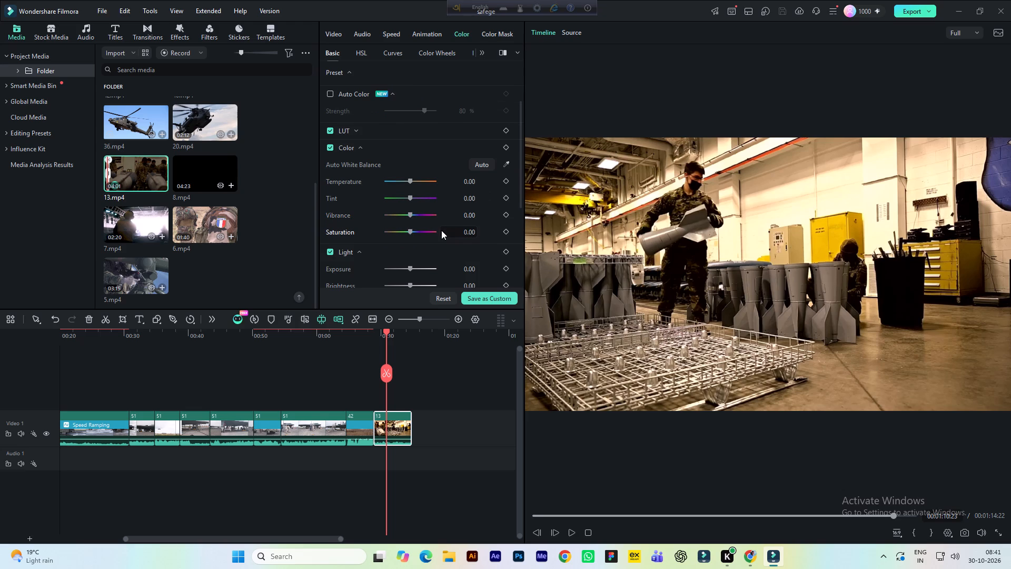
scroll(431, 272, "down", 4)
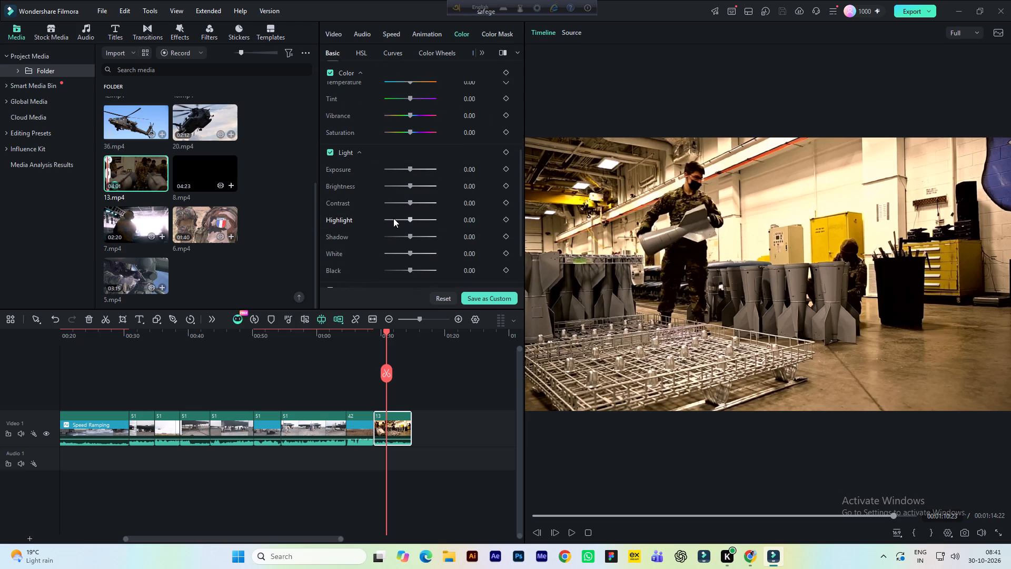
left_click(468, 187)
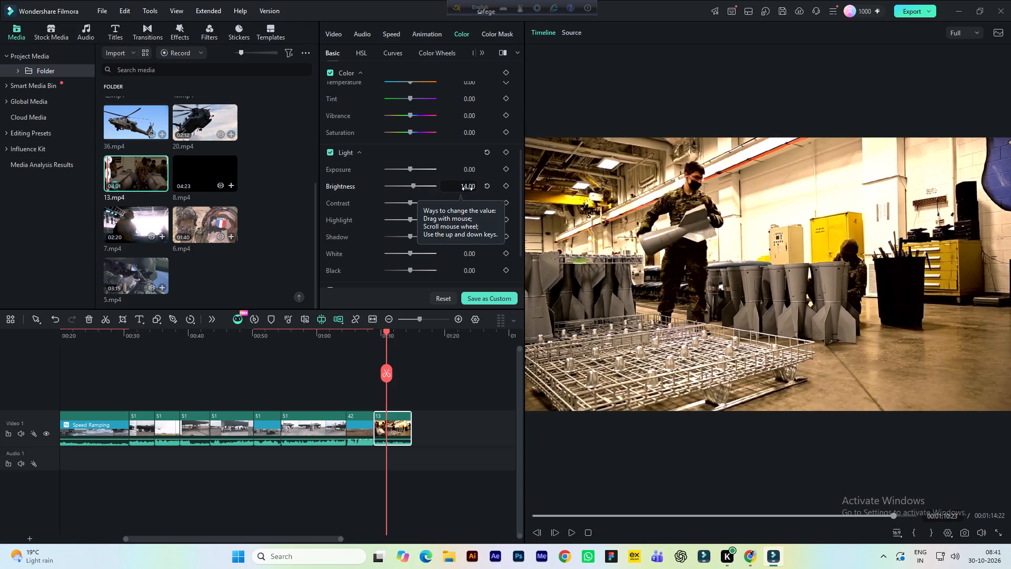
left_click(467, 189)
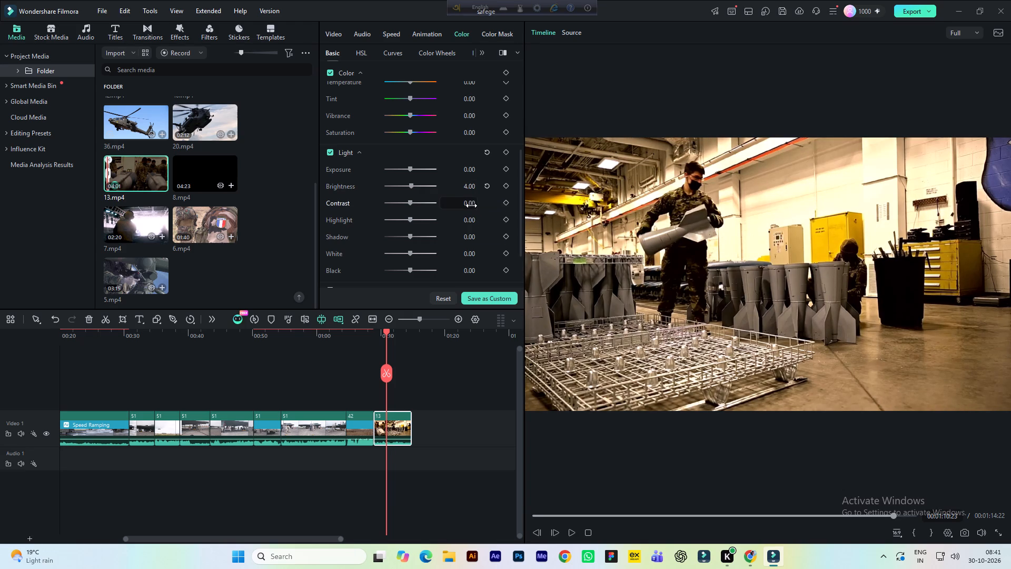
left_click(471, 205)
scroll(420, 192, "down", 1)
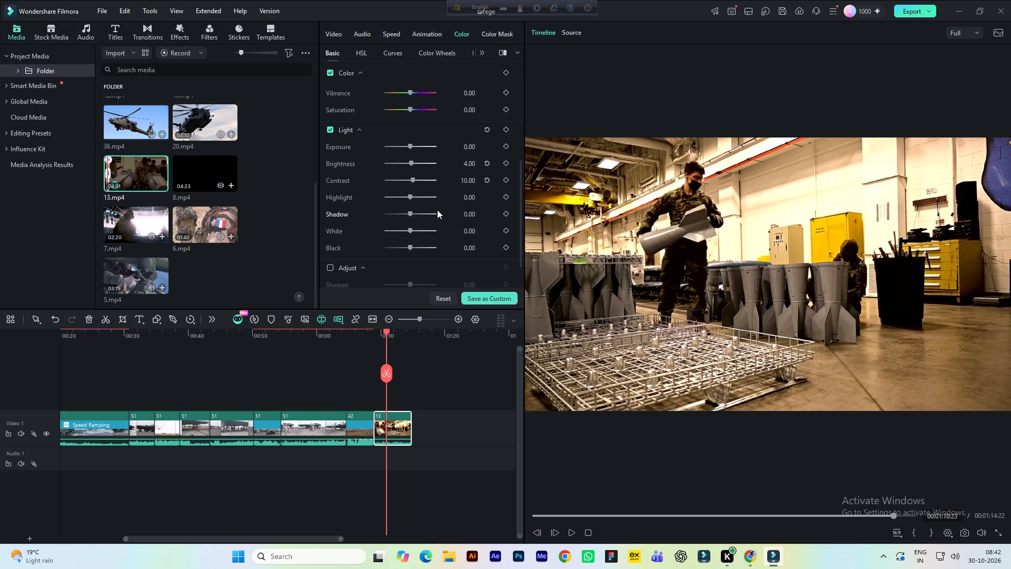
left_click(471, 197)
key("ctrl+s")
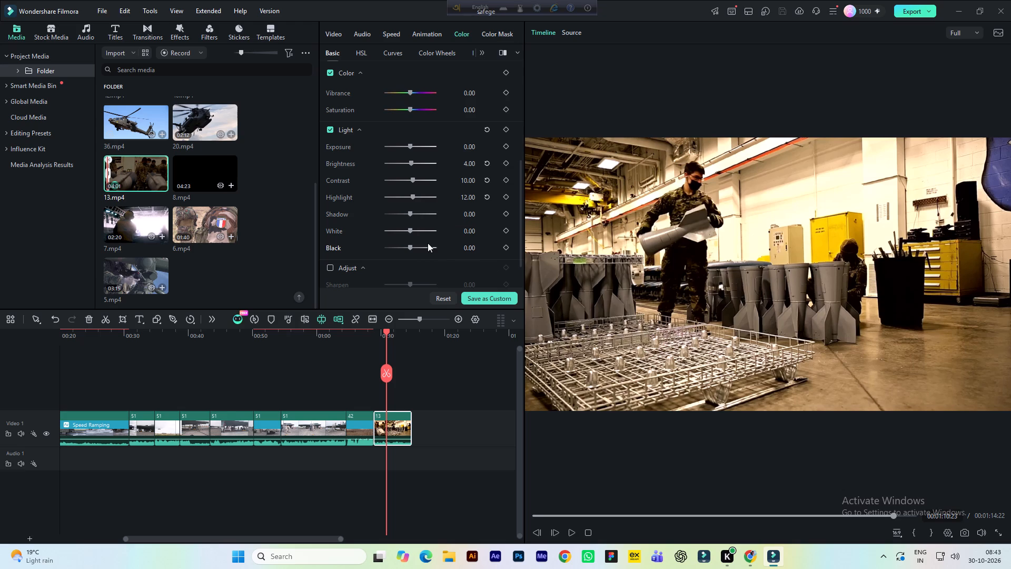
left_click(473, 216)
scroll(468, 204, "up", 4)
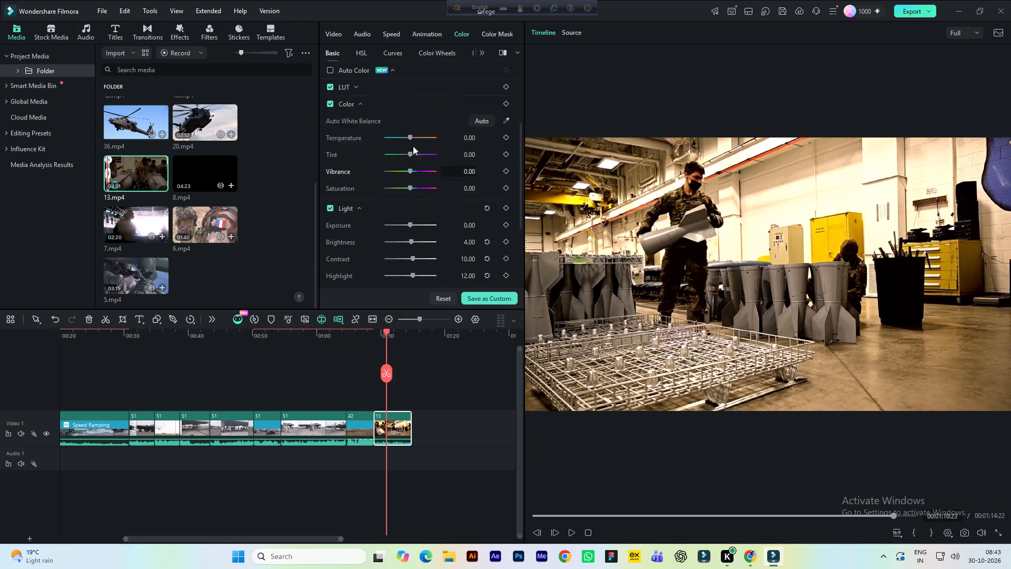
Shift the green hue of clip 13 to -16 in the HSL colour correction.
left_click(366, 60)
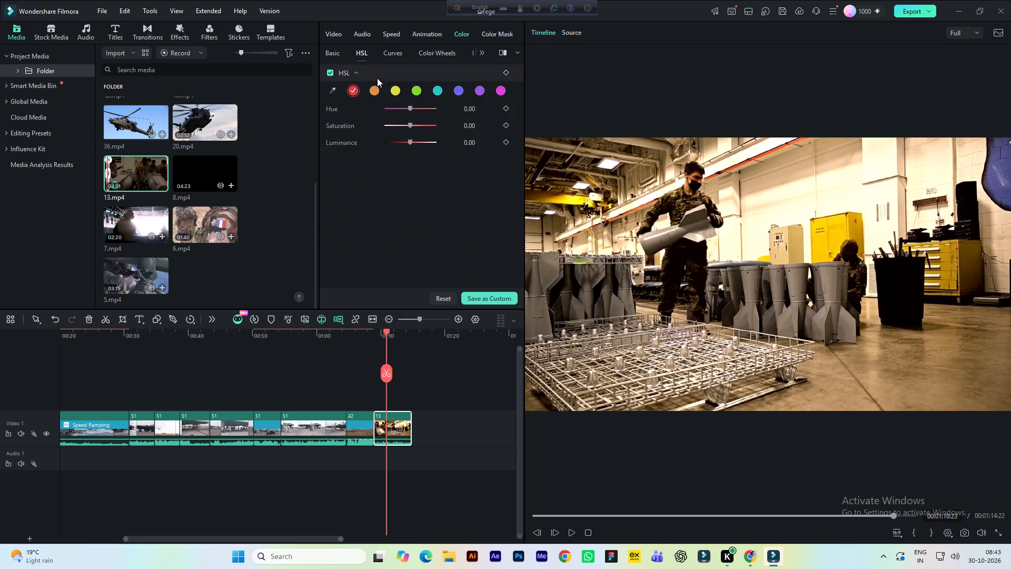
left_click(414, 91)
left_click(411, 107)
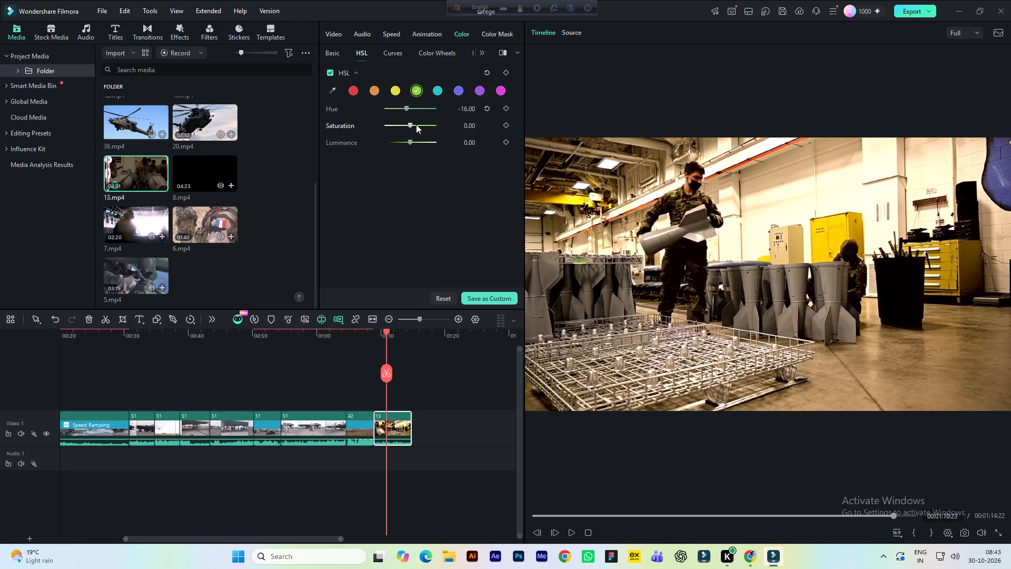
Set the green saturation of clip 13 to 23 in the HSL colour correction and save the project.
left_click(416, 124)
key("ctrl+s")
Review clip 13's basic colour and light settings and play back the corrected clip on the timeline.
left_click(331, 51)
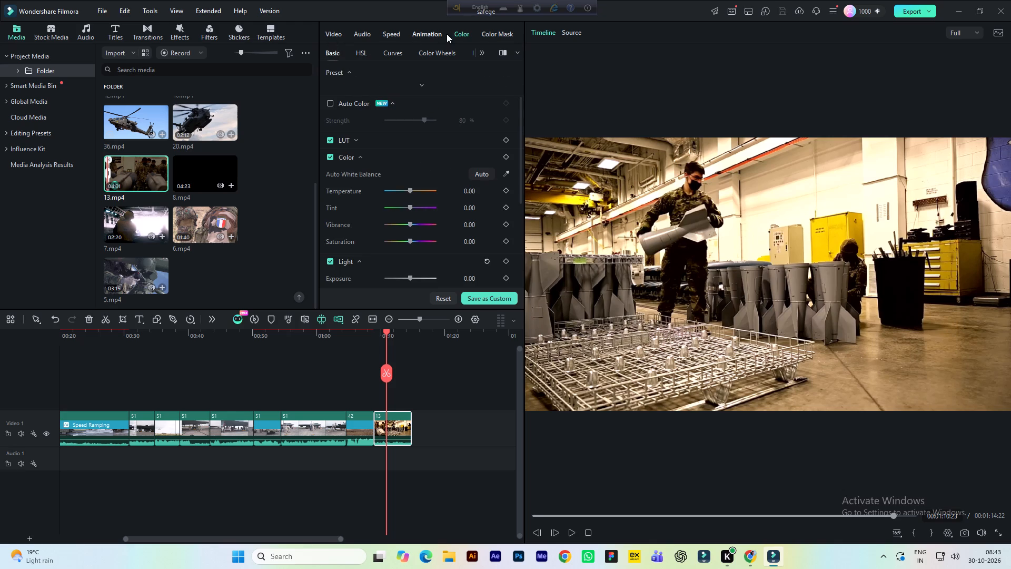
scroll(442, 220, "down", 2)
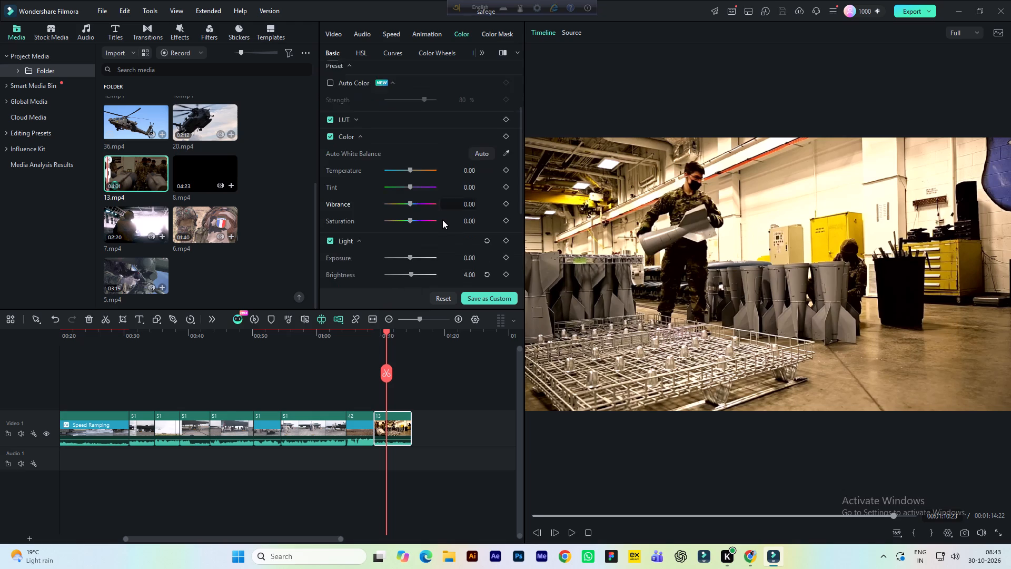
scroll(442, 220, "down", 3)
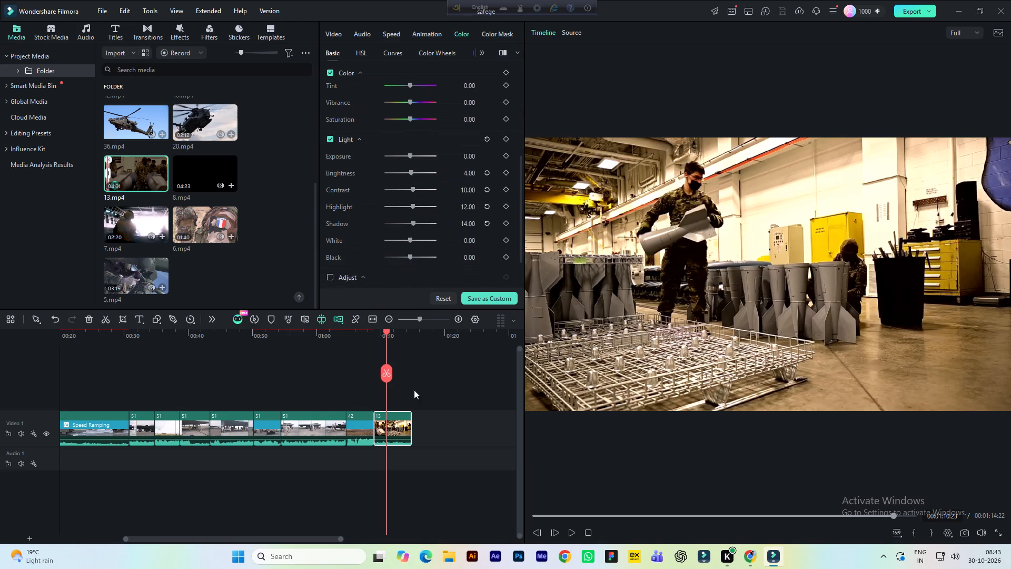
left_click(395, 335)
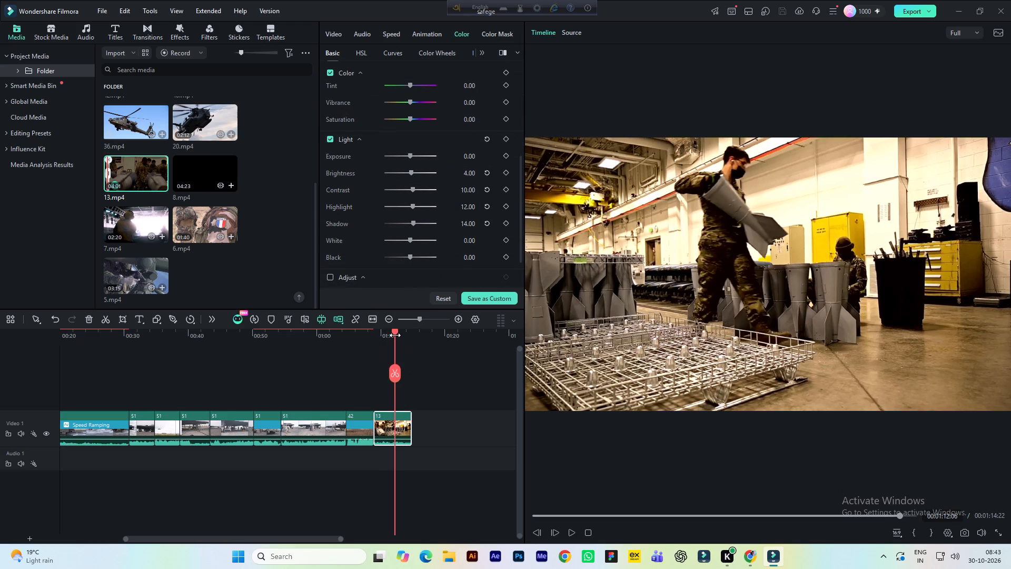
key("space")
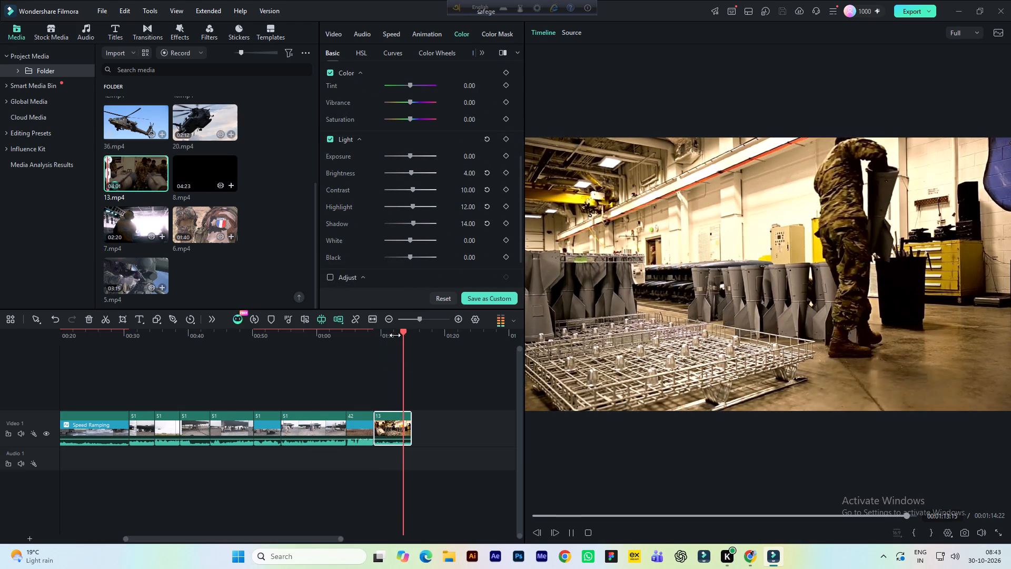
key("space")
left_click(388, 338)
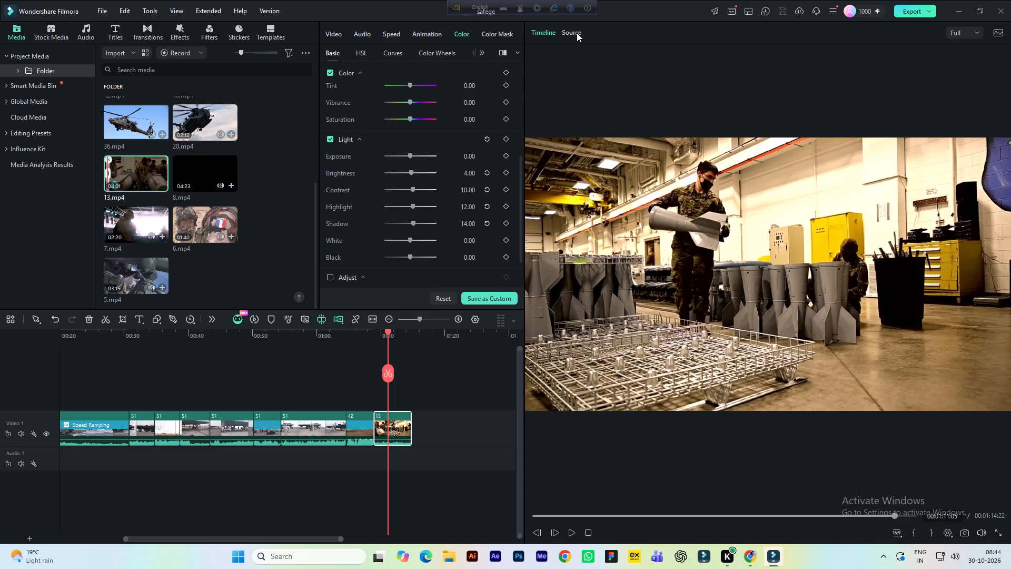
Examine the rest of the 13.mp4 source footage beyond the marked range for another usable shot.
left_click(577, 33)
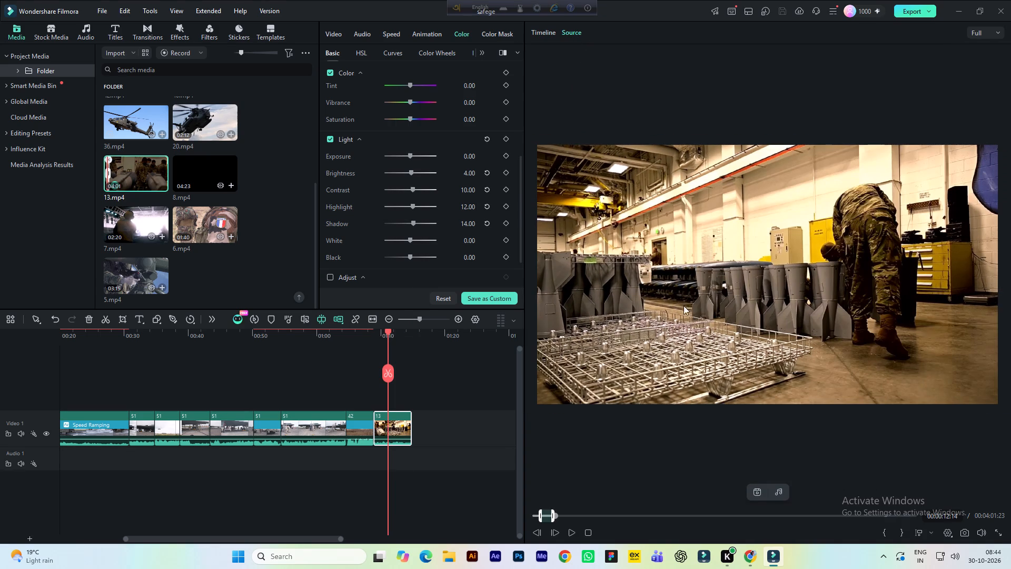
left_click(560, 515)
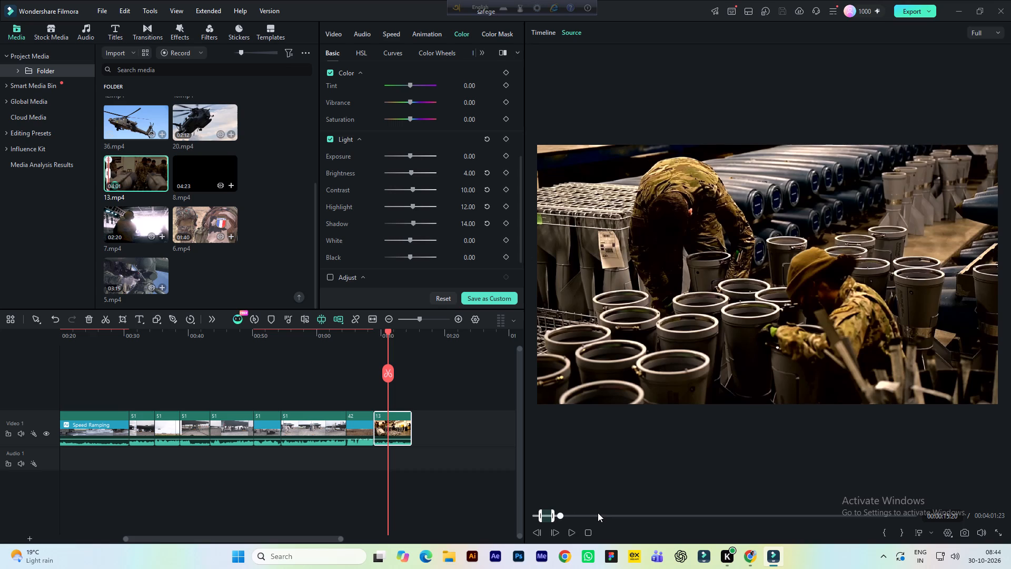
key("space")
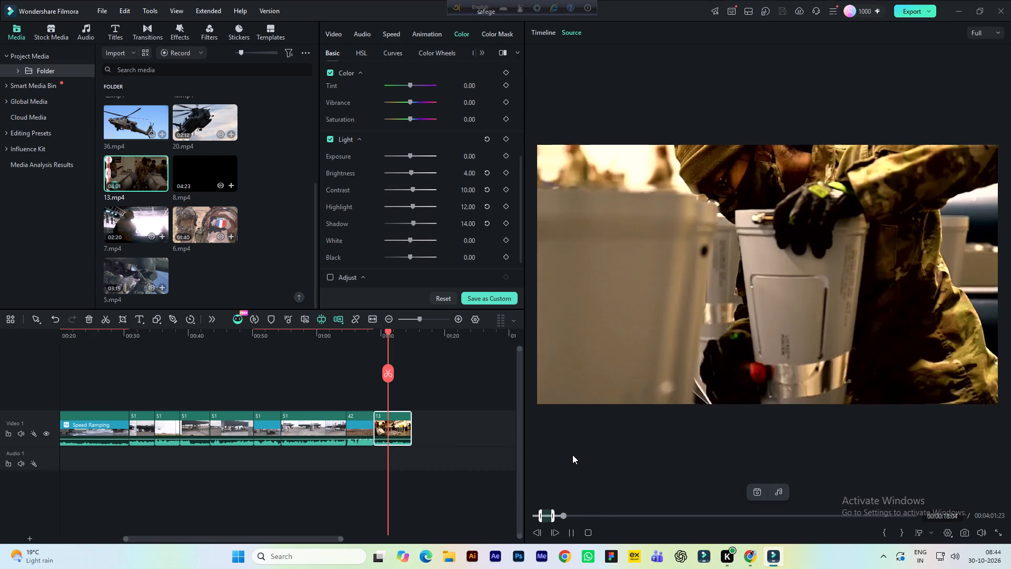
key("space")
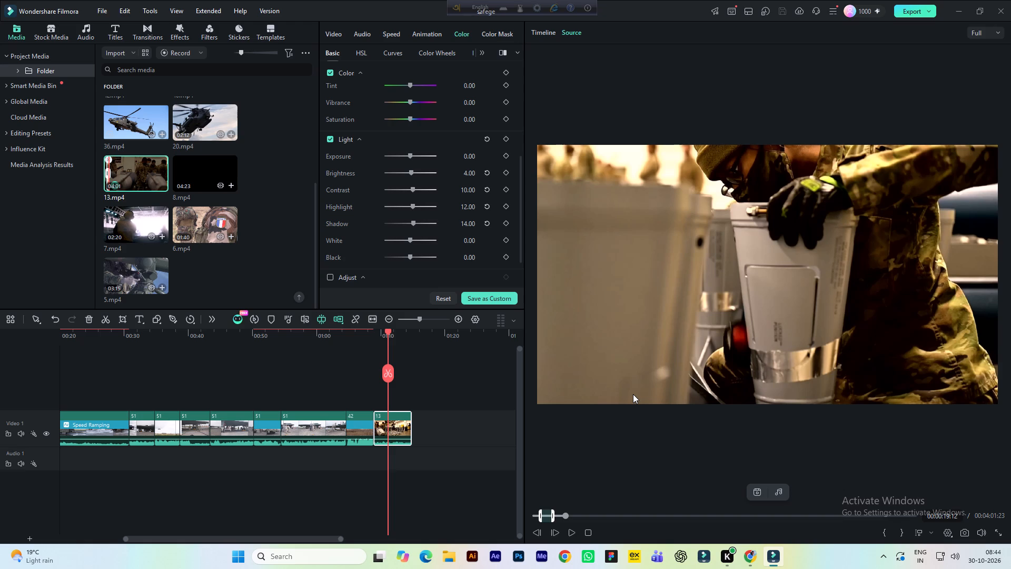
left_click(562, 514)
left_click(576, 518)
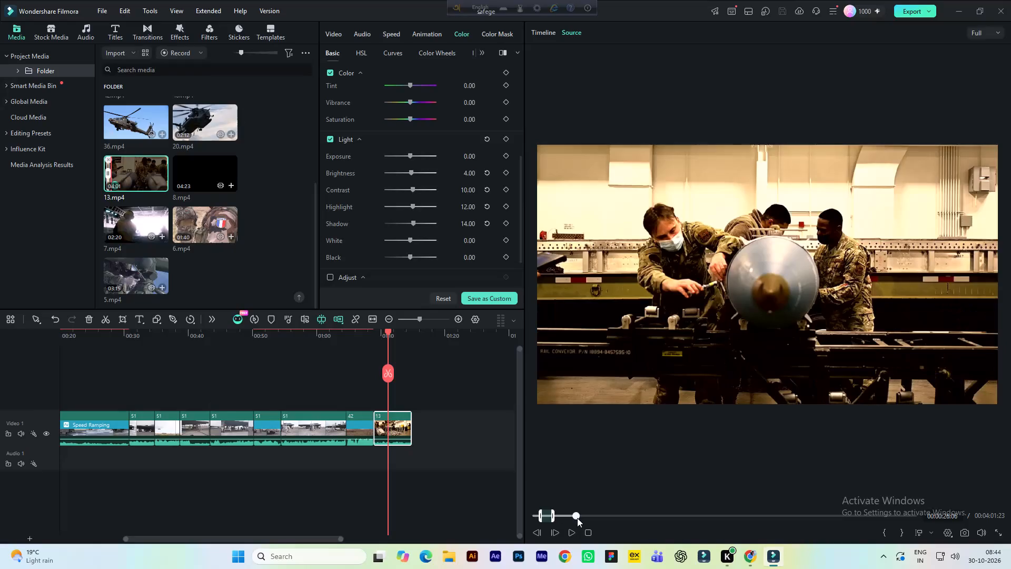
left_click(589, 515)
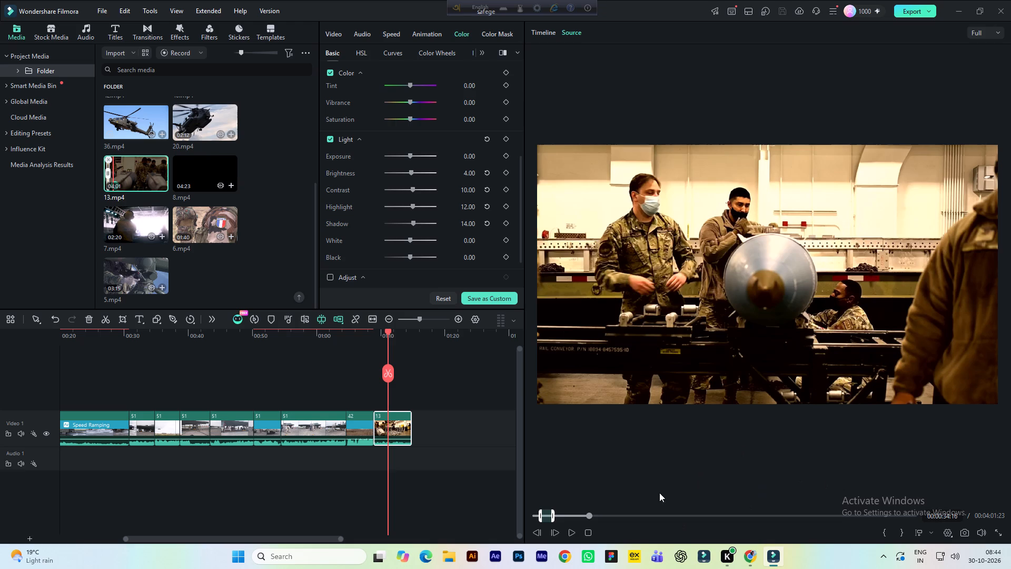
key("space")
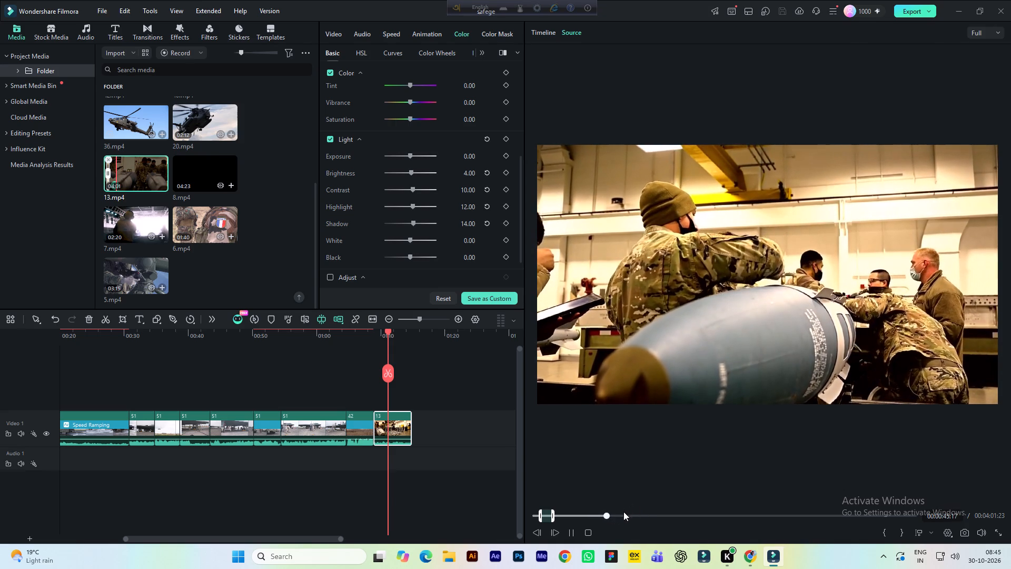
left_click(606, 514)
left_click(593, 514)
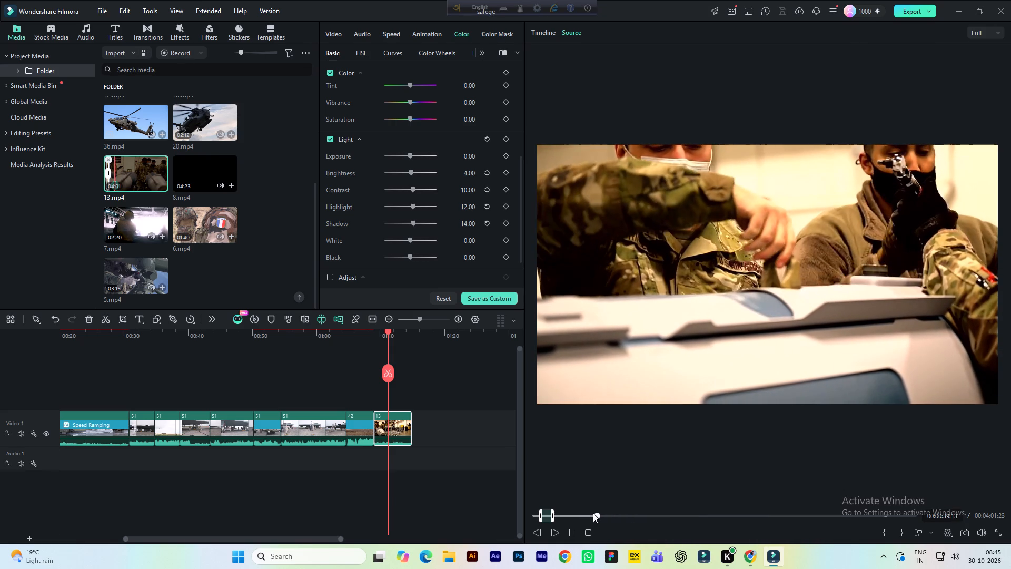
left_click(612, 516)
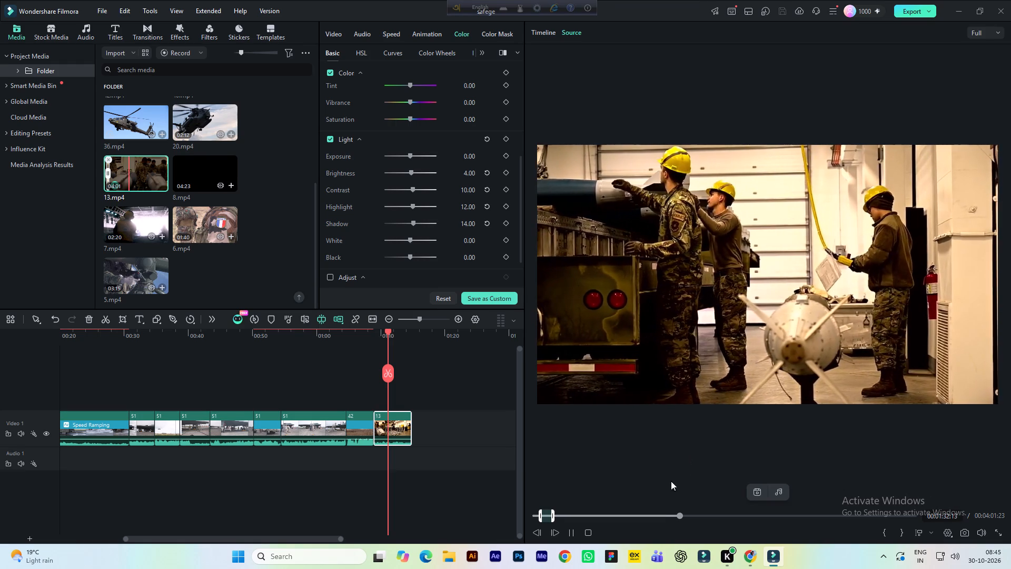
left_click(692, 511)
left_click(709, 517)
left_click(744, 517)
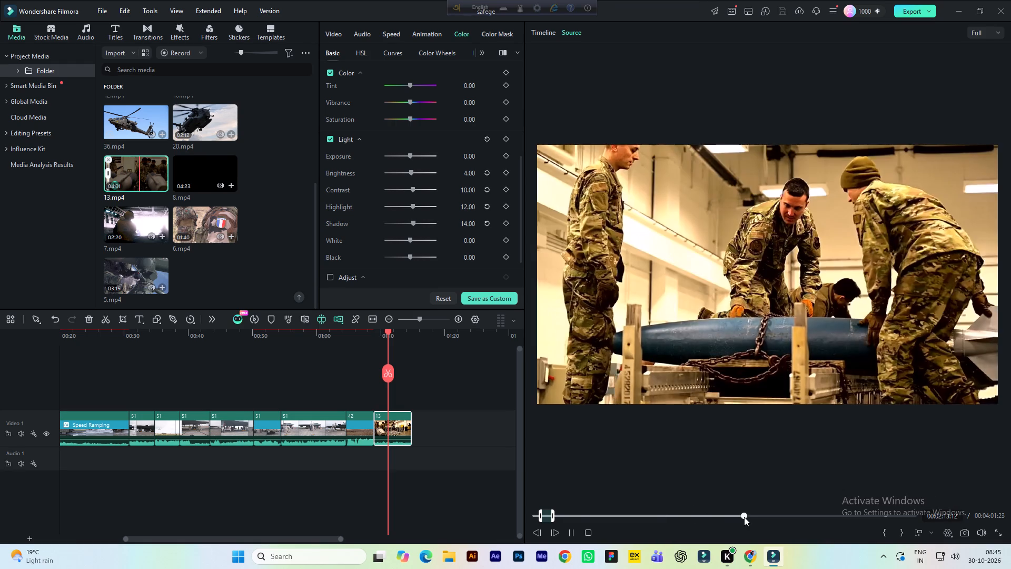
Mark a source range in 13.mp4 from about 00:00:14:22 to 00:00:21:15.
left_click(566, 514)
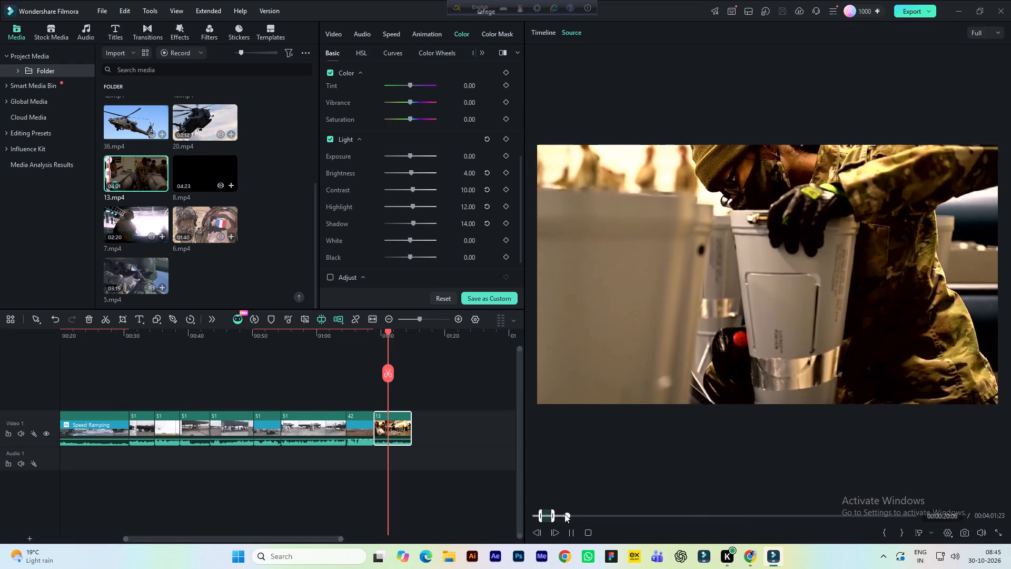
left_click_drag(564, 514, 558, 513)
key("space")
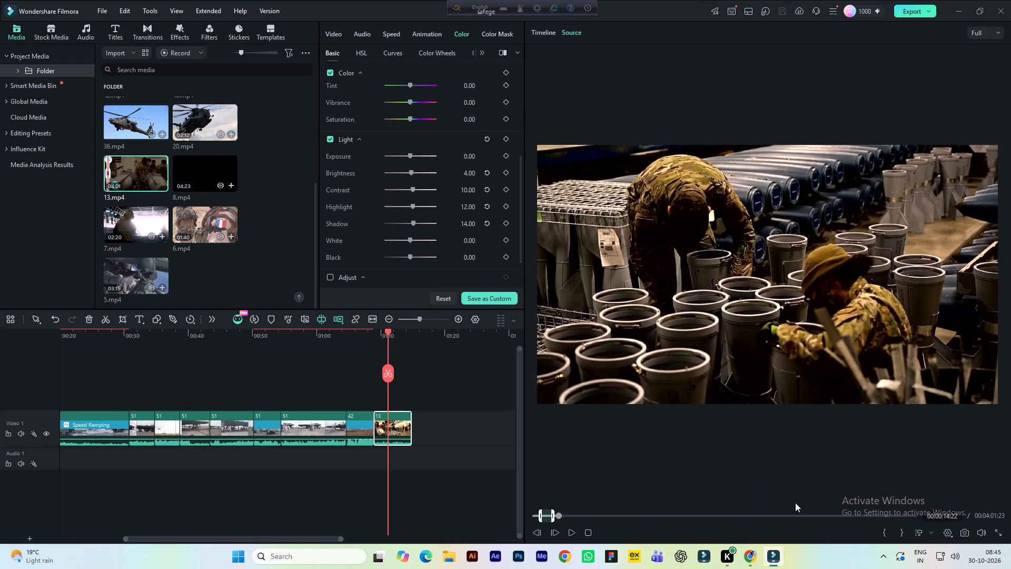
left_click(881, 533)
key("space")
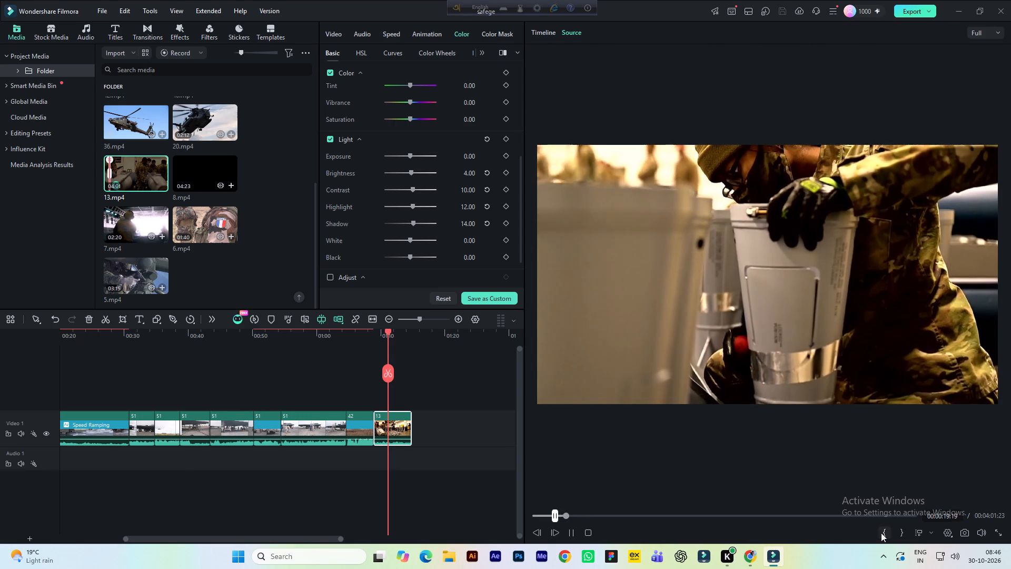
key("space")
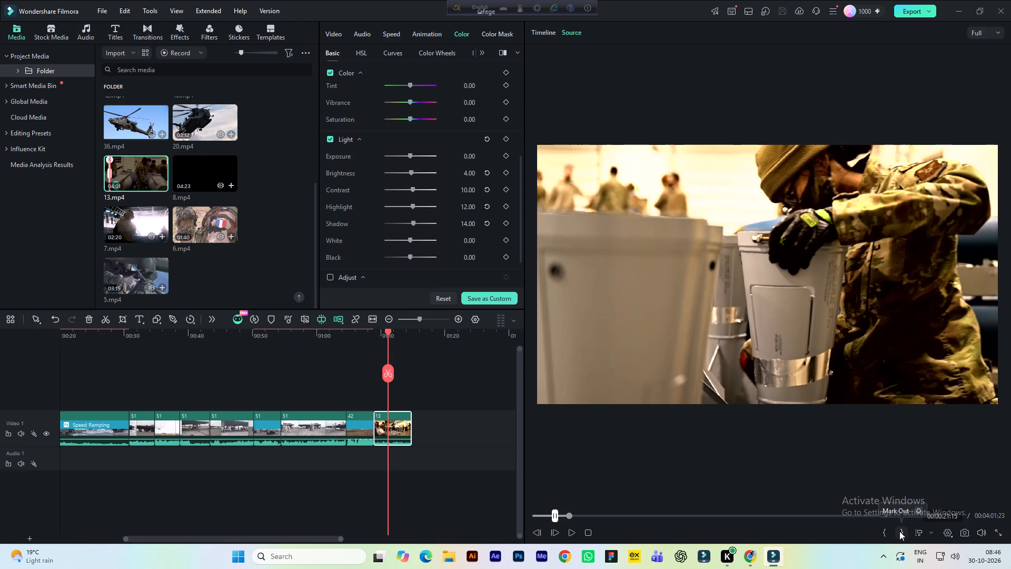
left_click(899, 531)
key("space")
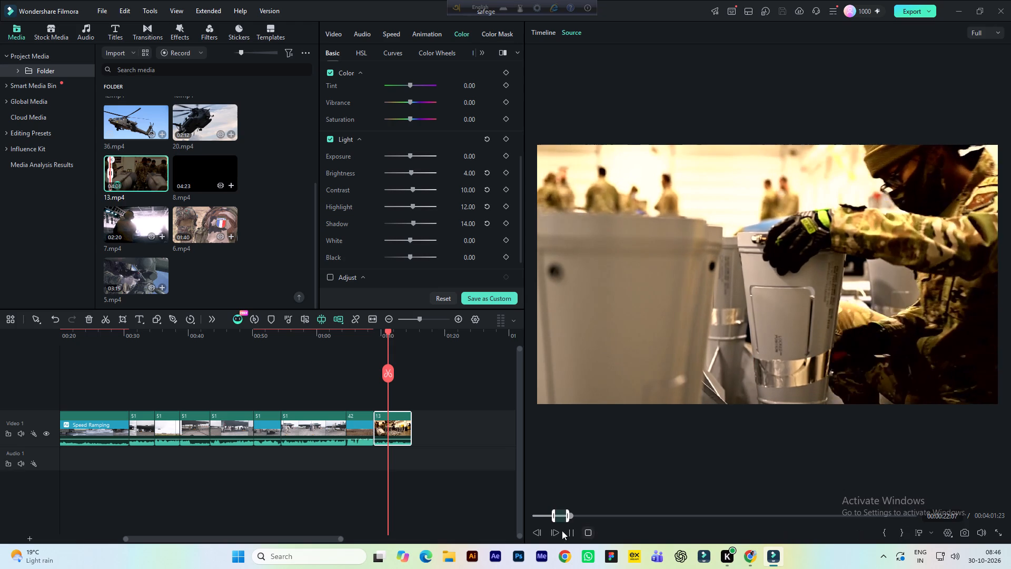
Mark a source range in 13.mp4 from about 00:00:30 to 00:00:58, covering the bomb assembly and loading shots.
left_click_drag(572, 517, 582, 517)
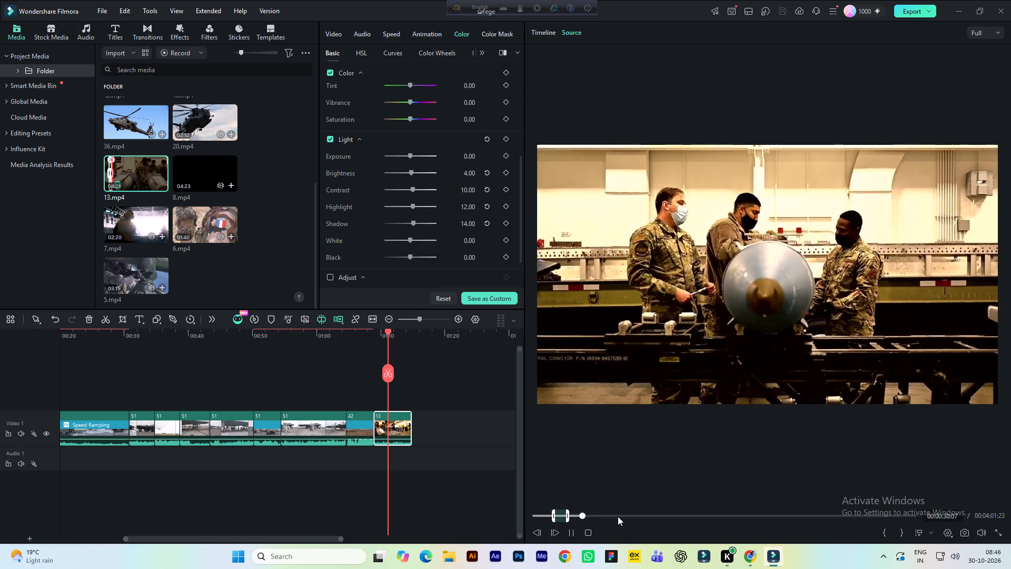
key("space")
left_click(884, 533)
key("space")
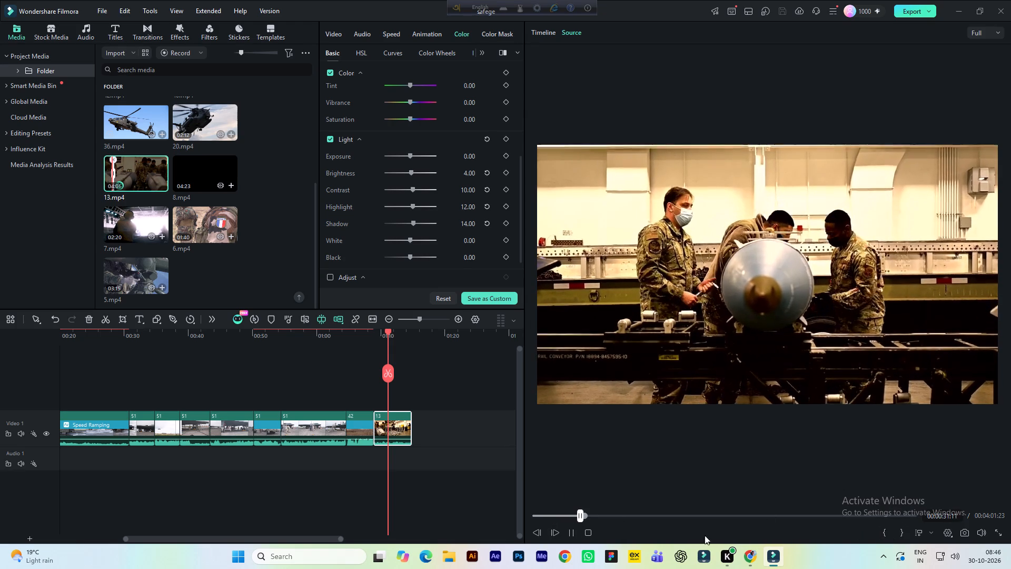
left_click(596, 515)
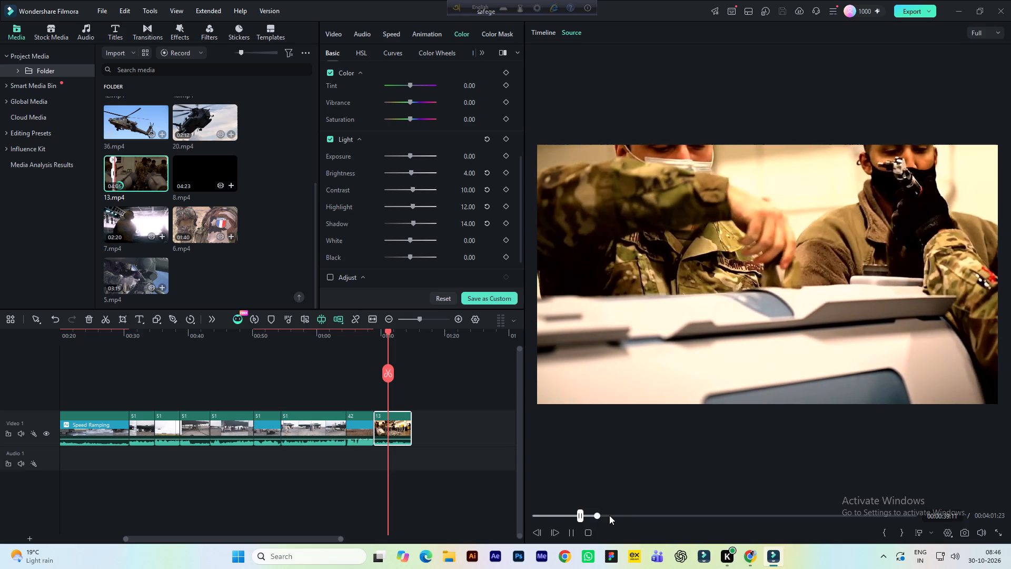
left_click(610, 515)
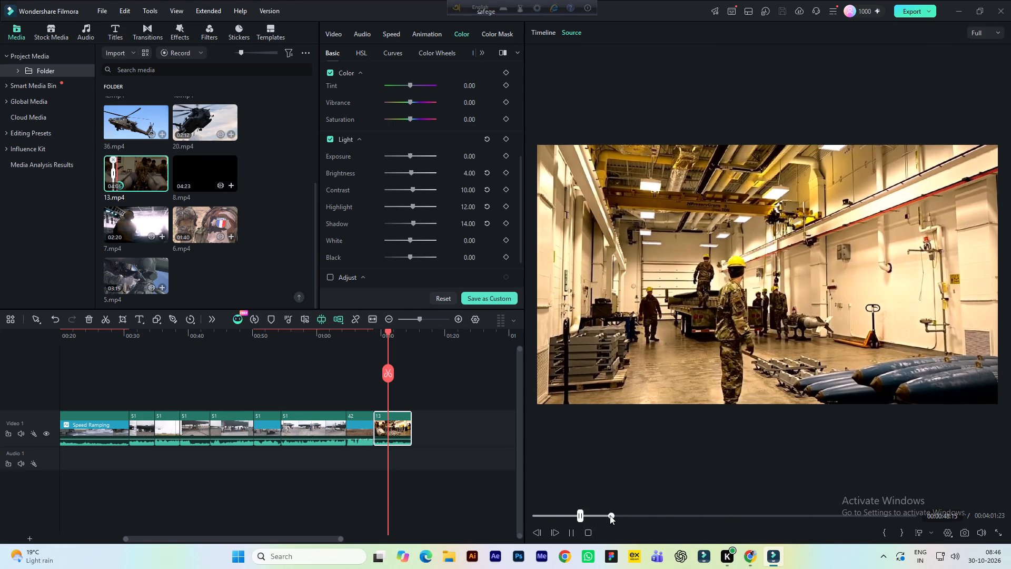
left_click(626, 515)
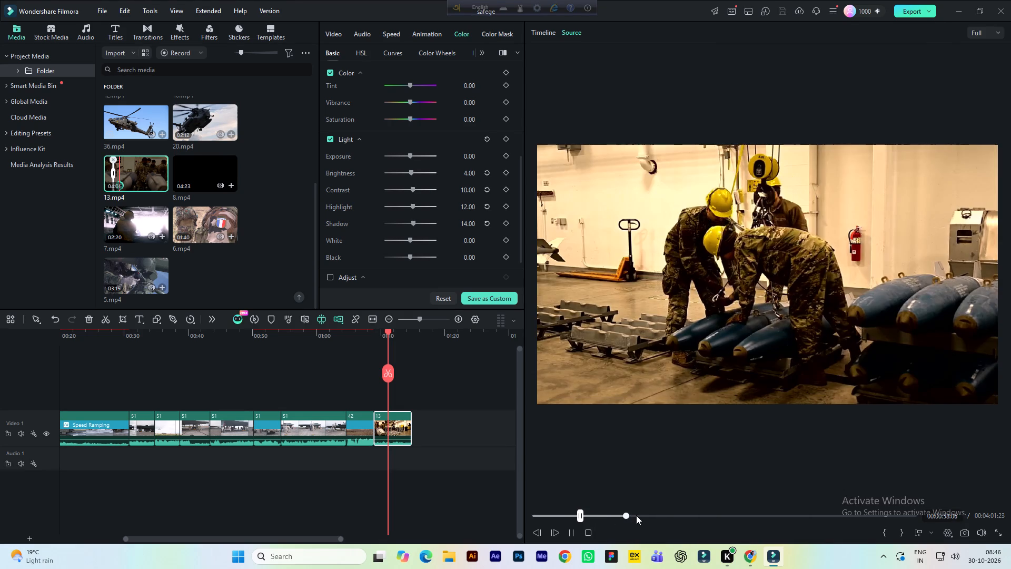
key("space")
left_click(900, 535)
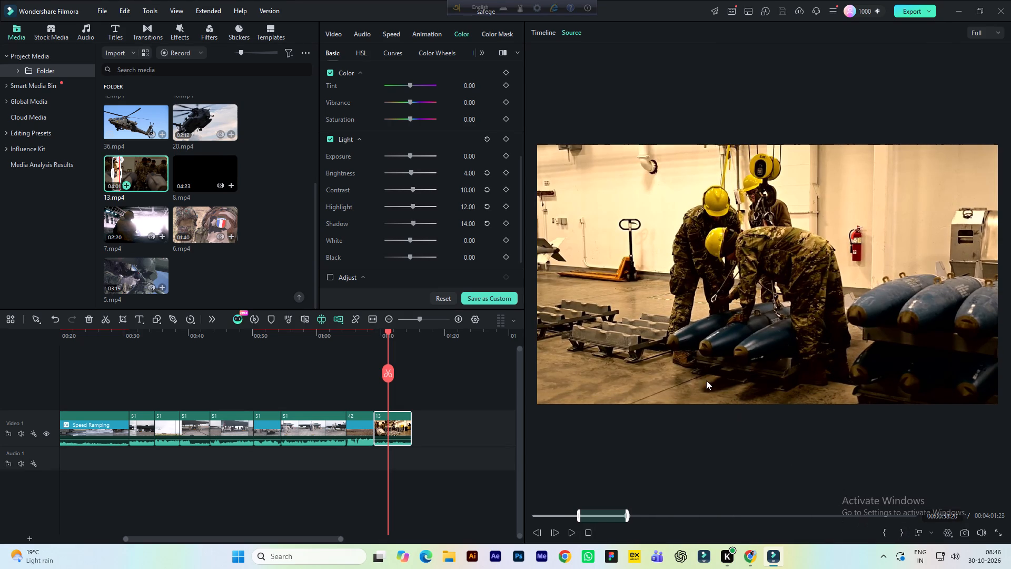
Place the marked 13.mp4 range after the last clip on Video 1, keeping the project settings at 1920x1080 25fps.
left_click_drag(692, 348, 512, 426)
left_click(569, 295)
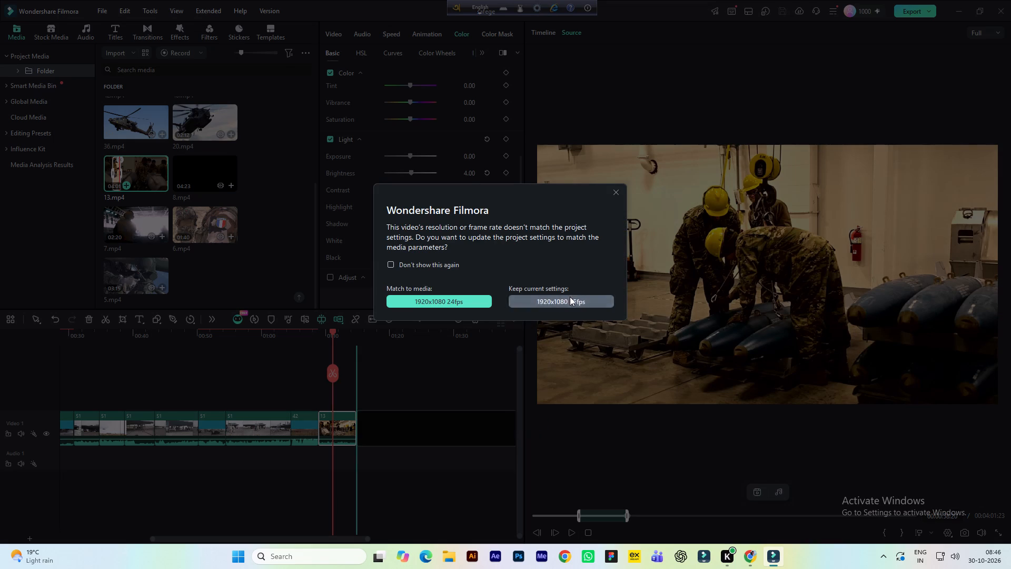
left_click(569, 300)
left_click(444, 463)
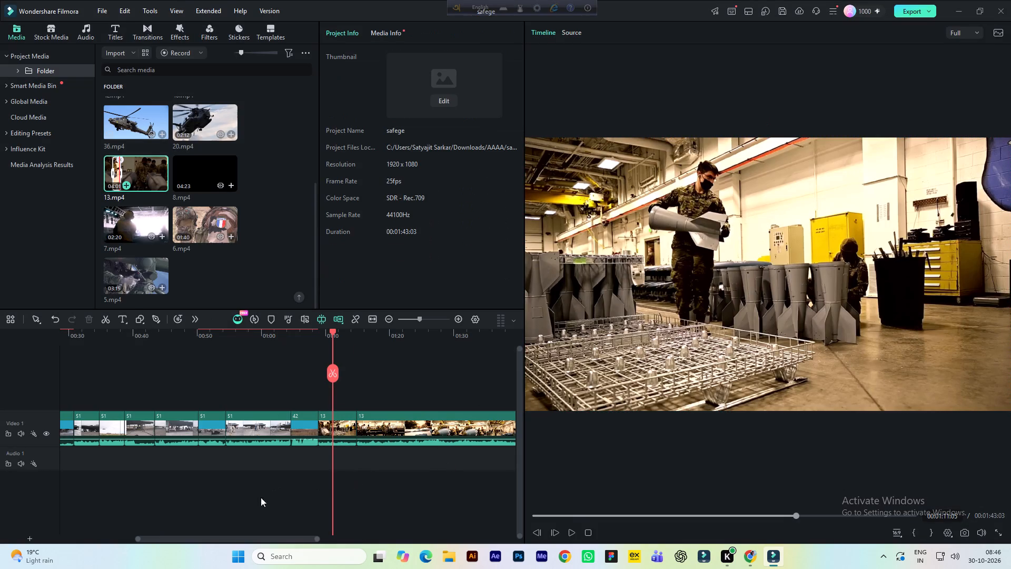
Set the contrast of the last 13 clip on Video 1 to 48, judging it on the bomb-assembly frame around 00:01:28:21.
left_click_drag(264, 537, 312, 556)
left_click(311, 385)
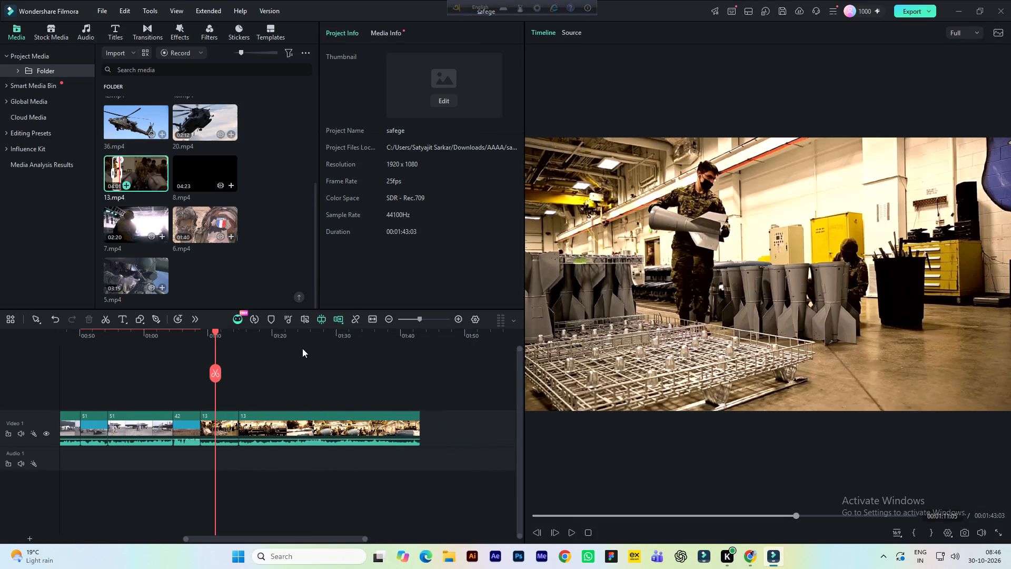
left_click(312, 338)
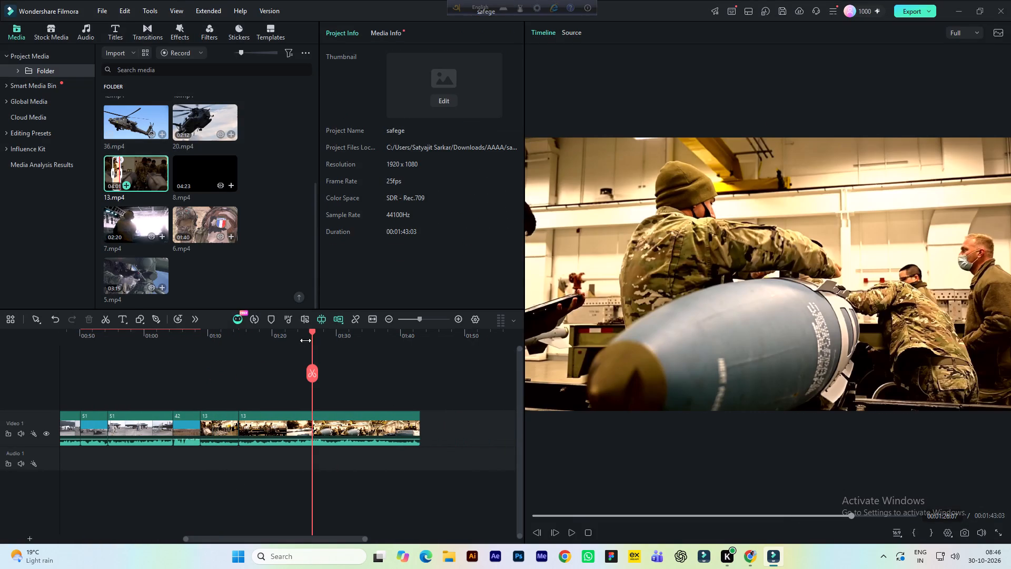
left_click(294, 334)
left_click(325, 338)
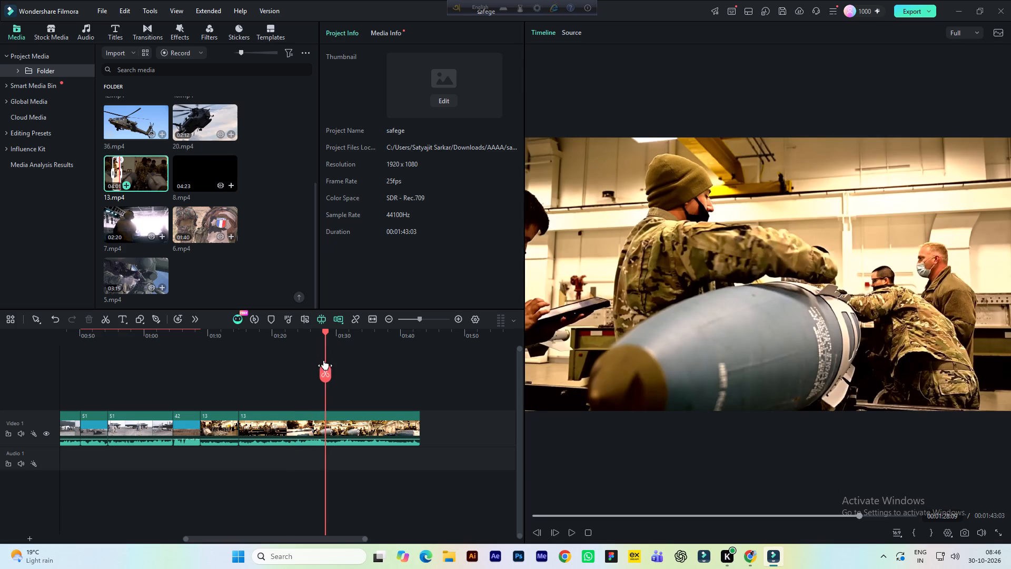
left_click(313, 429)
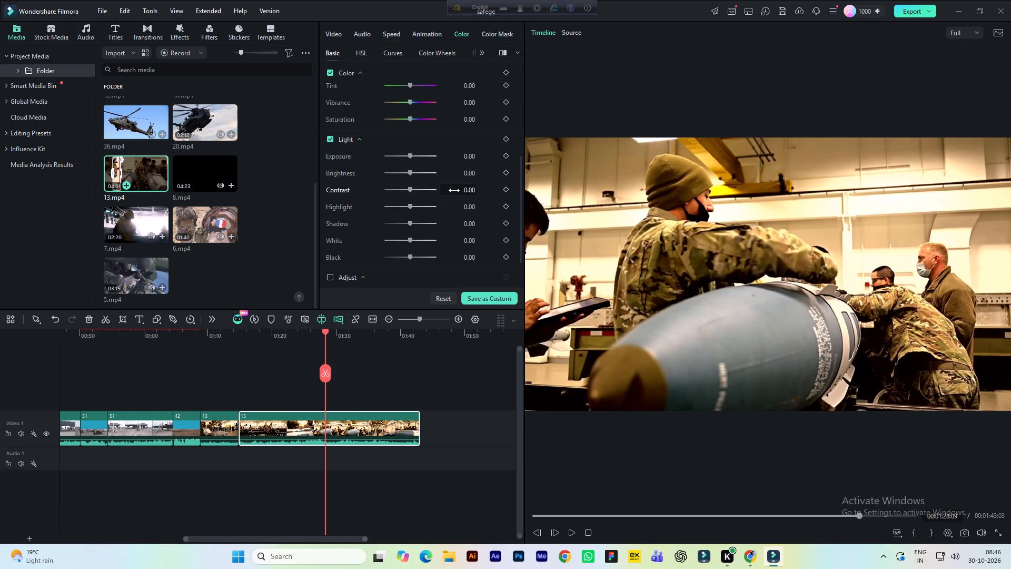
scroll(454, 190, "down", 1)
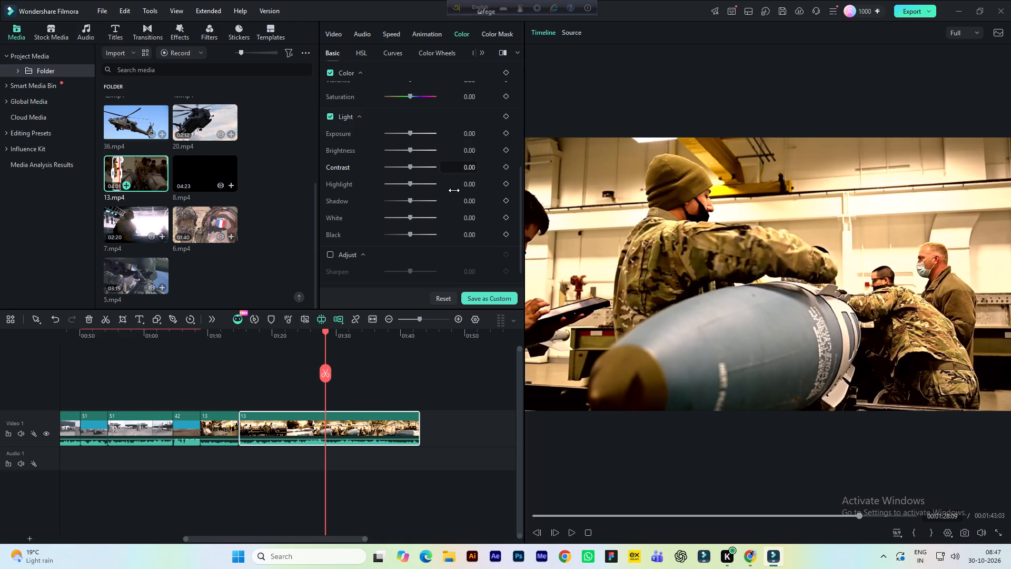
key("space")
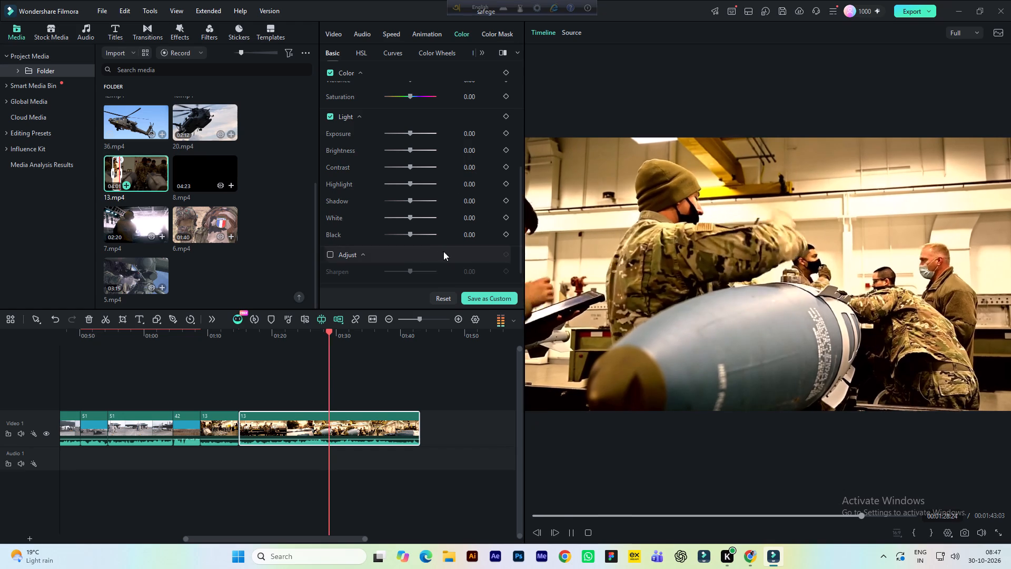
key("space")
left_click(305, 337)
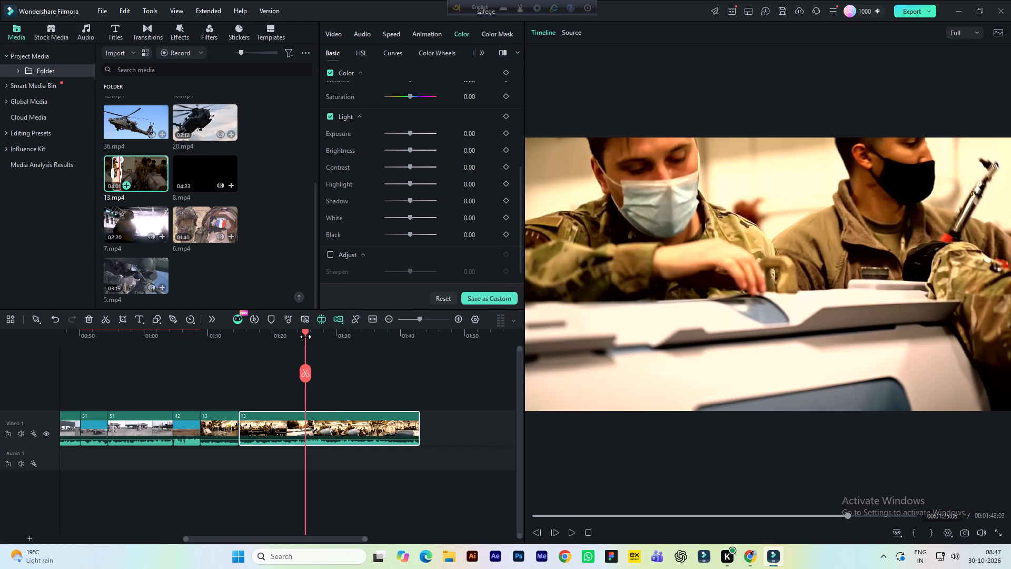
left_click(318, 337)
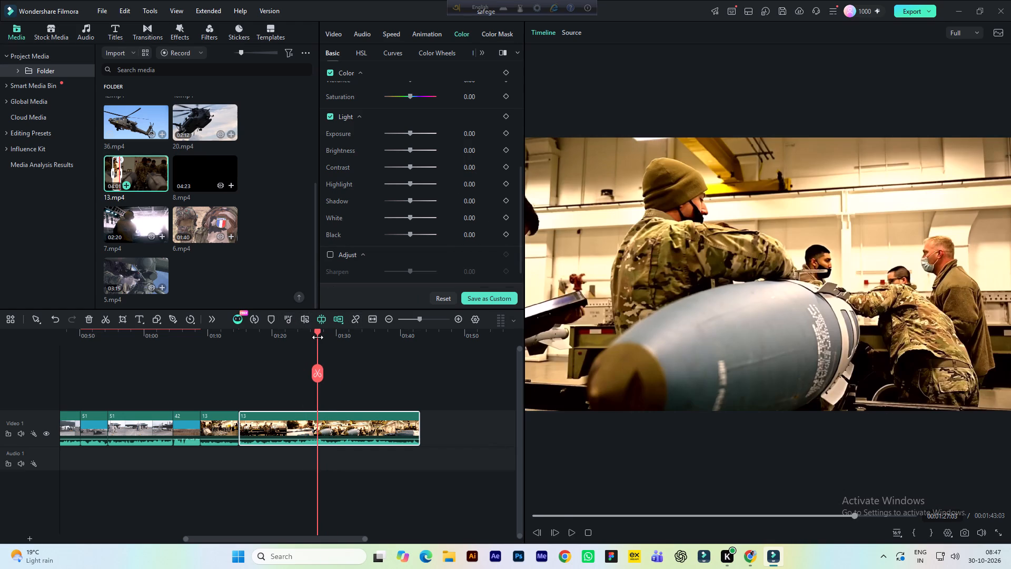
key("space")
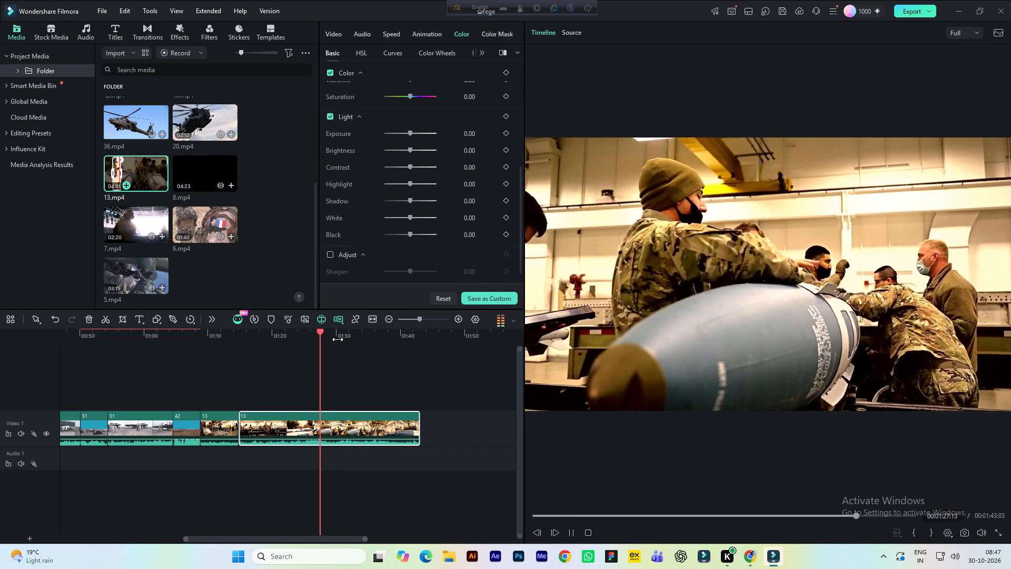
key("space")
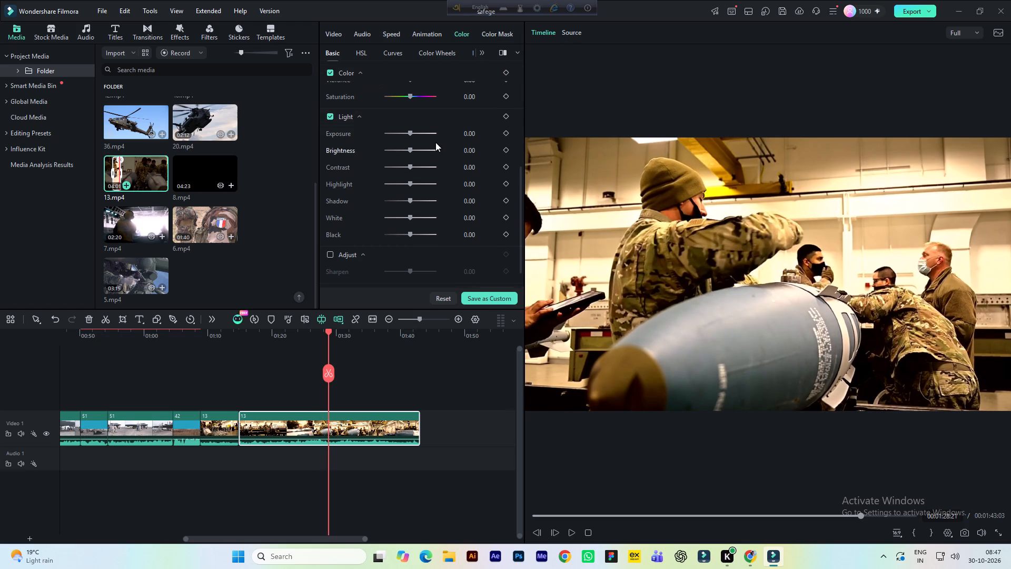
scroll(434, 149, "down", 1)
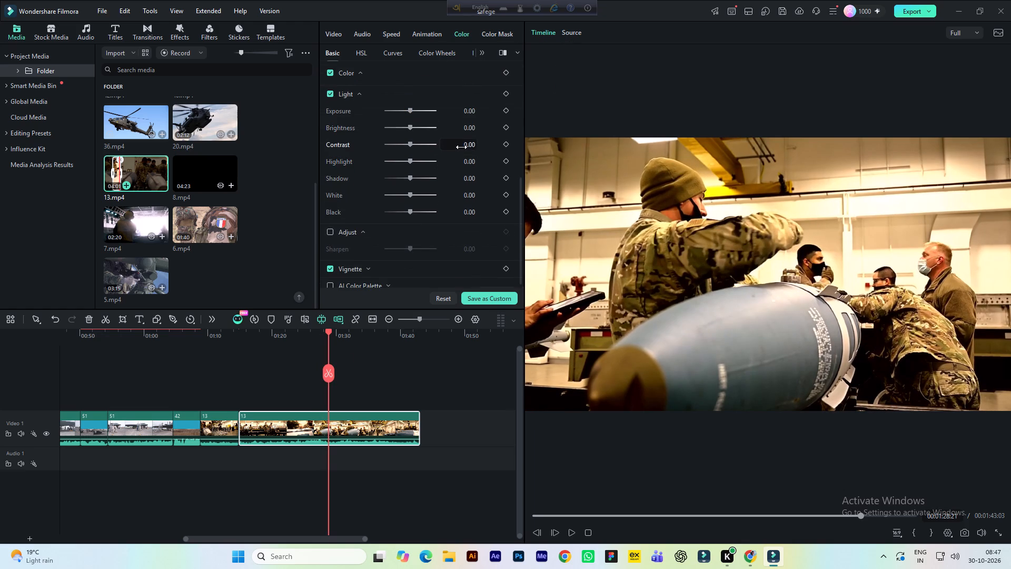
left_click(464, 146)
scroll(441, 186, "down", 5)
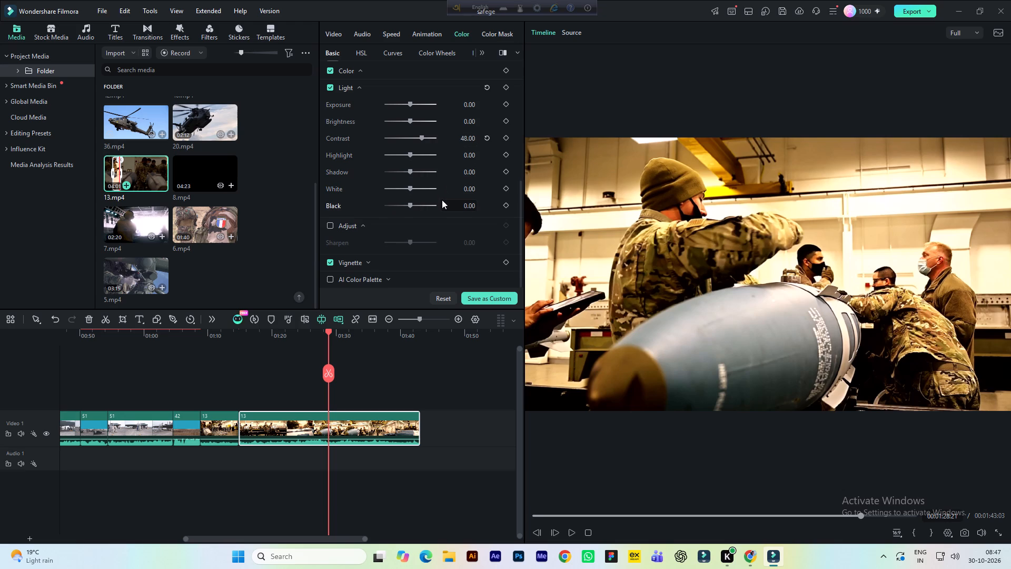
Examine the selected clip's colour wheels, RGB curves and hue/saturation curves for a suitable colour adjustment.
left_click(485, 51)
left_click(445, 64)
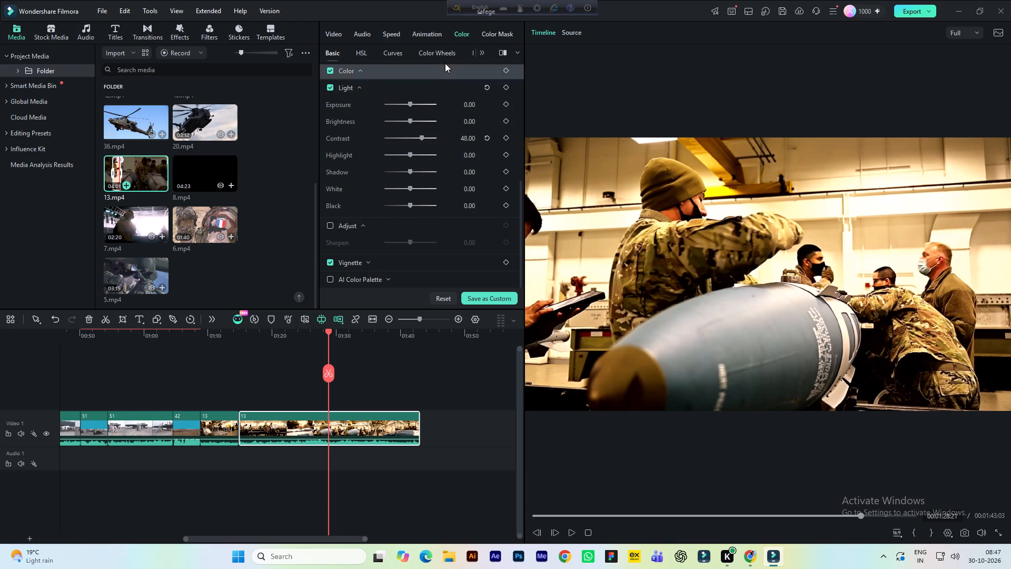
left_click(443, 56)
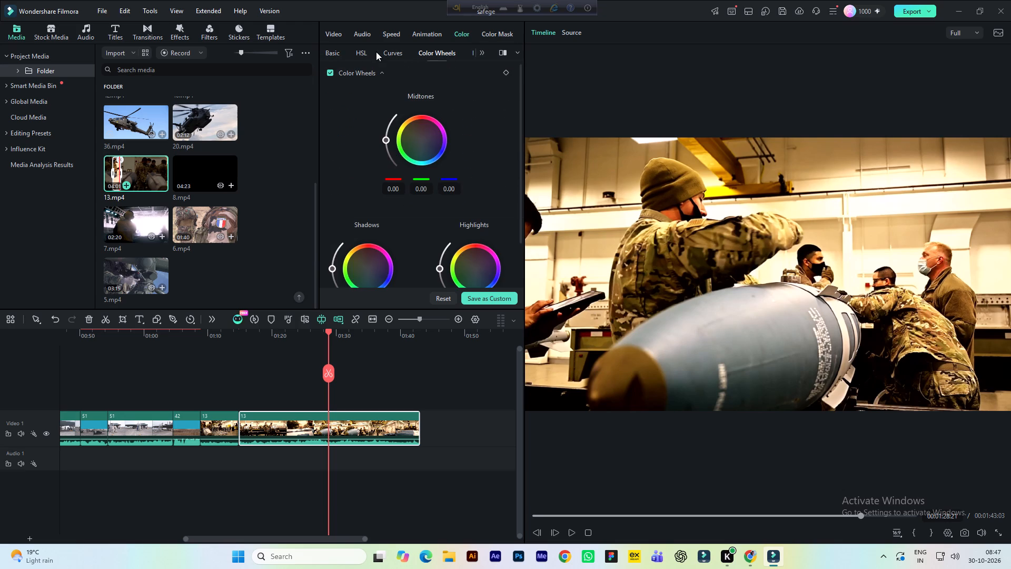
left_click(382, 51)
scroll(397, 114, "down", 5)
scroll(410, 138, "up", 4)
scroll(408, 135, "down", 7)
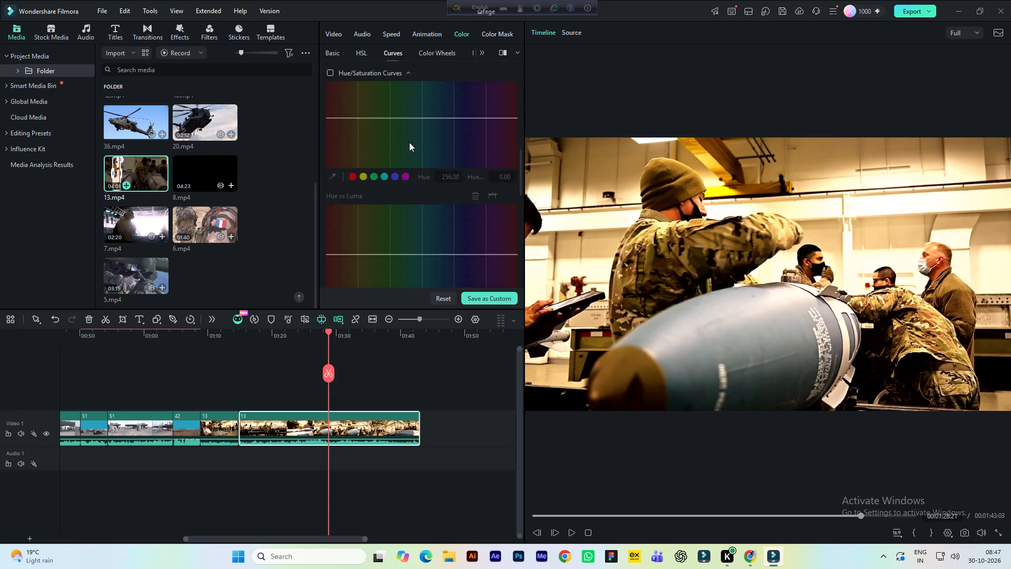
scroll(409, 142, "down", 11)
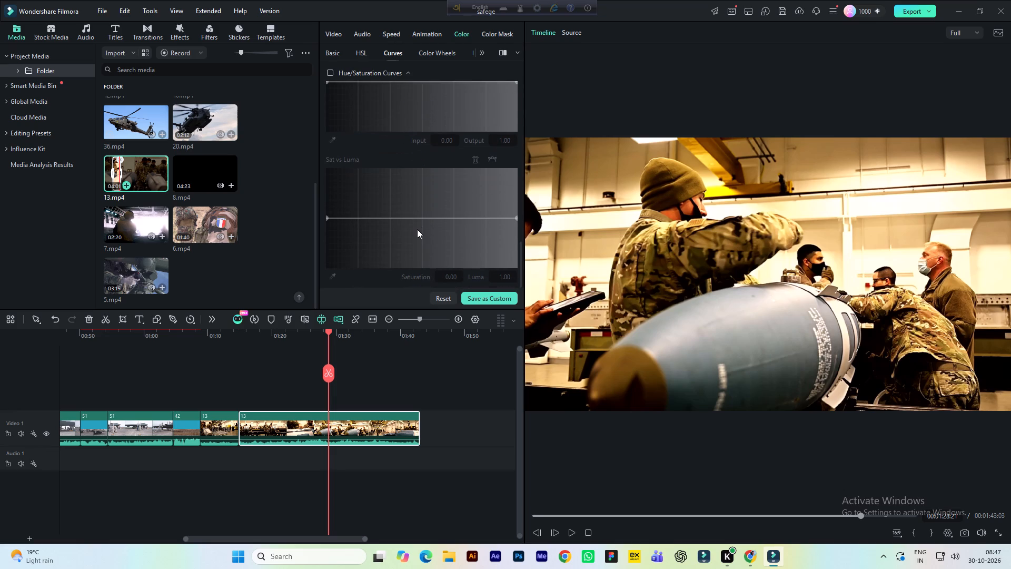
scroll(417, 229, "up", 8)
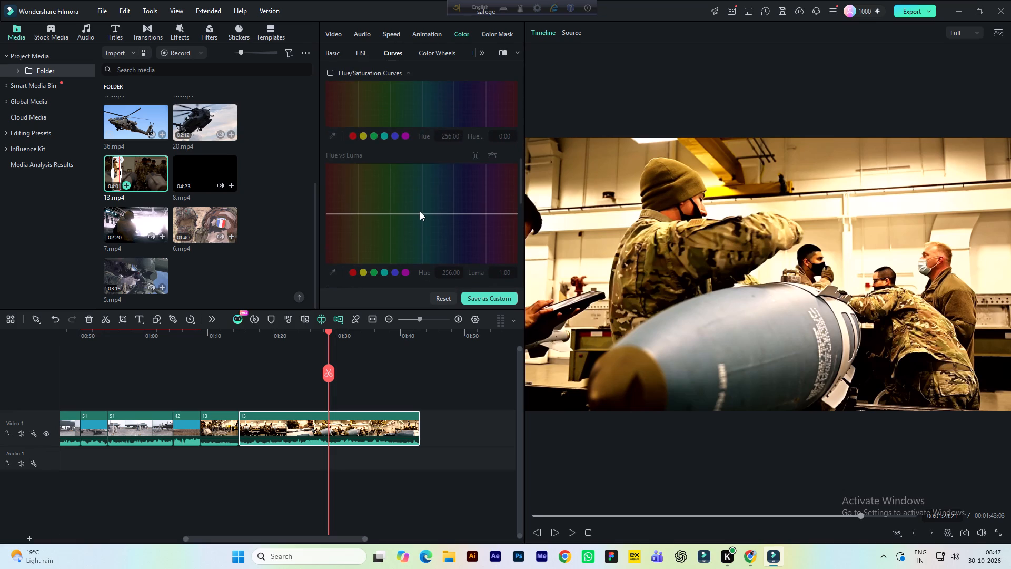
scroll(420, 211, "up", 7)
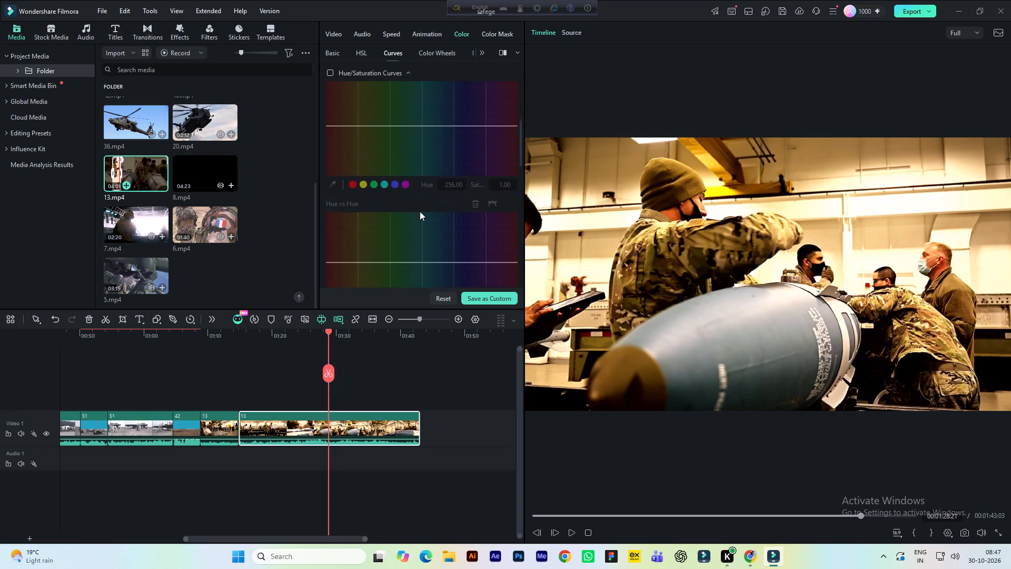
scroll(420, 211, "up", 7)
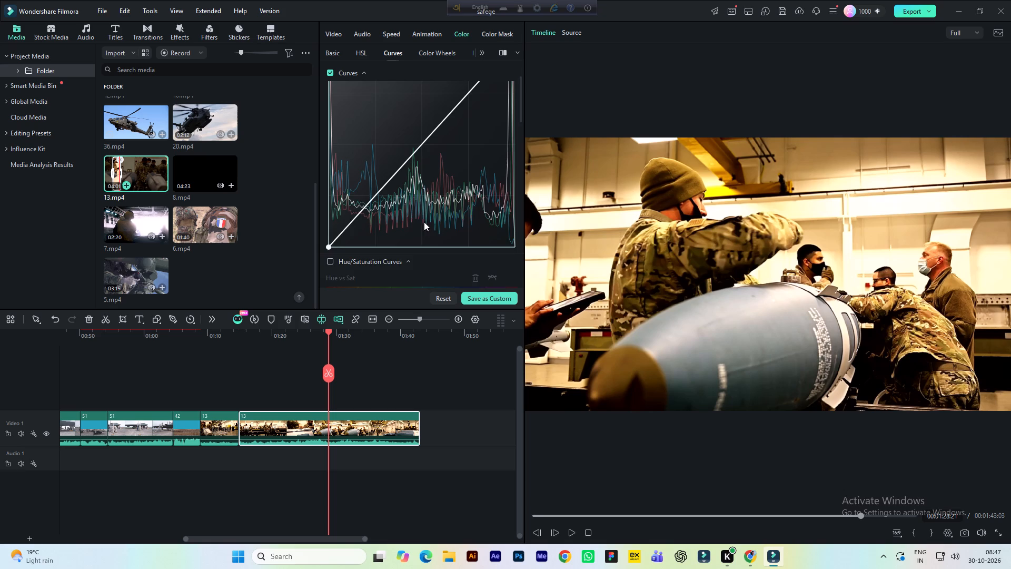
scroll(438, 229, "up", 3)
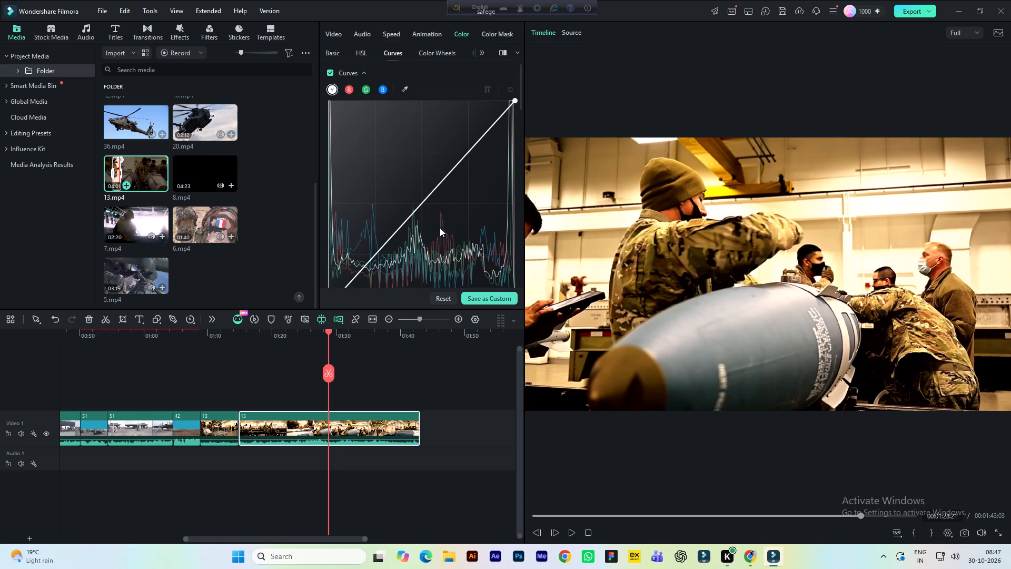
Enable the Hue/Saturation Curves and pull the Hue vs Sat curve down in the yellow range, to saturation 0.37 at hue 50.44.
scroll(440, 228, "down", 5)
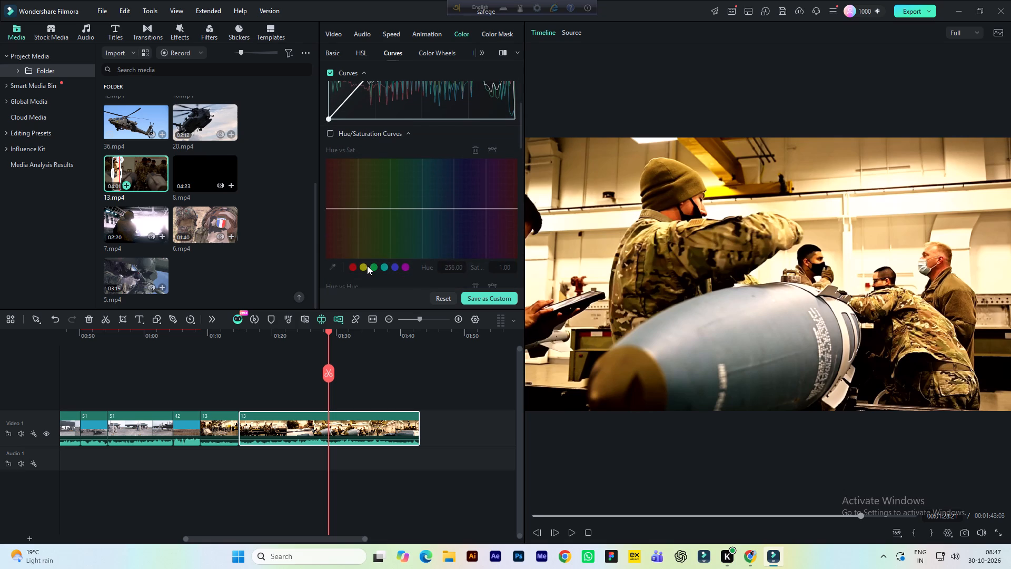
left_click(331, 133)
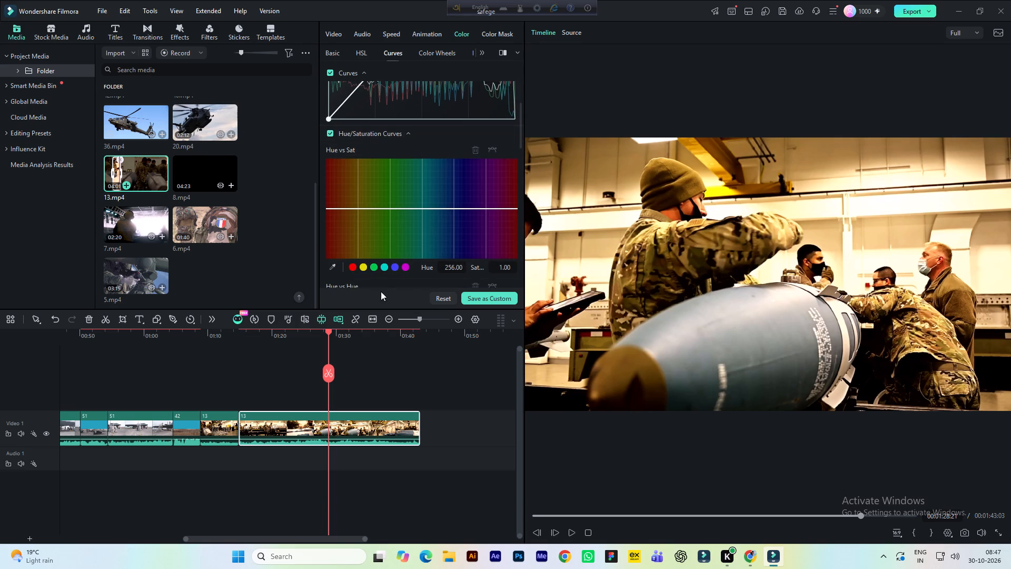
left_click(362, 267)
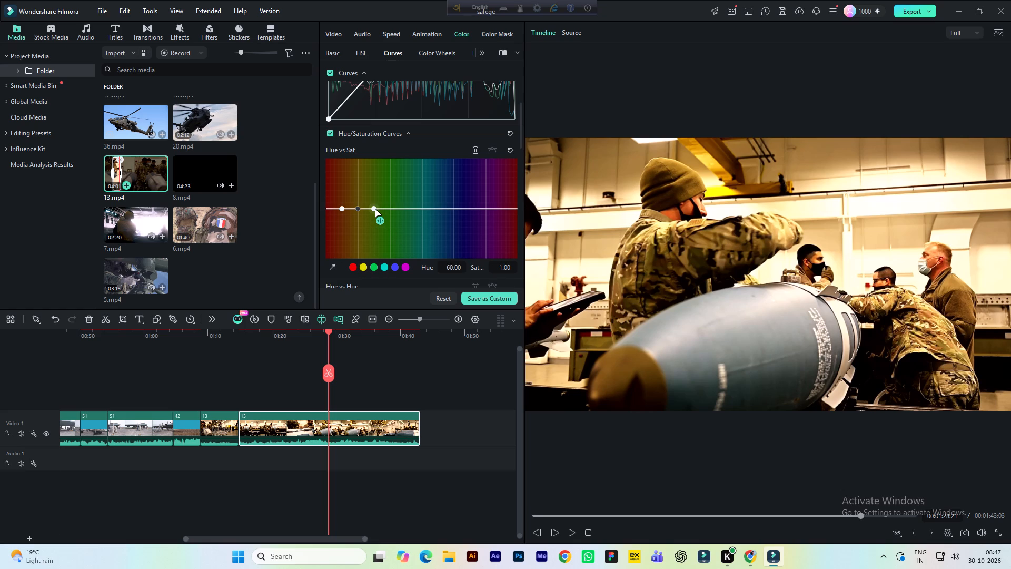
left_click_drag(374, 208, 374, 218)
left_click_drag(356, 207, 356, 211)
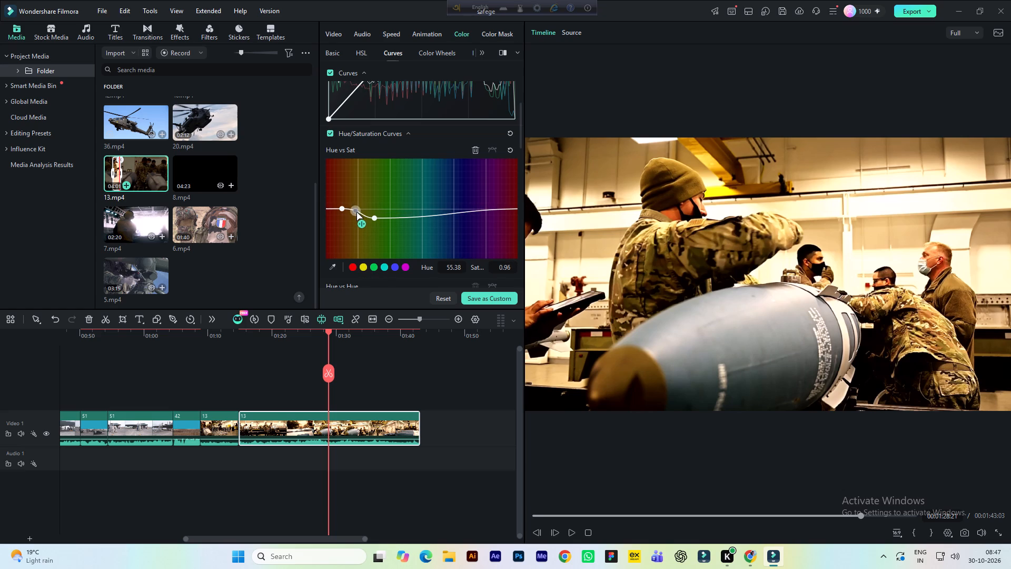
left_click_drag(356, 211, 357, 241)
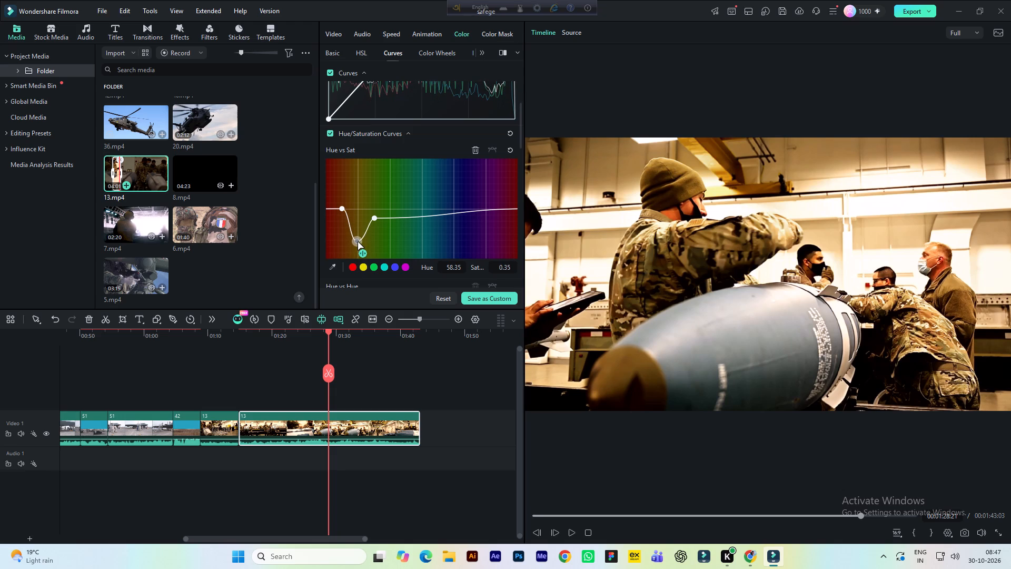
left_click_drag(357, 241, 358, 245)
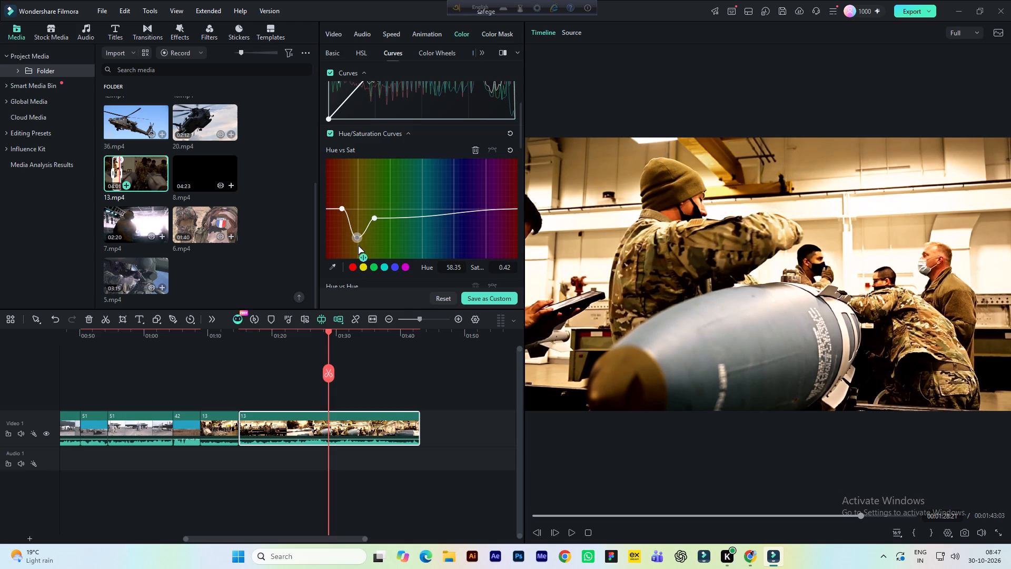
left_click_drag(358, 245, 361, 259)
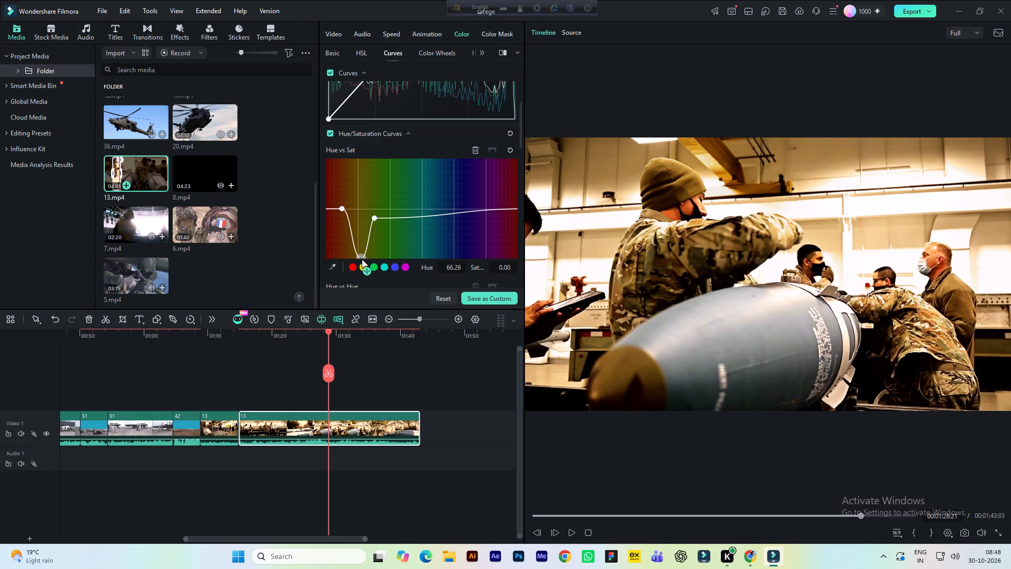
left_click_drag(361, 259, 353, 240)
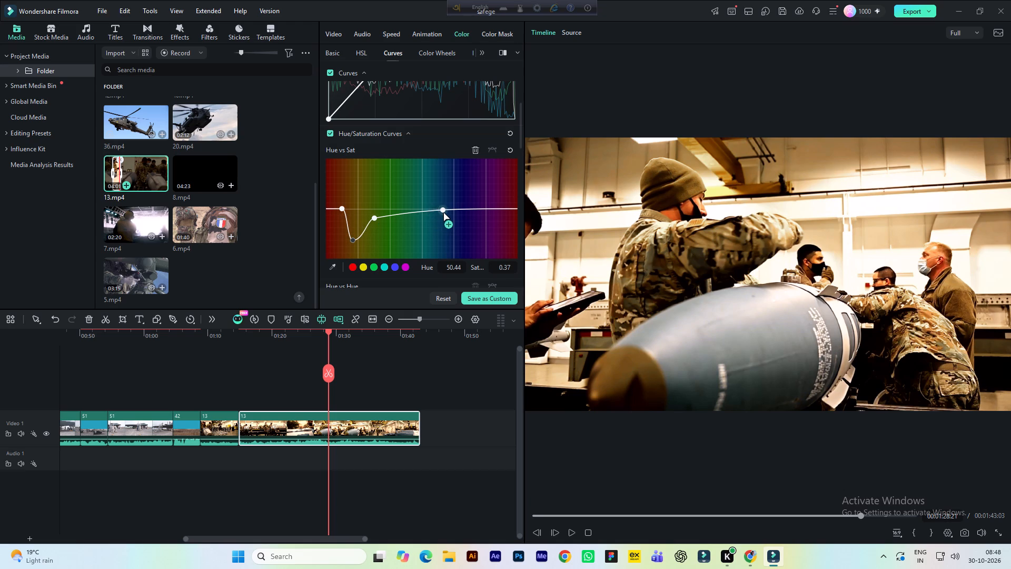
Add a Hue vs Sat point in the blue-violet range and lower it to saturation 0.15 at hue 277.91.
left_click_drag(443, 212, 465, 205)
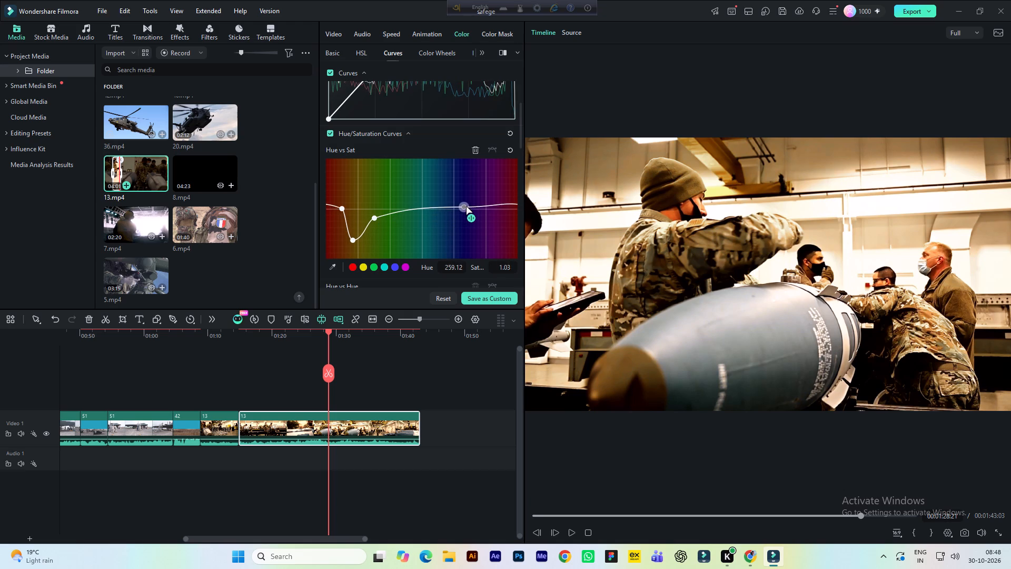
left_click_drag(465, 205, 475, 251)
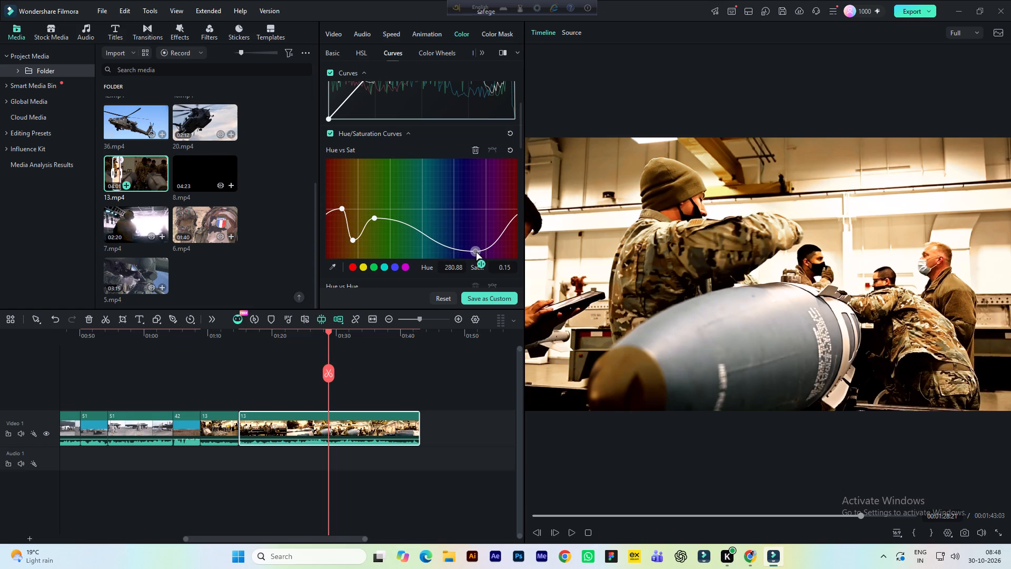
left_click_drag(475, 251, 474, 251)
Add a Luma vs Sat point in the dark range of the selected 13 clip, at luma 0.20 and saturation 1.05.
scroll(425, 228, "down", 3)
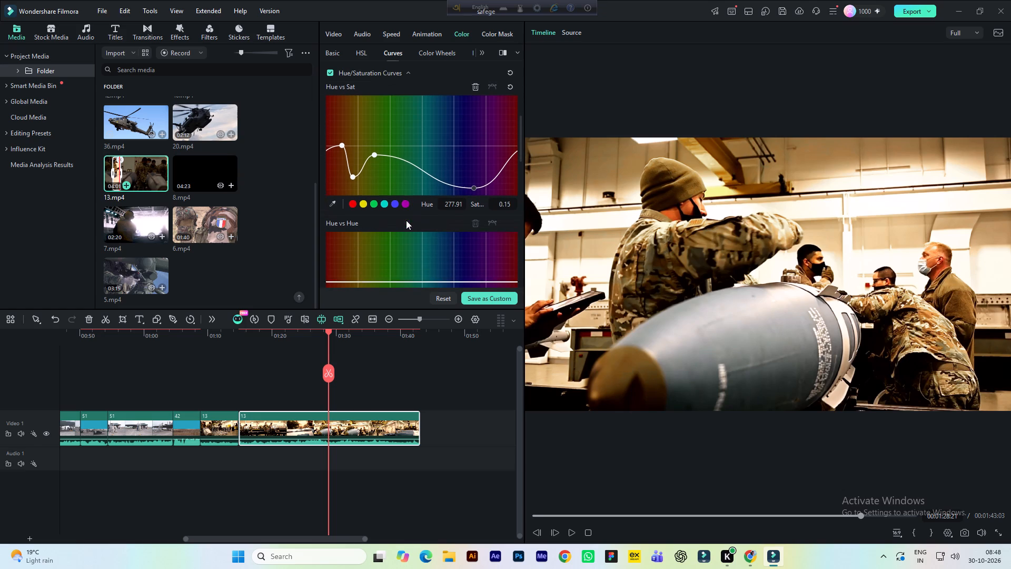
scroll(406, 220, "down", 3)
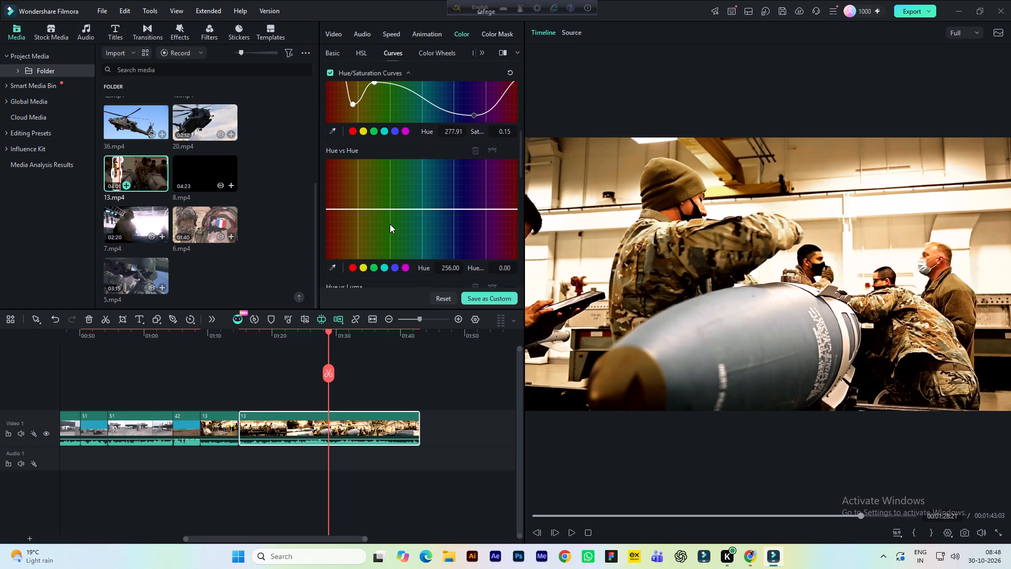
scroll(390, 224, "down", 1)
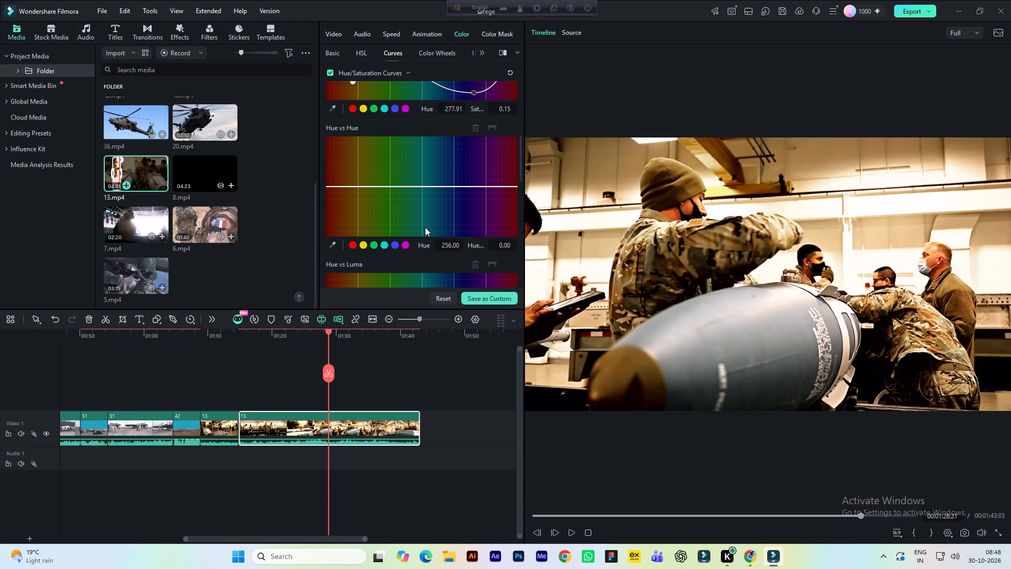
scroll(425, 227, "down", 4)
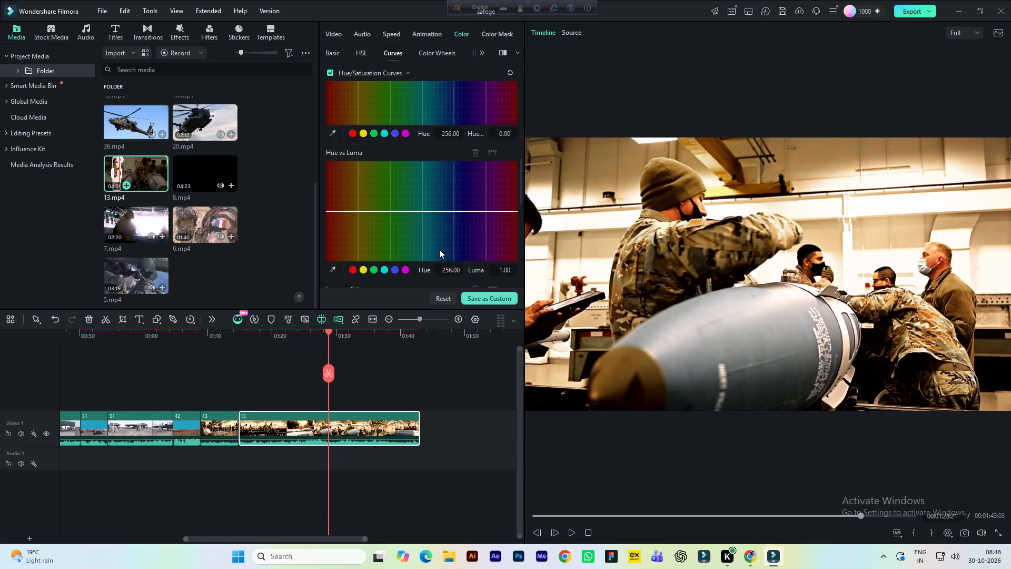
scroll(437, 243, "down", 5)
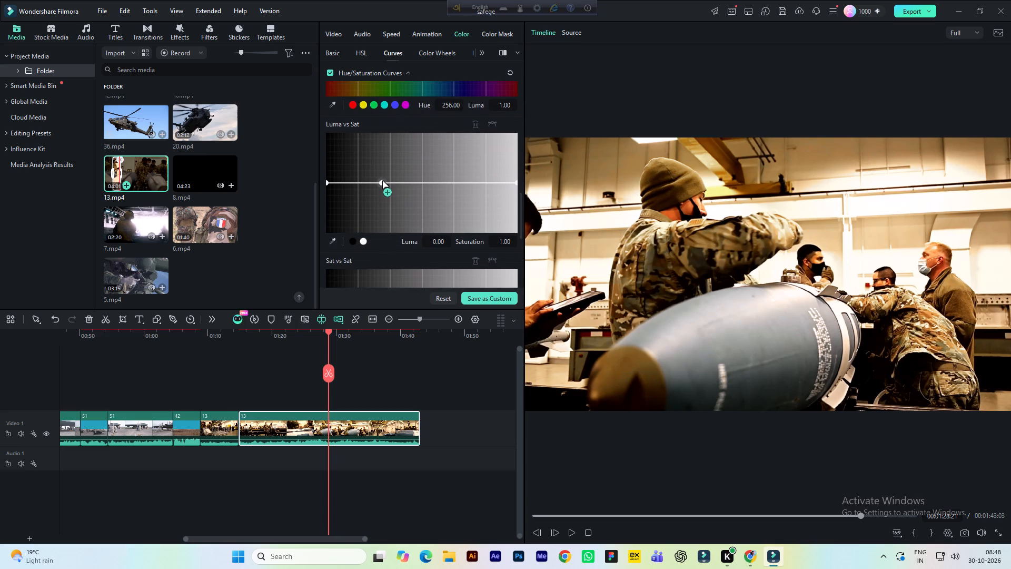
left_click(369, 180)
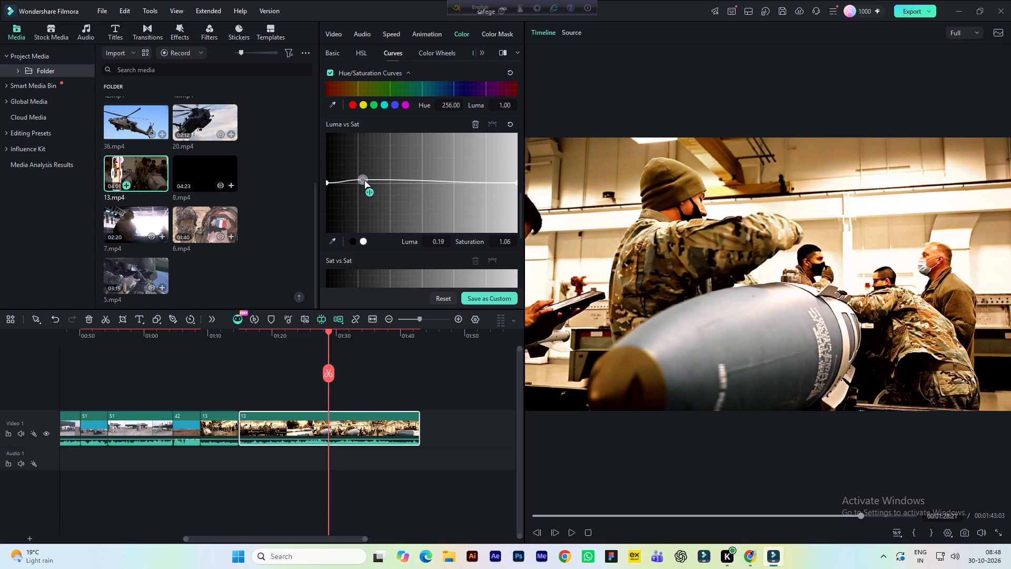
Examine the clip's Sat vs Sat, Sat vs Luma and main RGB curves for a further colour adjustment.
scroll(426, 239, "down", 3)
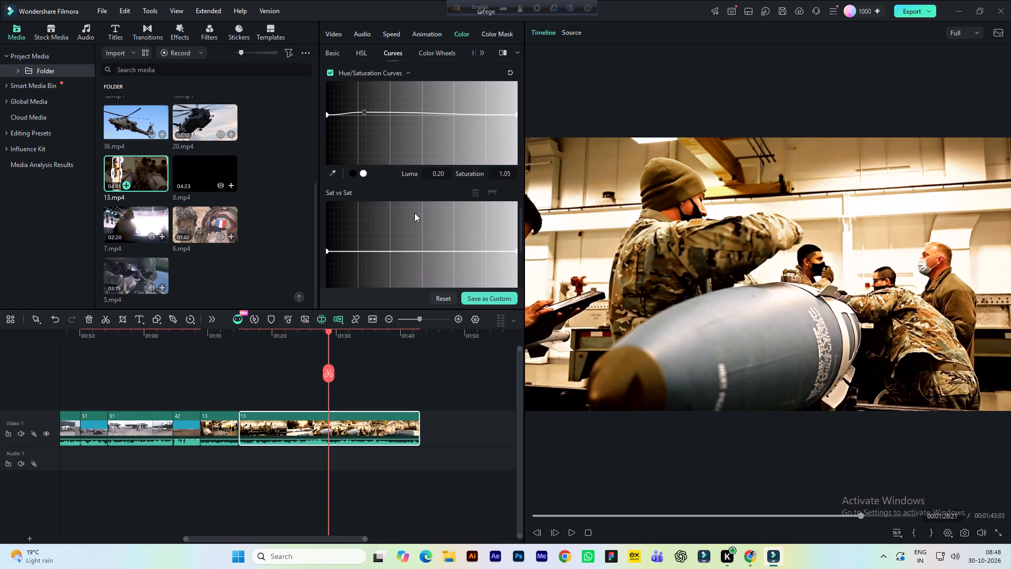
scroll(417, 213, "down", 3)
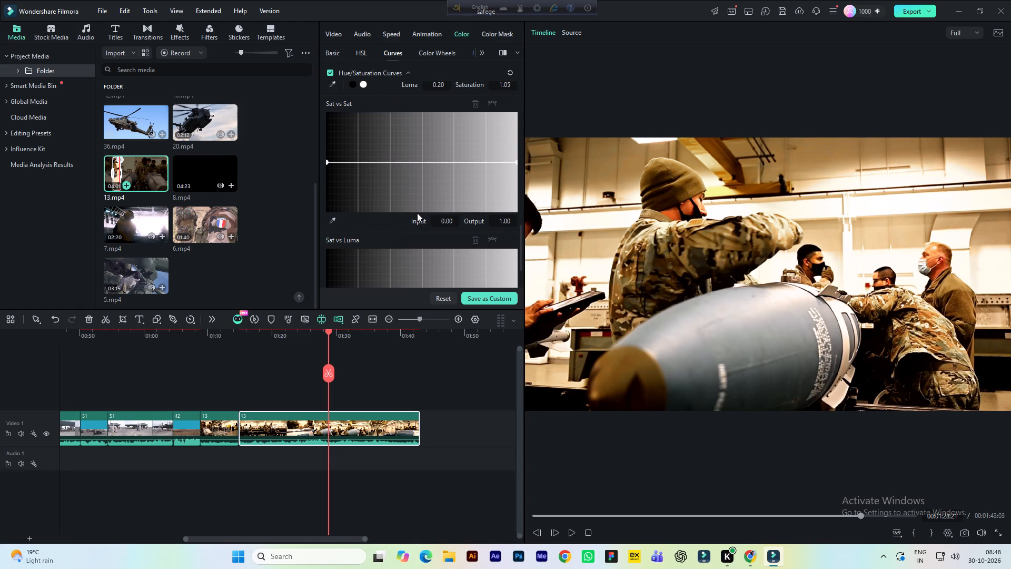
scroll(432, 211, "down", 3)
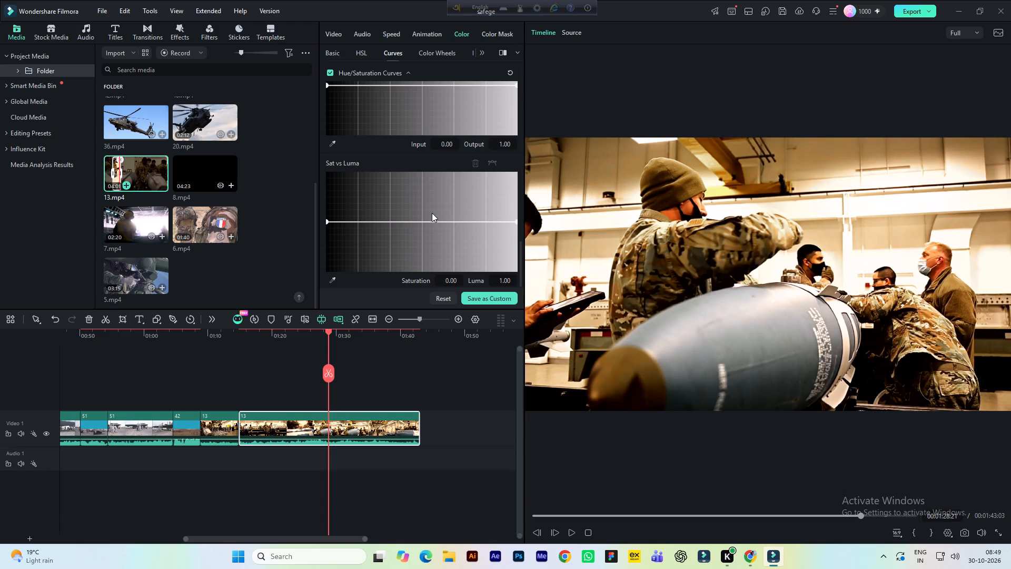
scroll(431, 203, "down", 4)
scroll(423, 196, "up", 4)
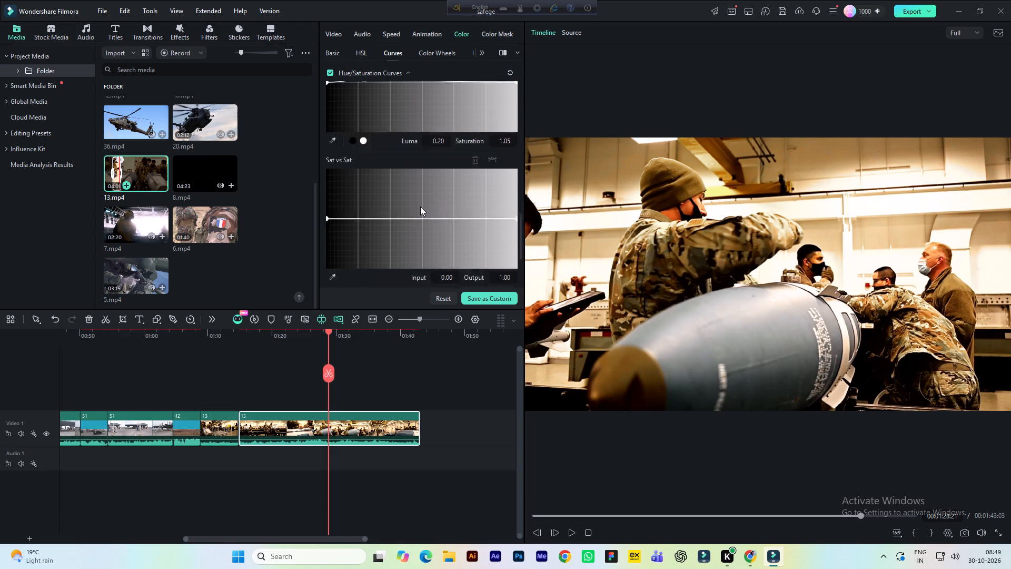
scroll(420, 207, "up", 11)
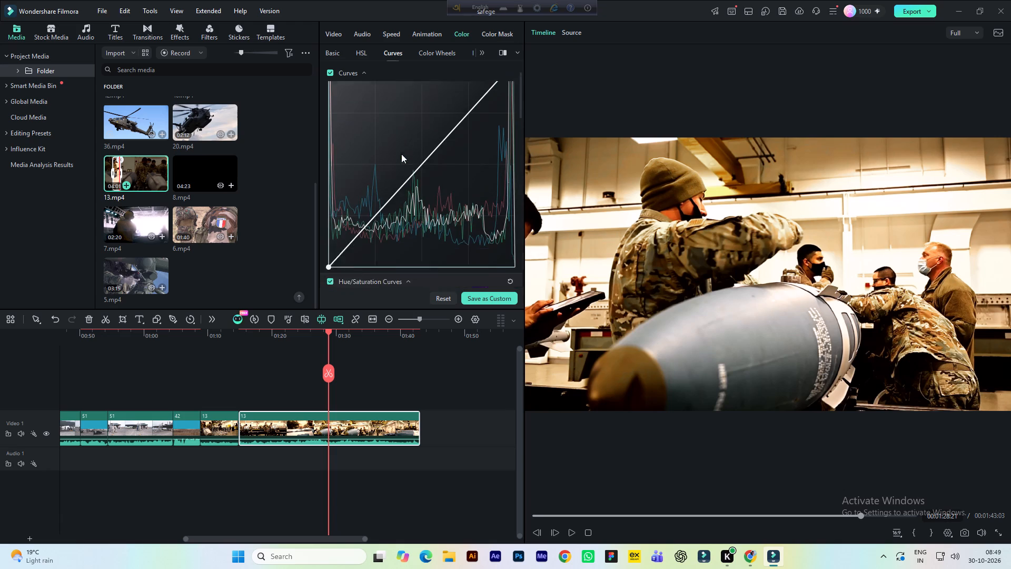
scroll(401, 154, "up", 2)
scroll(421, 198, "up", 4)
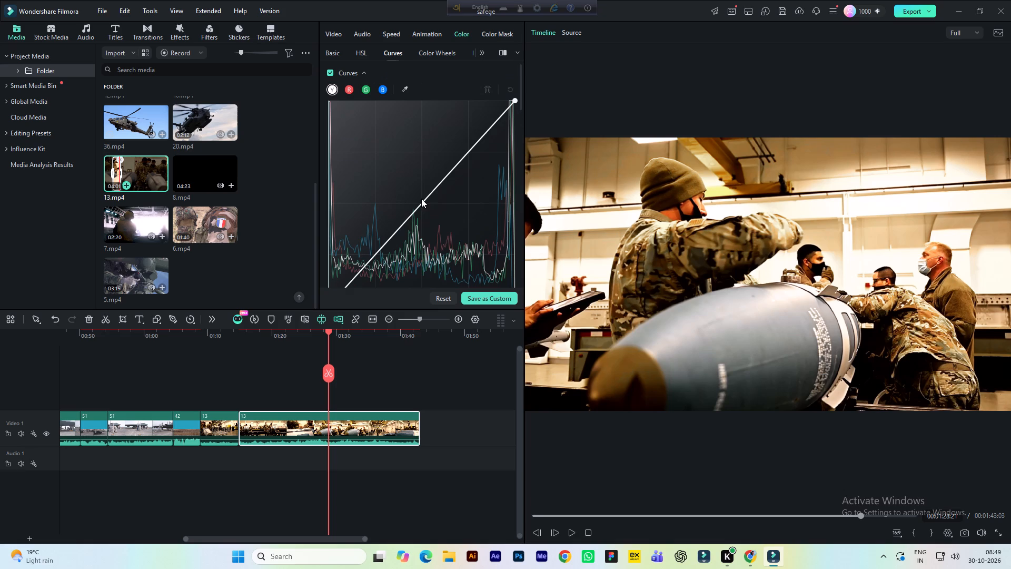
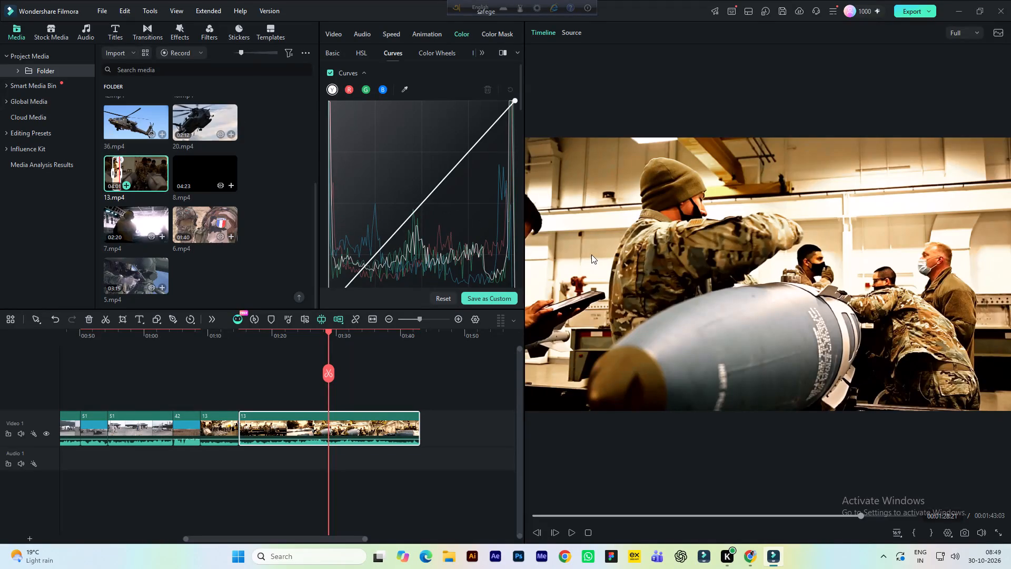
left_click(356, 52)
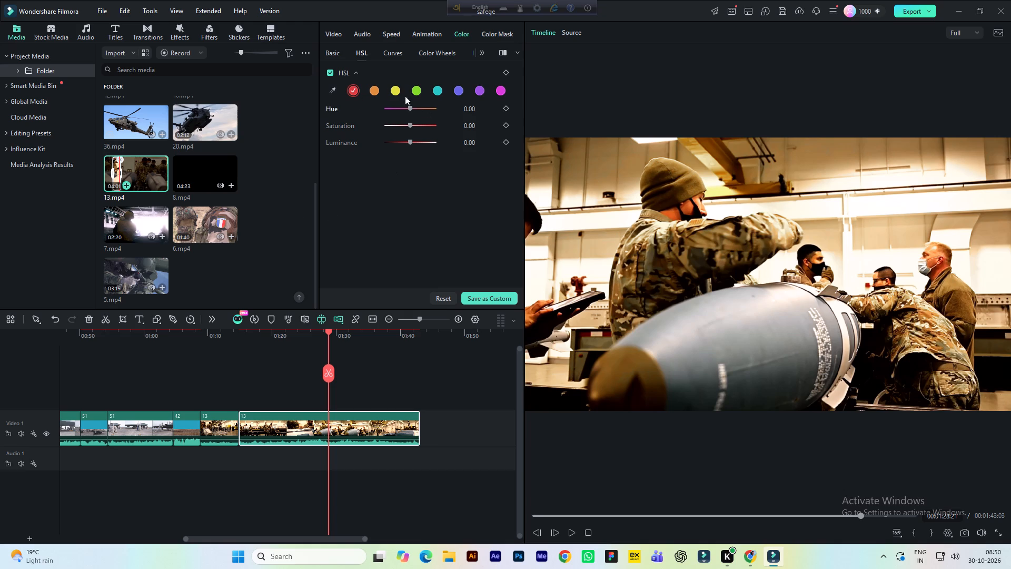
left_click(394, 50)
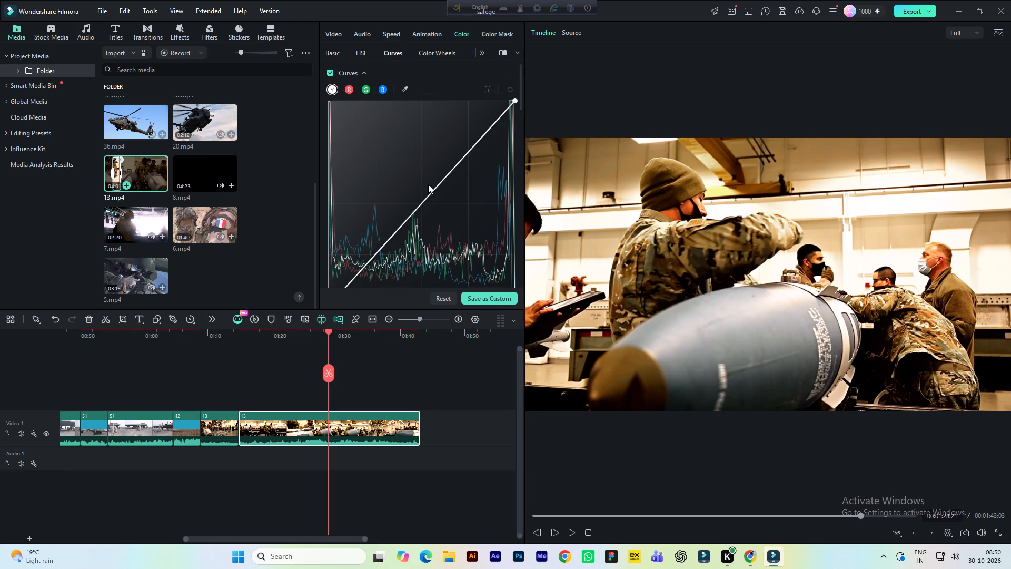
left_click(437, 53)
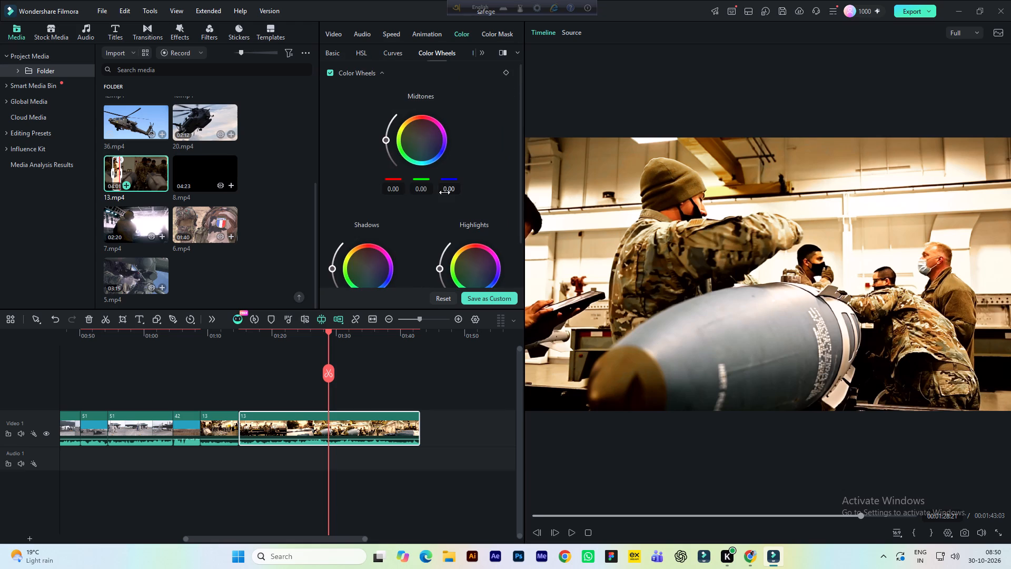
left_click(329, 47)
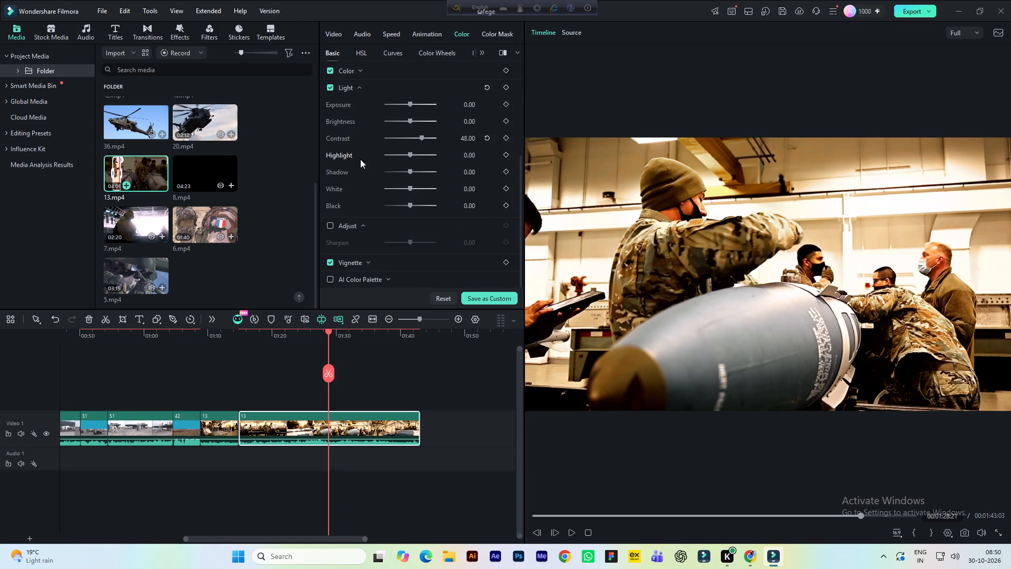
Apply the Hero speed ramping preset to the selected 13 clip at the end of Video 1.
left_click(308, 332)
left_click(390, 33)
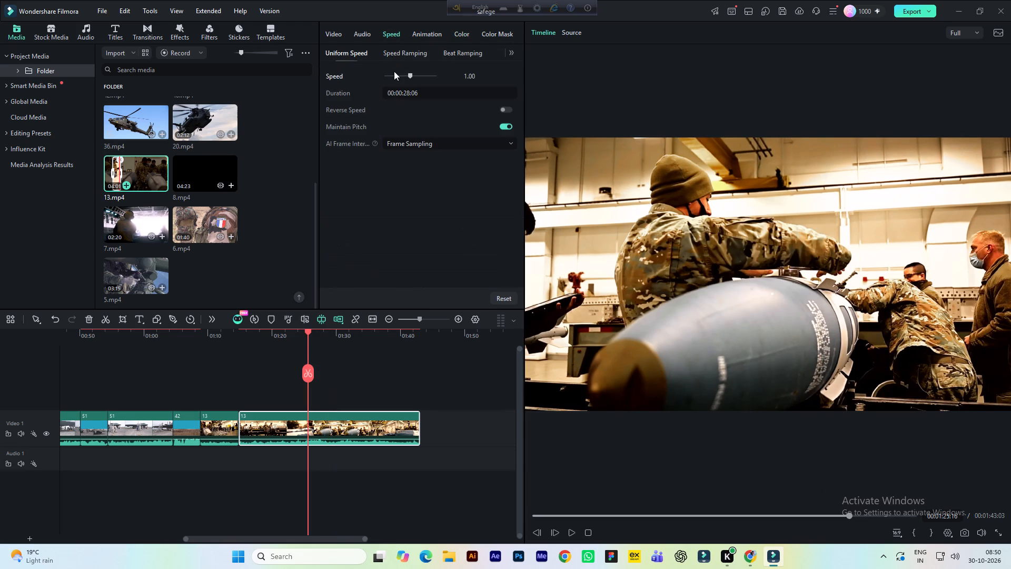
left_click(403, 57)
left_click(405, 53)
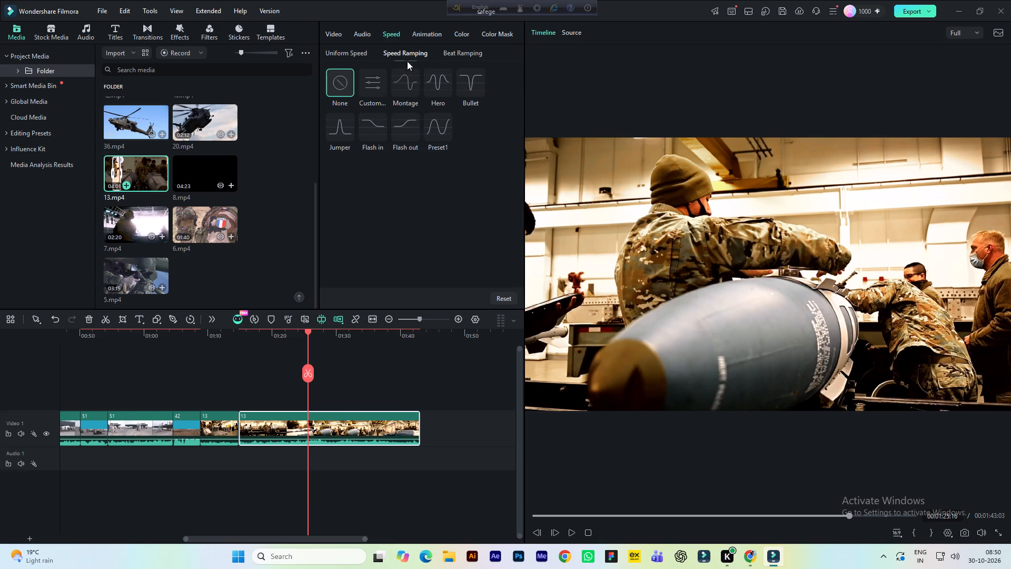
left_click_drag(427, 80, 427, 87)
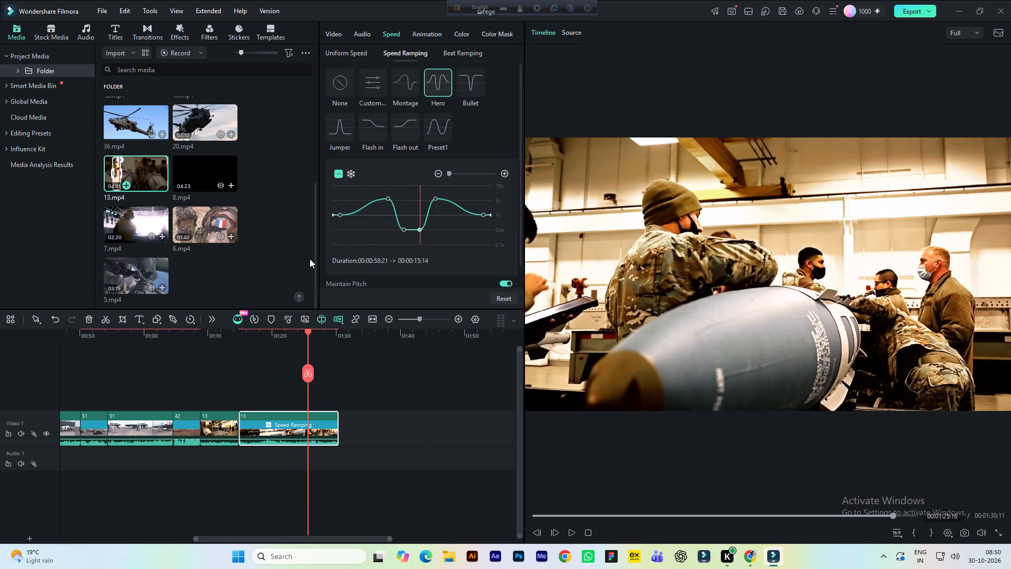
Save the project and play the timeline from shortly before the speed-ramped 13 clip to review it.
left_click(226, 336)
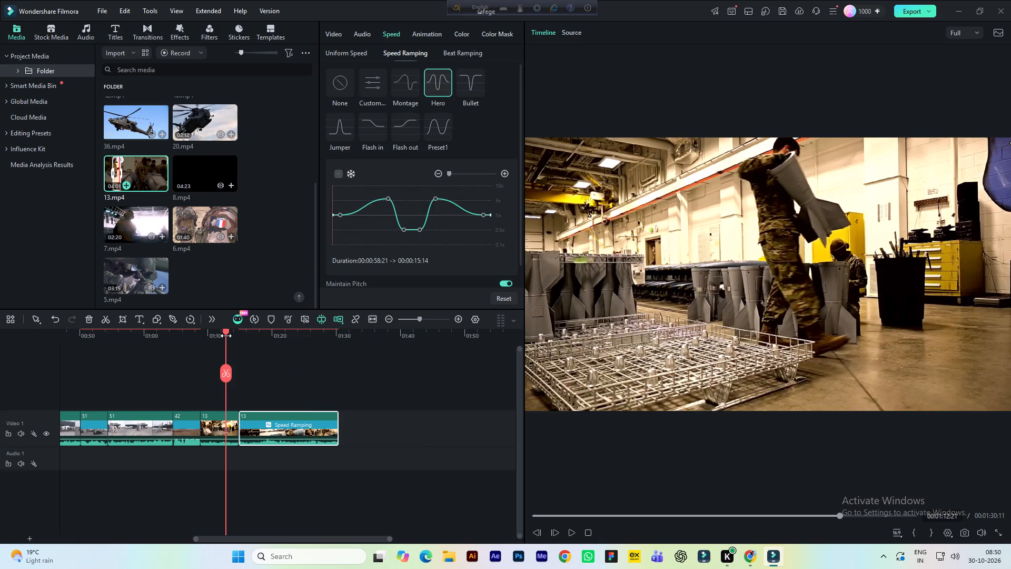
key("ctrl+s")
key("space")
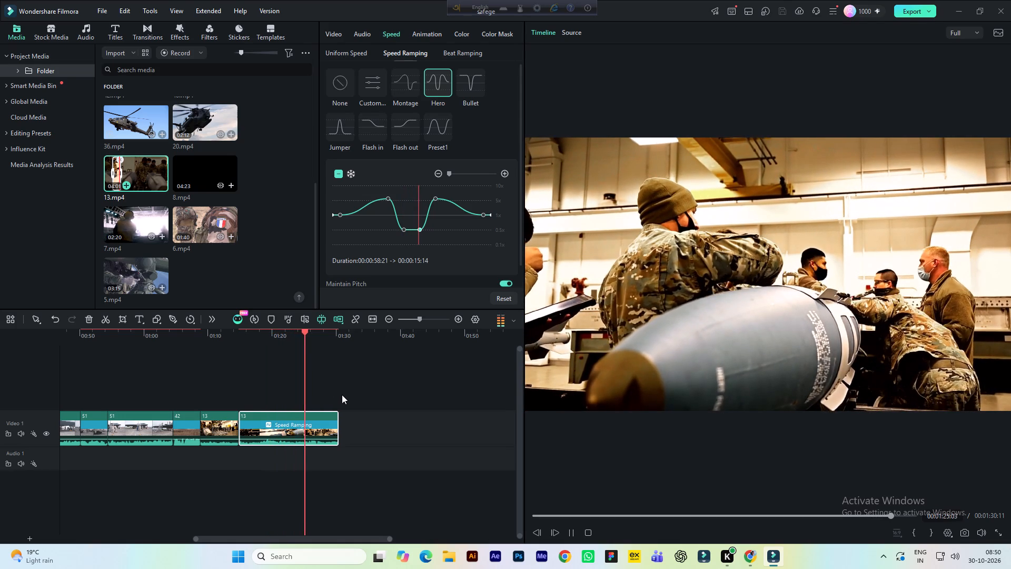
key("space")
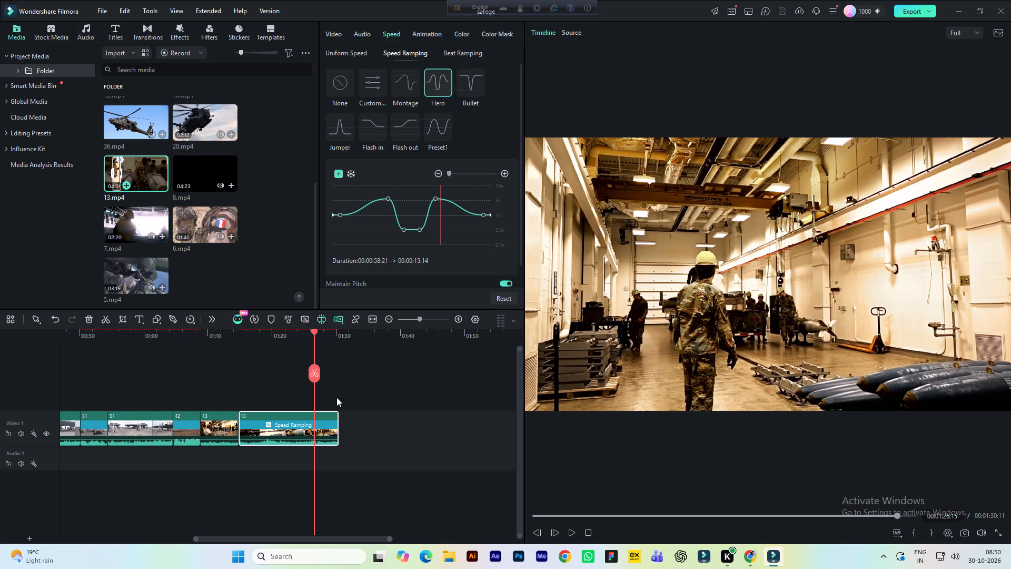
Find the bomb-hoisting shot in the 13.mp4 source and mark its in point at 00:01:15:08.
left_click(573, 32)
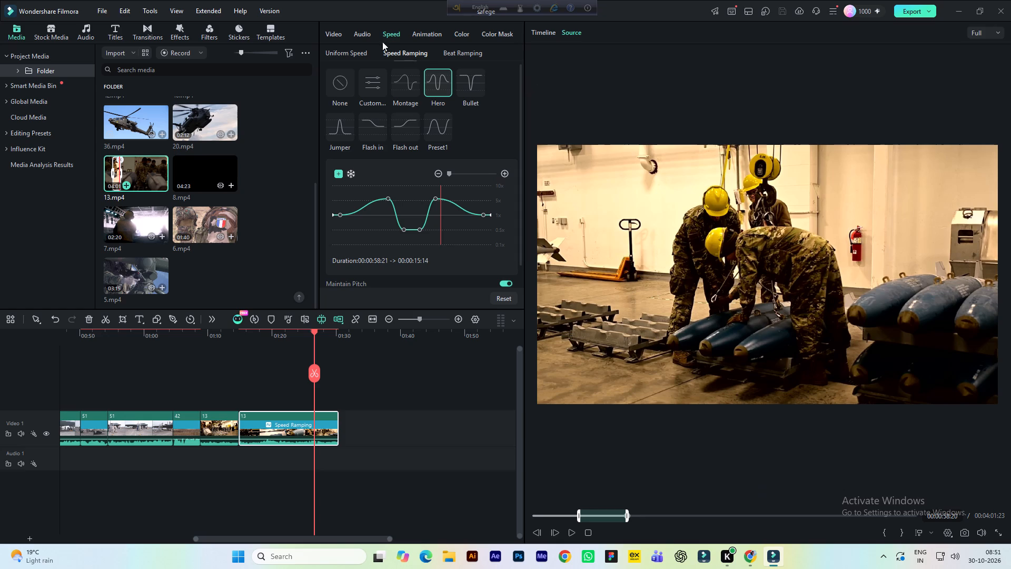
left_click(333, 34)
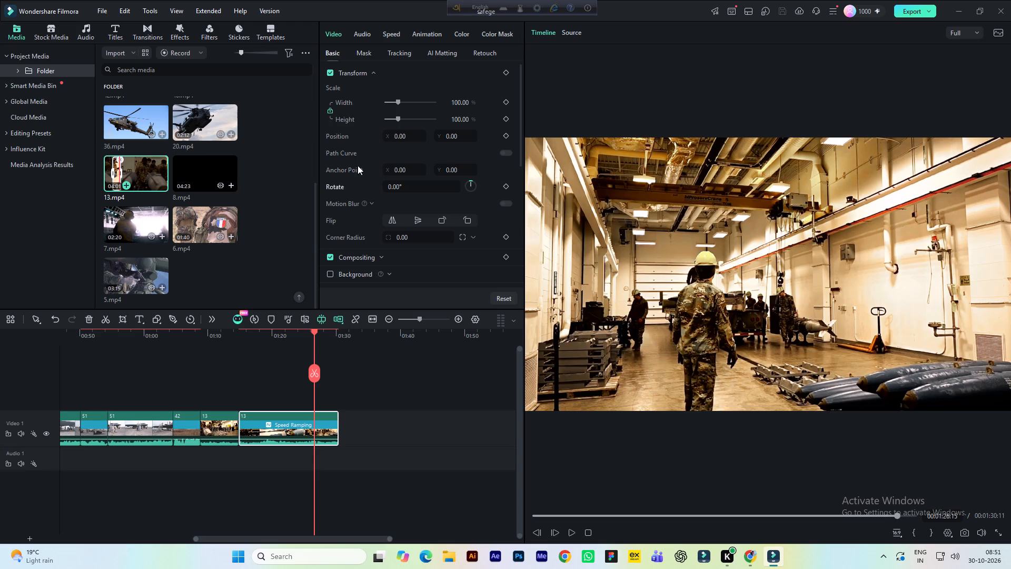
left_click(576, 27)
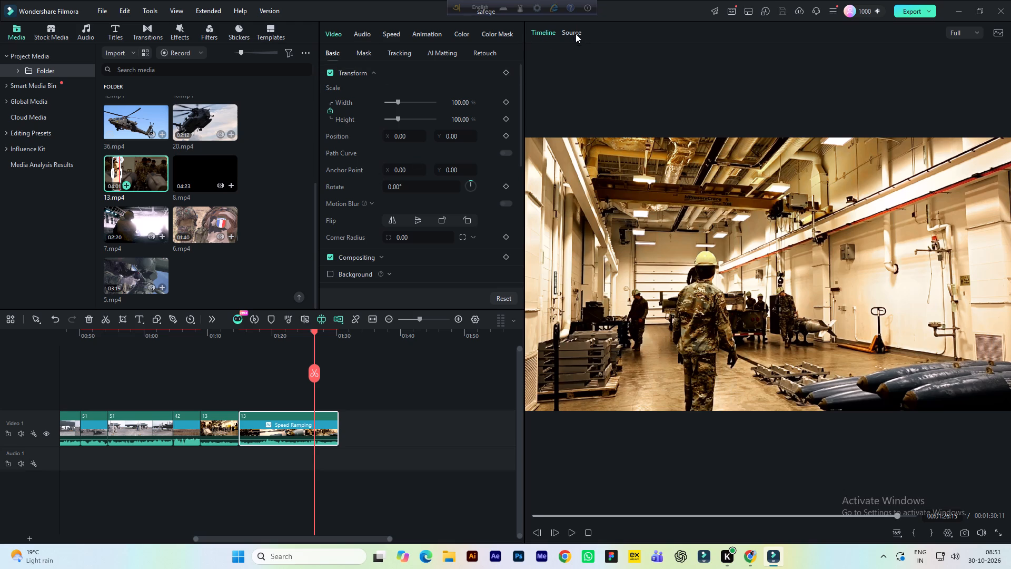
left_click(572, 33)
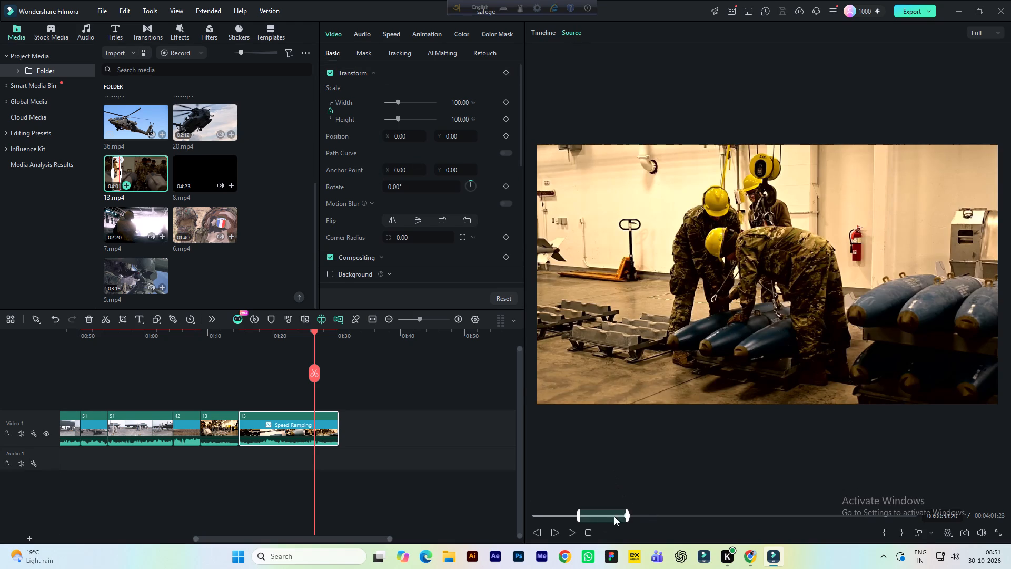
left_click(568, 533)
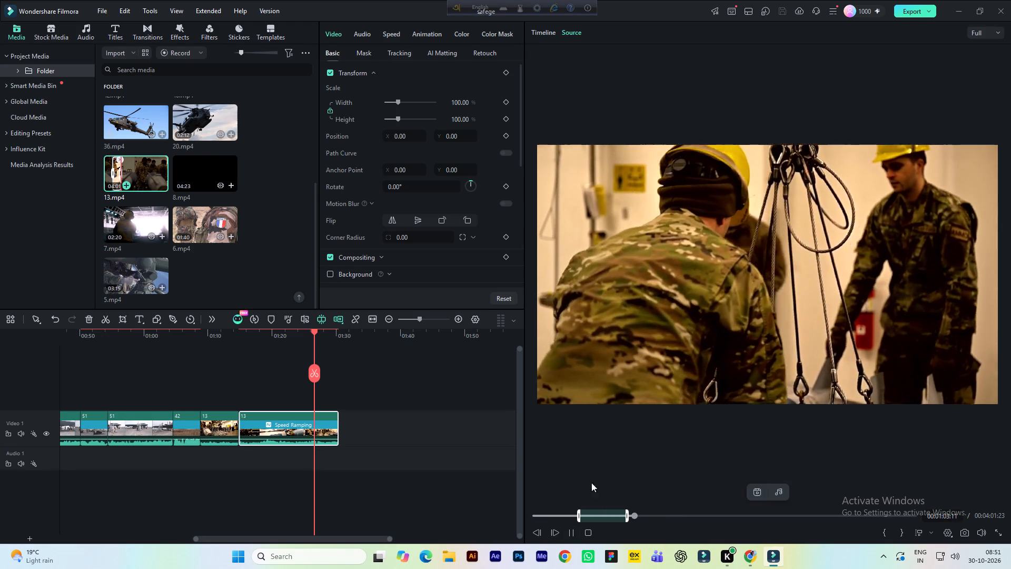
left_click(569, 532)
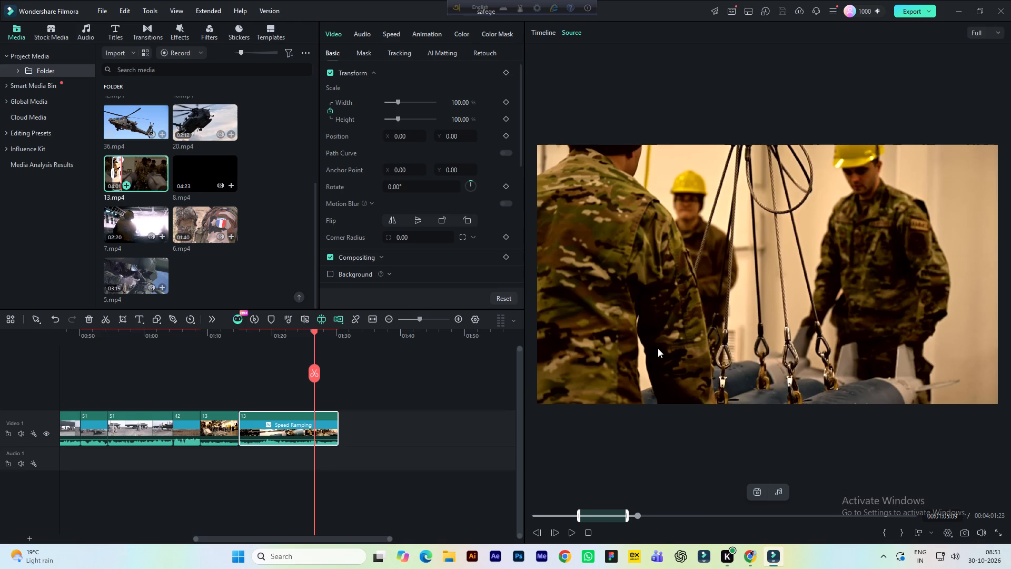
left_click(646, 509)
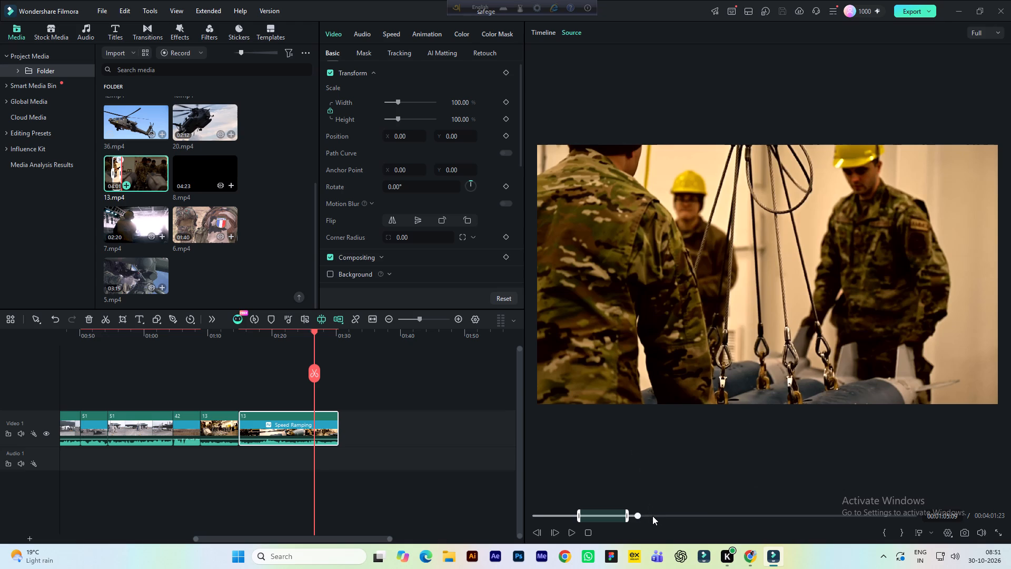
left_click(652, 516)
key("space")
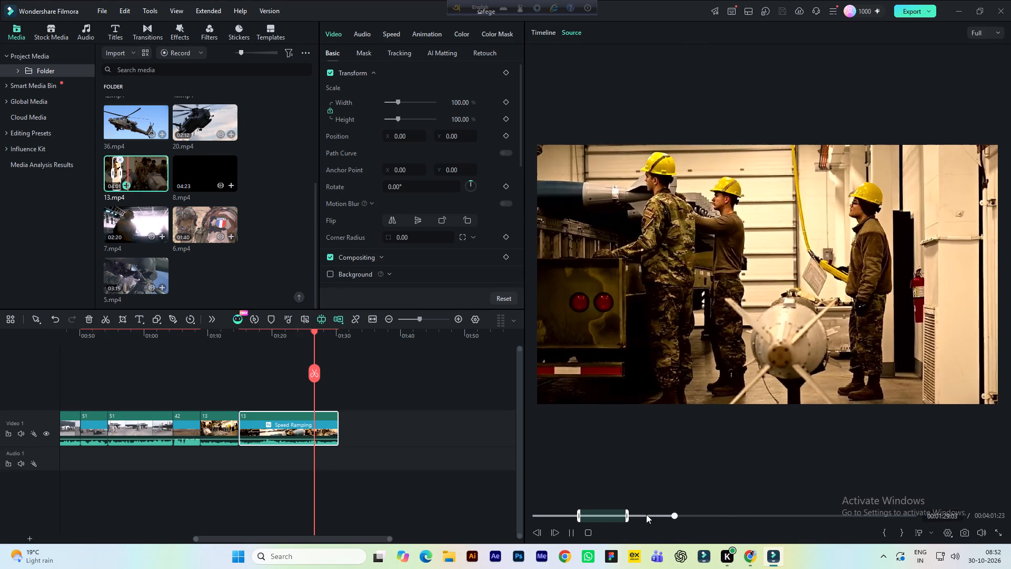
left_click(657, 513)
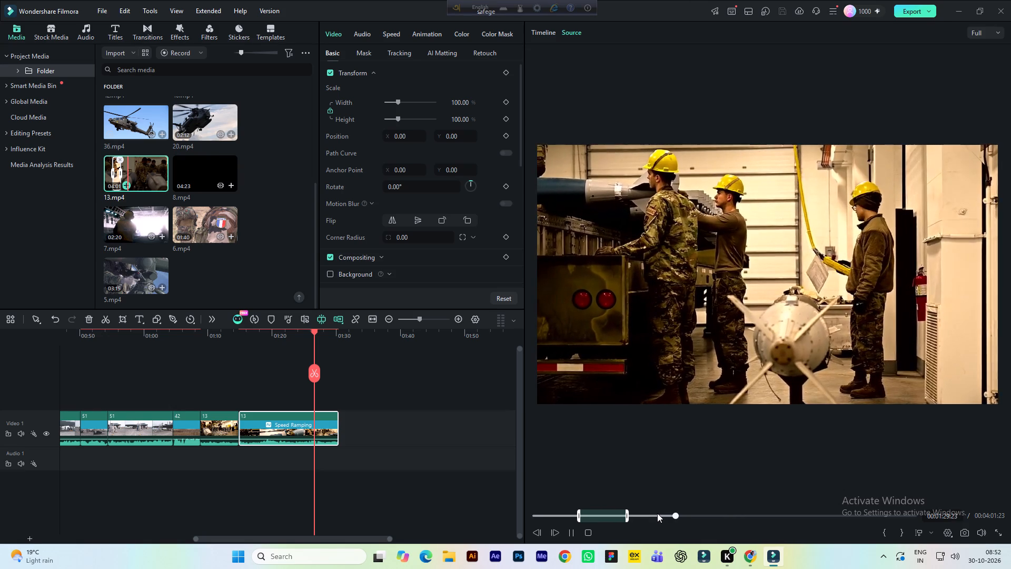
key("space")
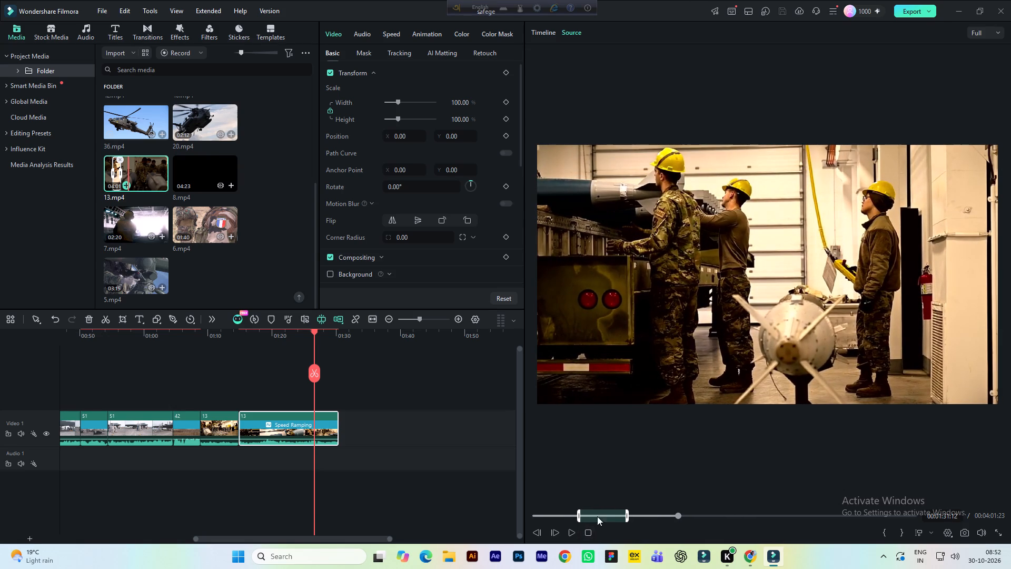
left_click(651, 517)
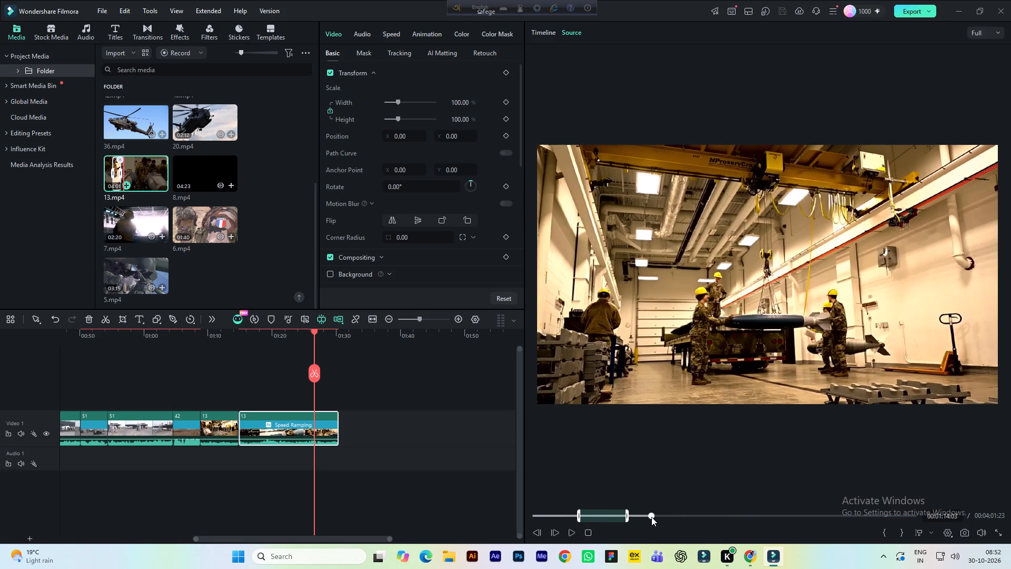
key("space")
key("space")
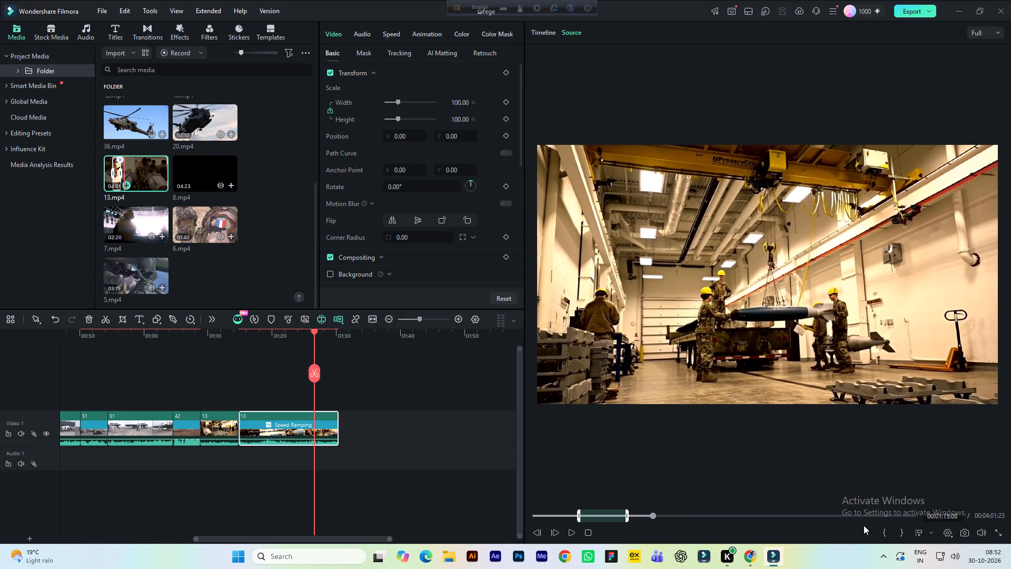
left_click(887, 535)
Review the rest of the 13.mp4 shot and mark its out point at 00:01:40:18.
key("space")
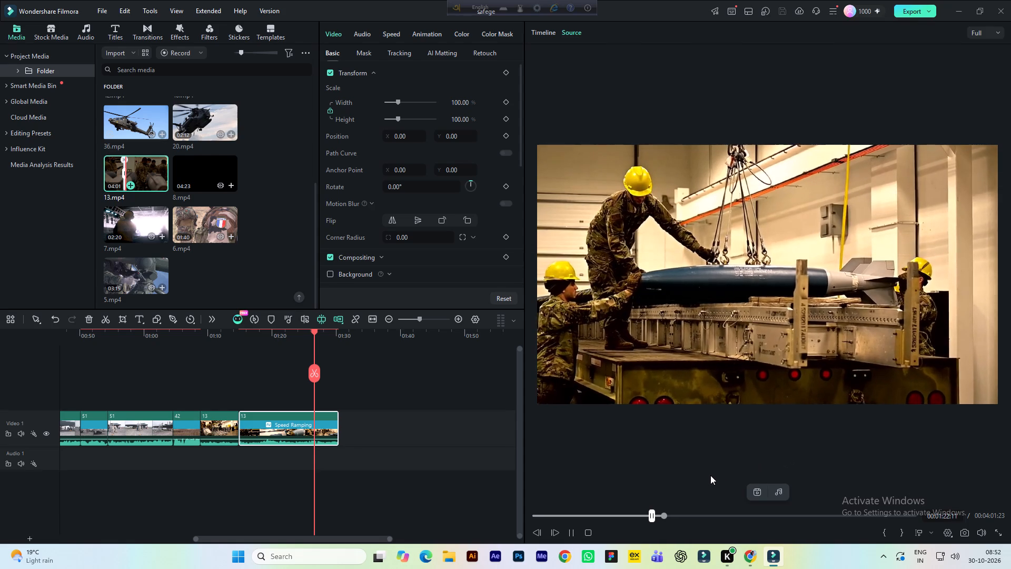
left_click(669, 514)
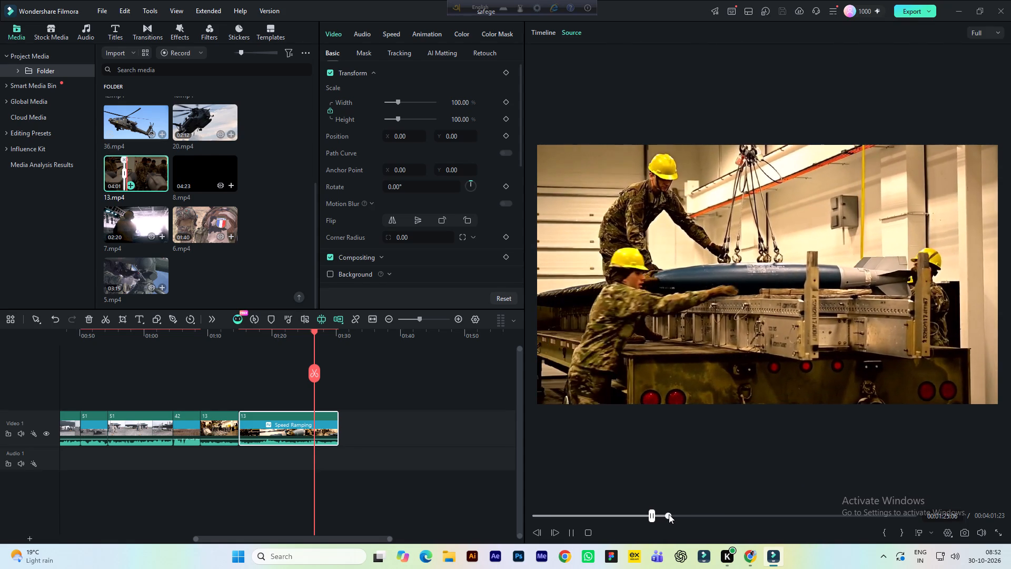
left_click(677, 516)
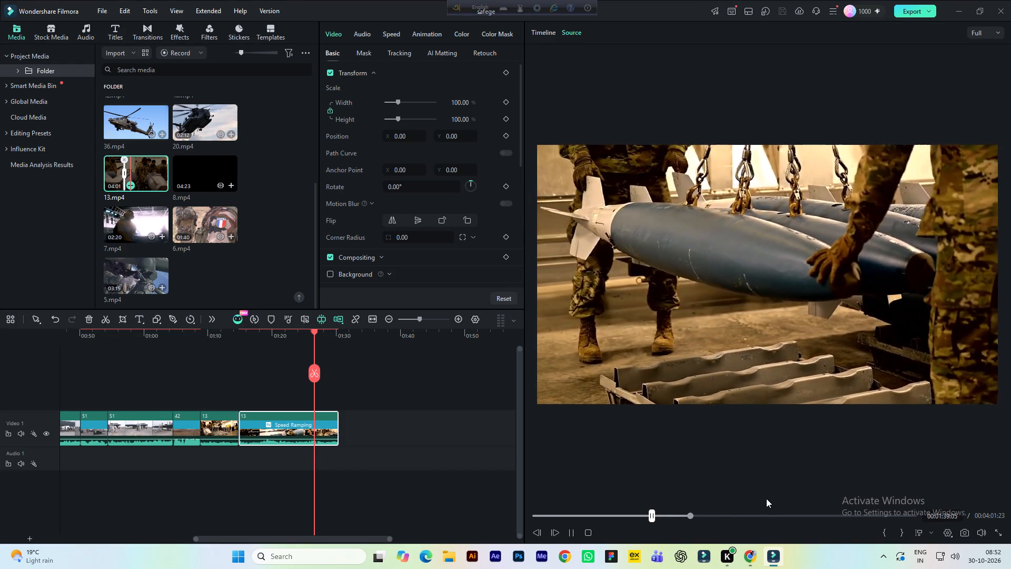
key("space")
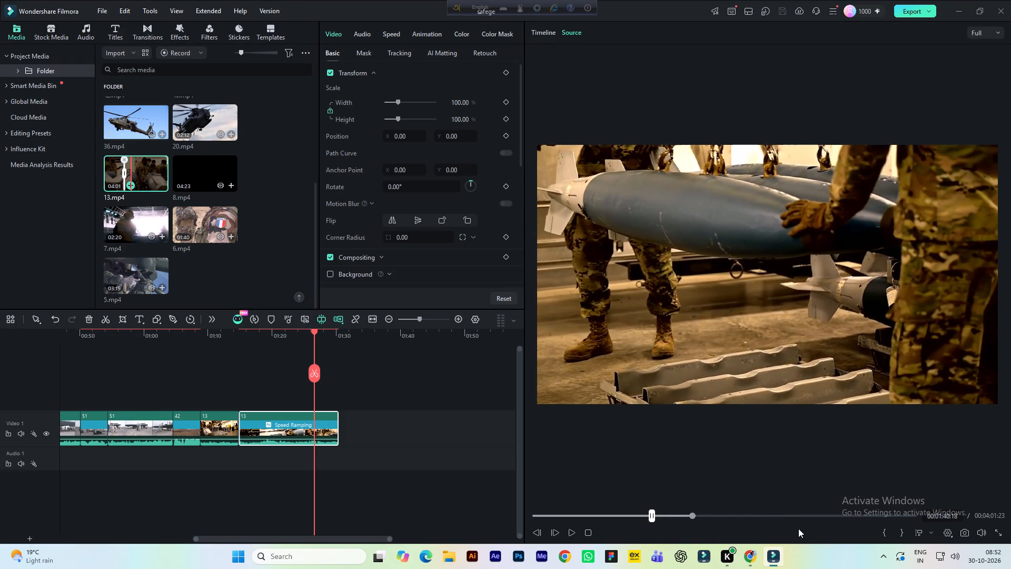
left_click(903, 532)
Add the marked 13.mp4 range to Video 1 directly after the speed-ramped clip.
left_click_drag(745, 326, 482, 382)
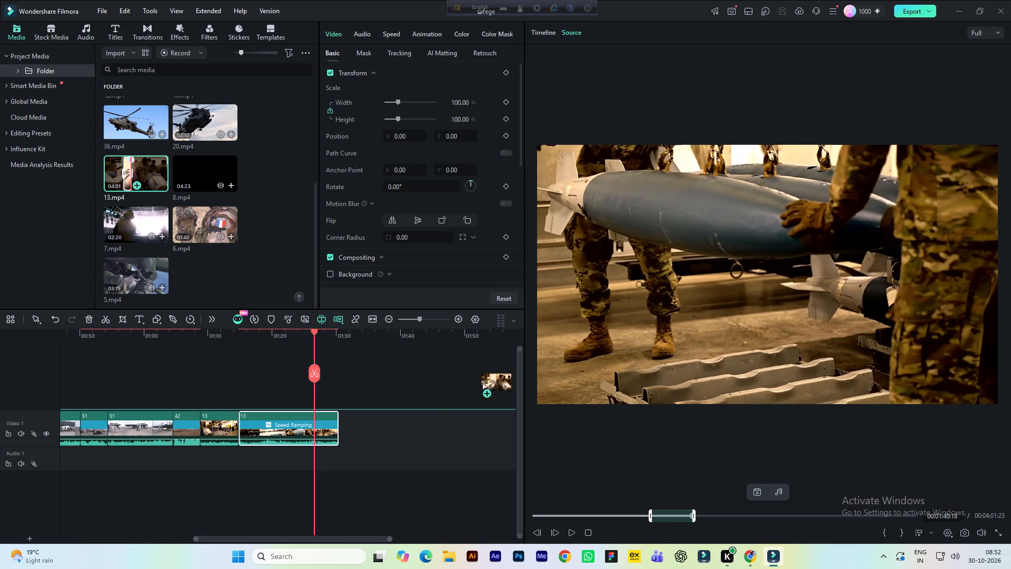
left_click_drag(482, 382, 411, 424)
left_click(569, 296)
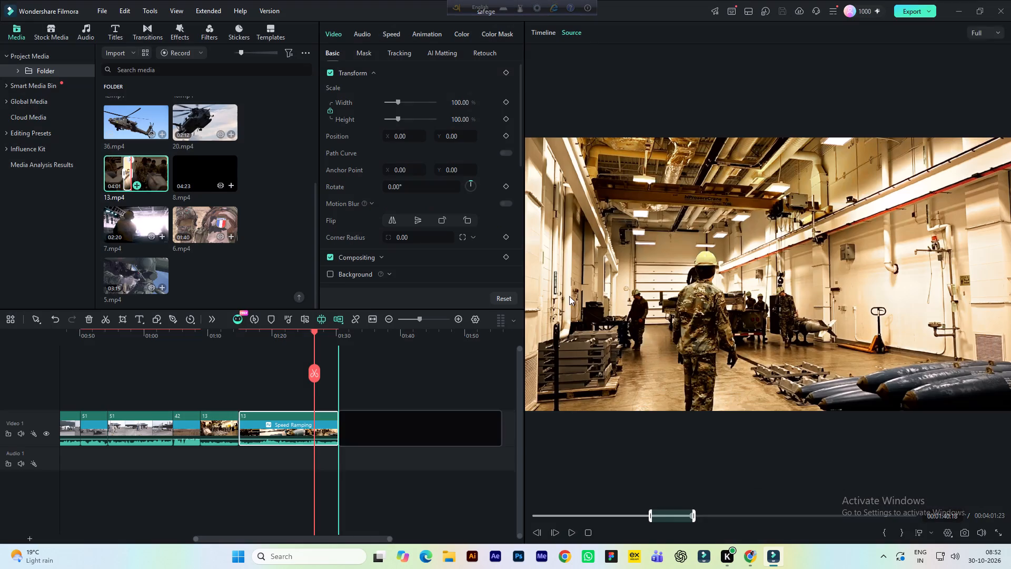
Play the timeline across the cut from the speed-ramped clip into the newly added 13 clip.
left_click_drag(280, 540, 303, 543)
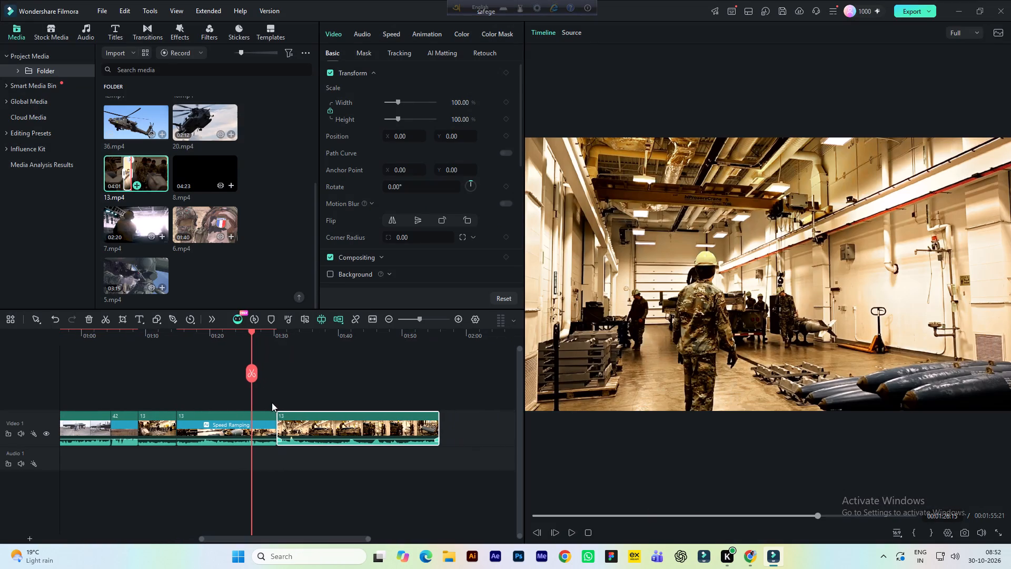
key("space")
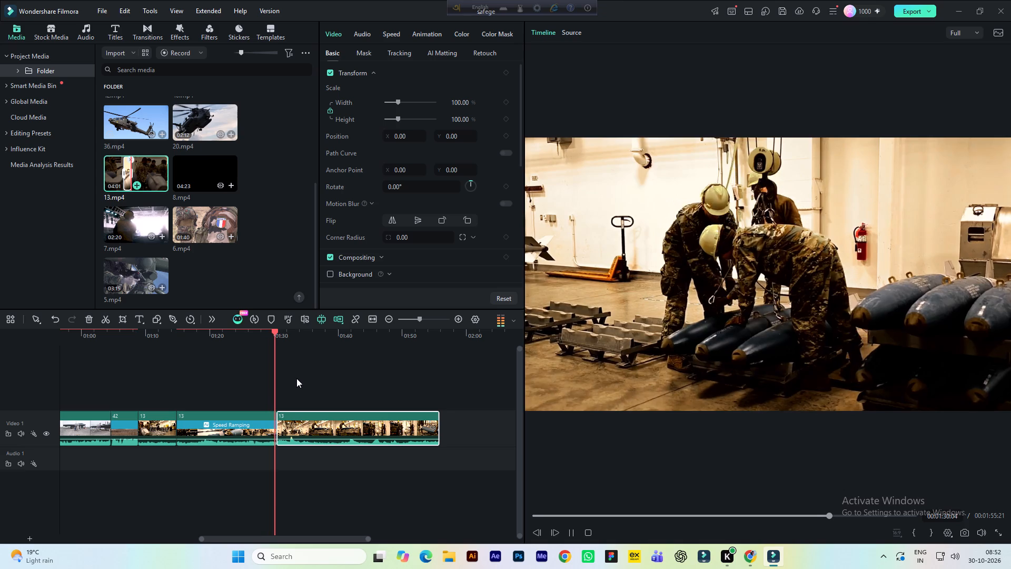
key("space")
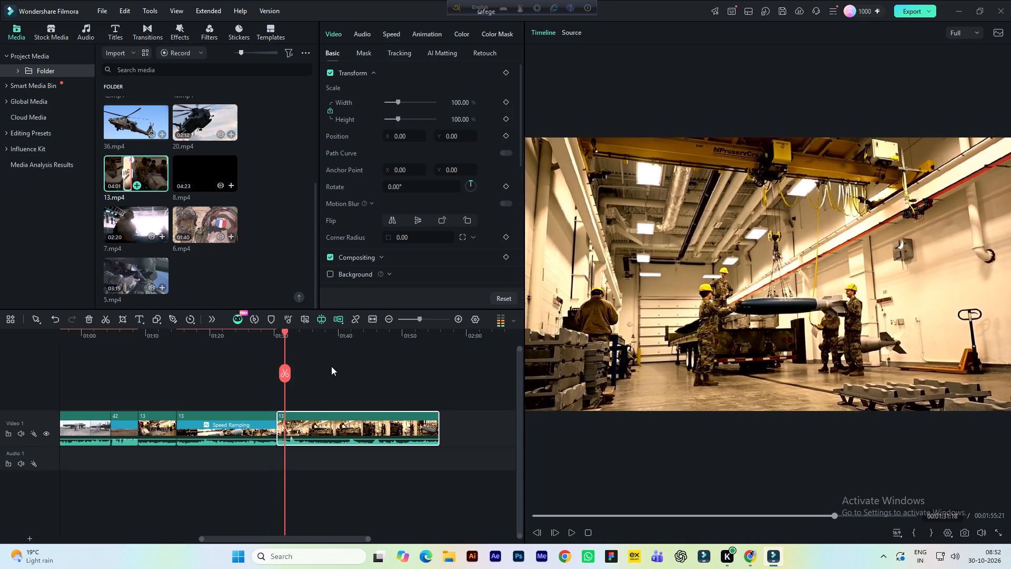
Turn on the Hue/Saturation Curves for the last 13 clip on Video 1, previewing the frame at 00:01:39:05.
left_click(332, 338)
left_click(321, 425)
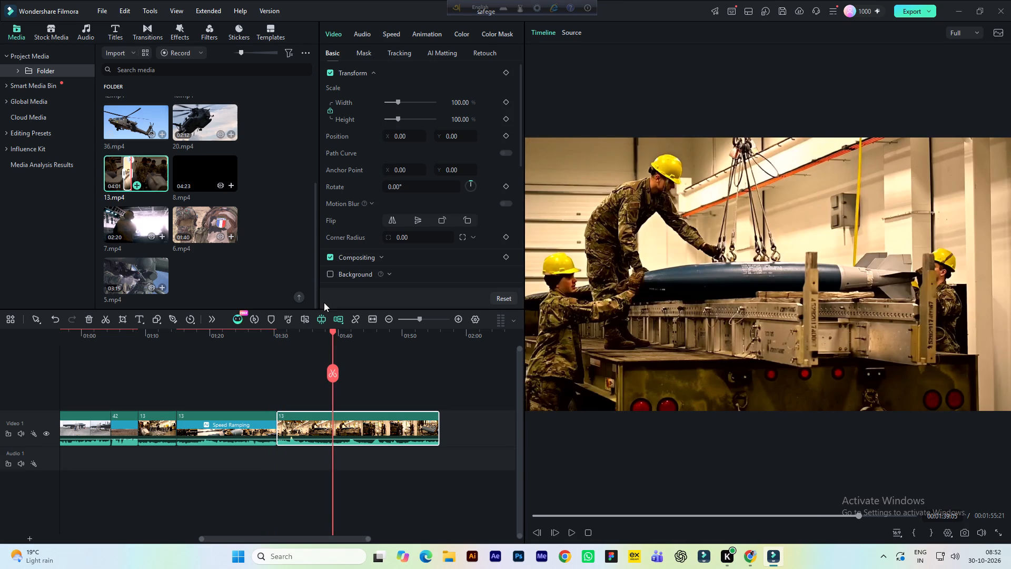
left_click(463, 32)
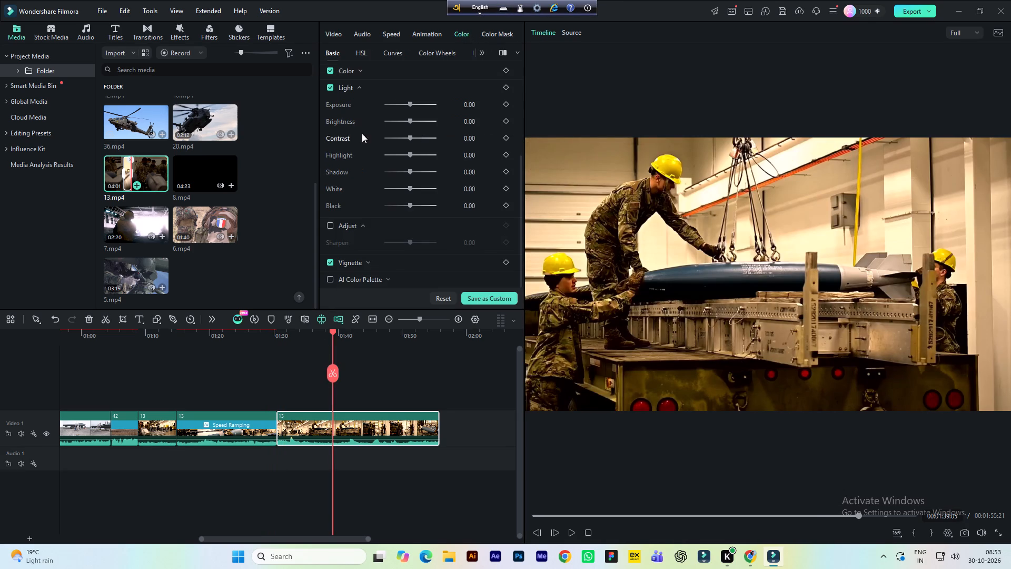
left_click(363, 57)
left_click(388, 53)
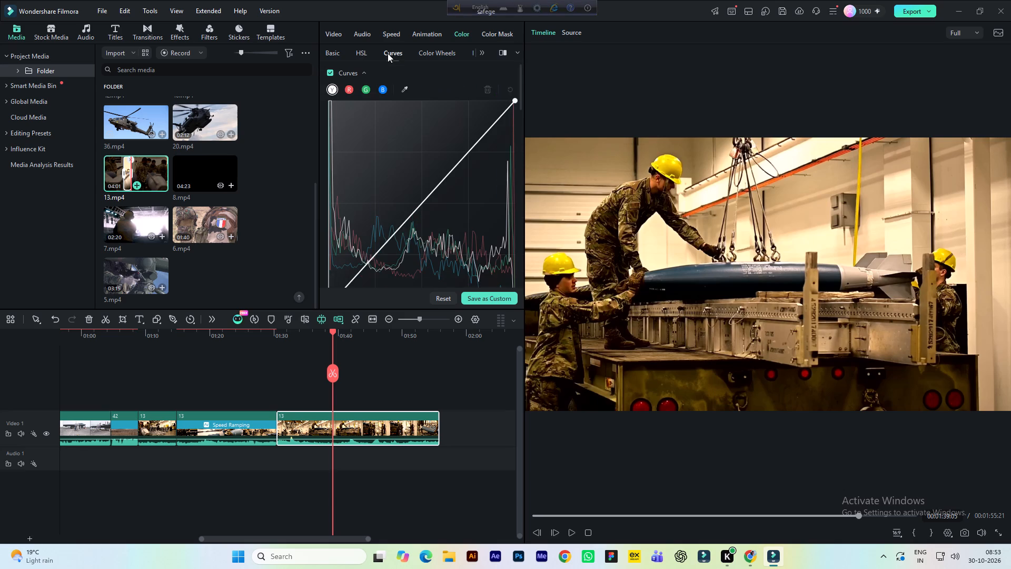
scroll(416, 140, "down", 5)
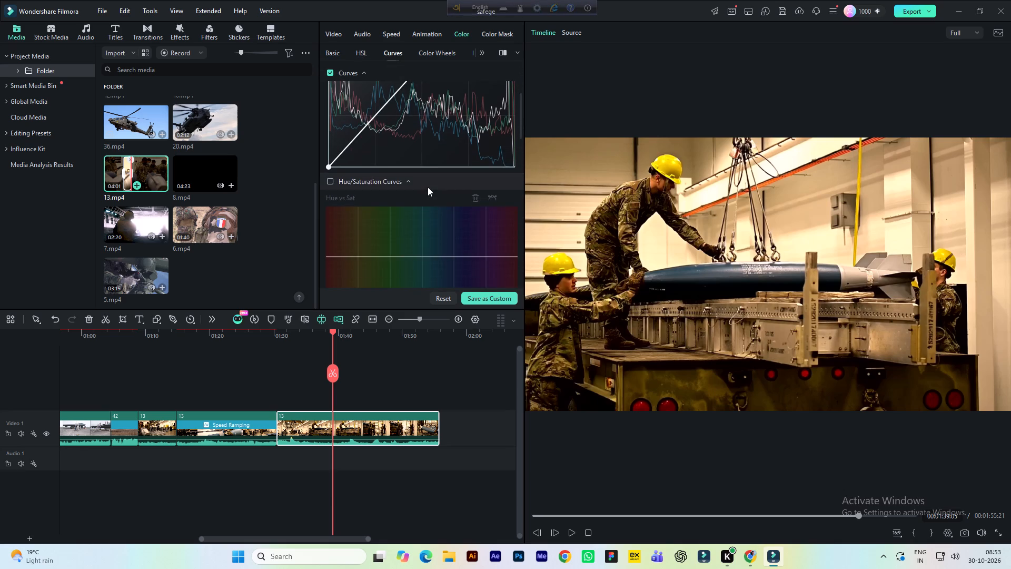
scroll(428, 187, "down", 13)
scroll(407, 214, "up", 3)
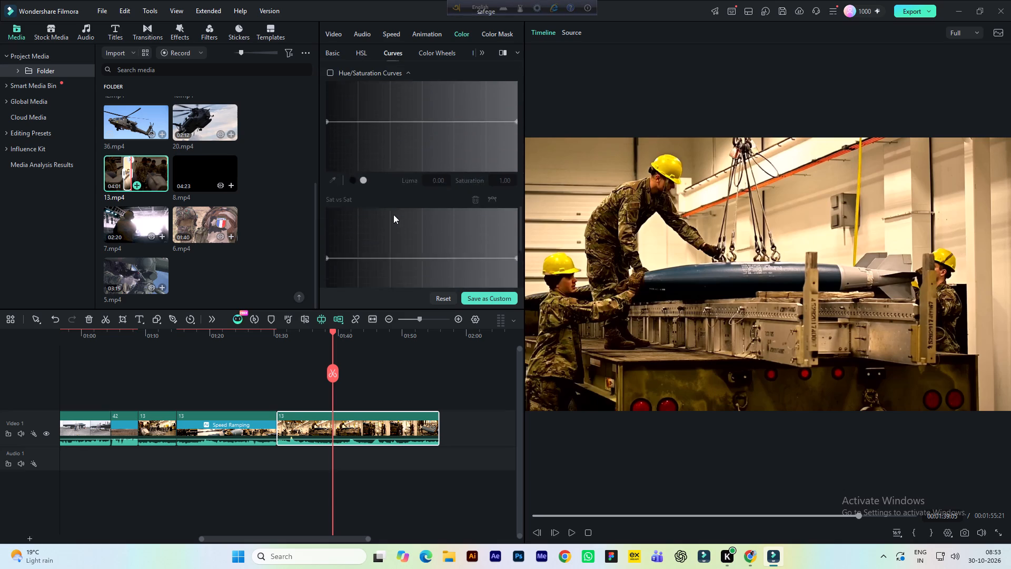
scroll(393, 214, "up", 10)
scroll(372, 187, "down", 2)
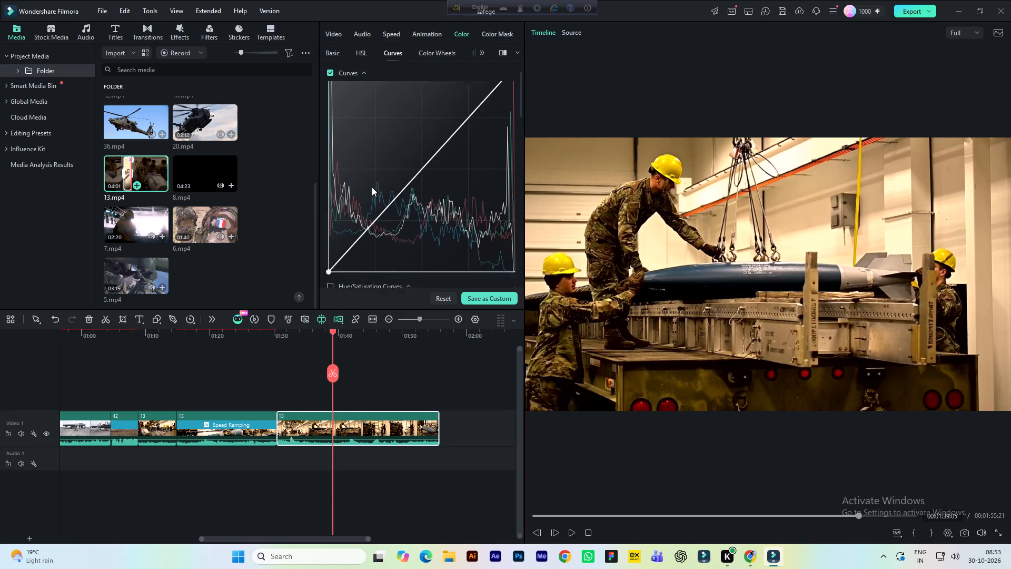
scroll(372, 187, "down", 2)
scroll(334, 139, "up", 1)
left_click(332, 129)
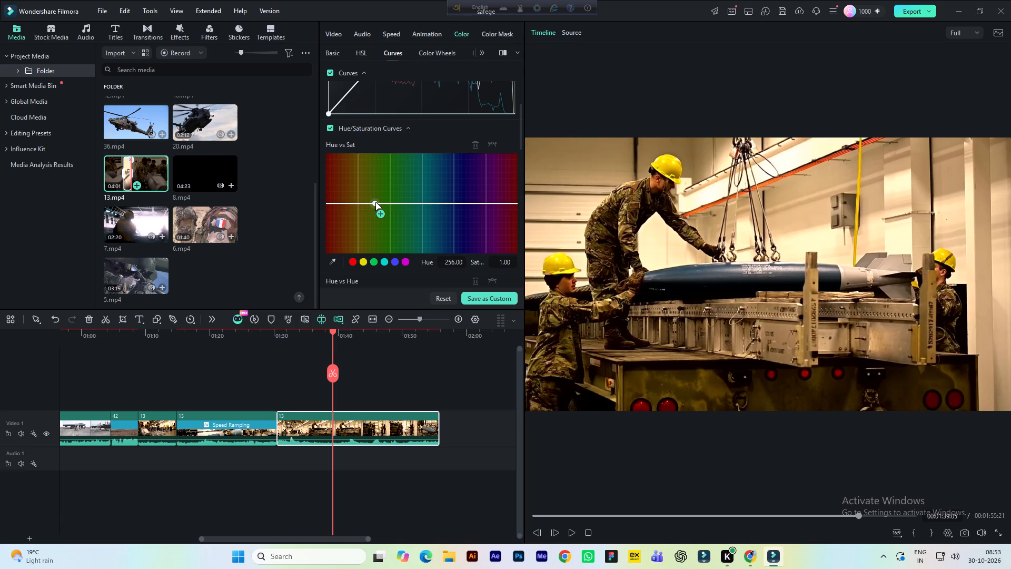
Add control points across the Hue vs Sat curve from red to magenta, keeping their saturation close to 1.00.
left_click_drag(375, 201, 378, 201)
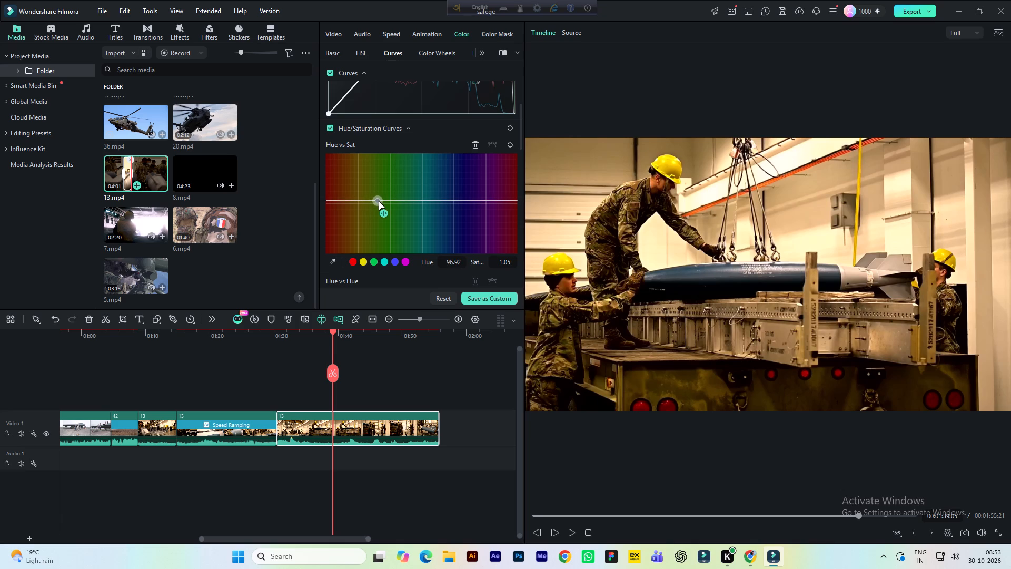
left_click_drag(378, 201, 385, 192)
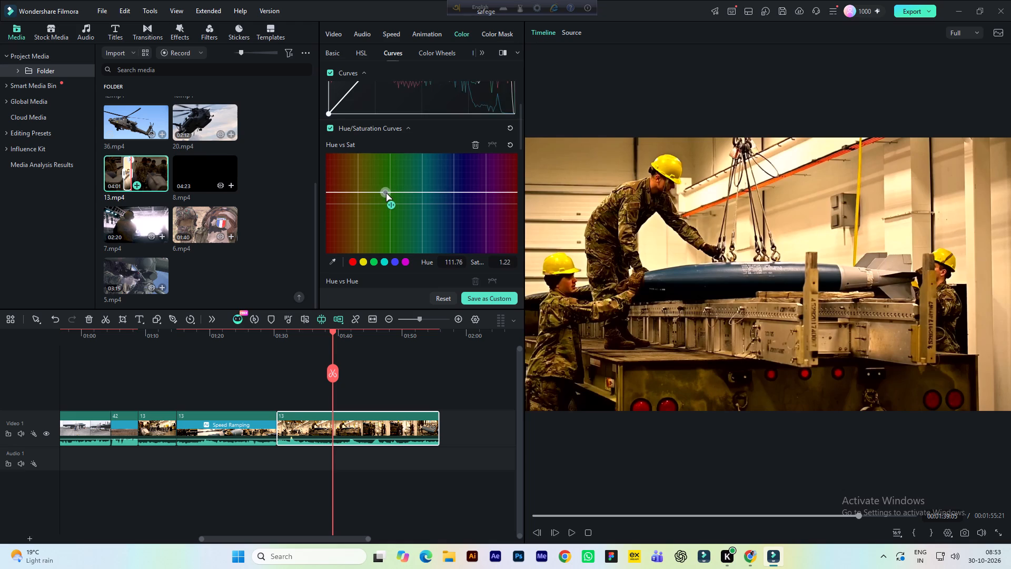
left_click_drag(385, 192, 389, 203)
left_click(372, 204)
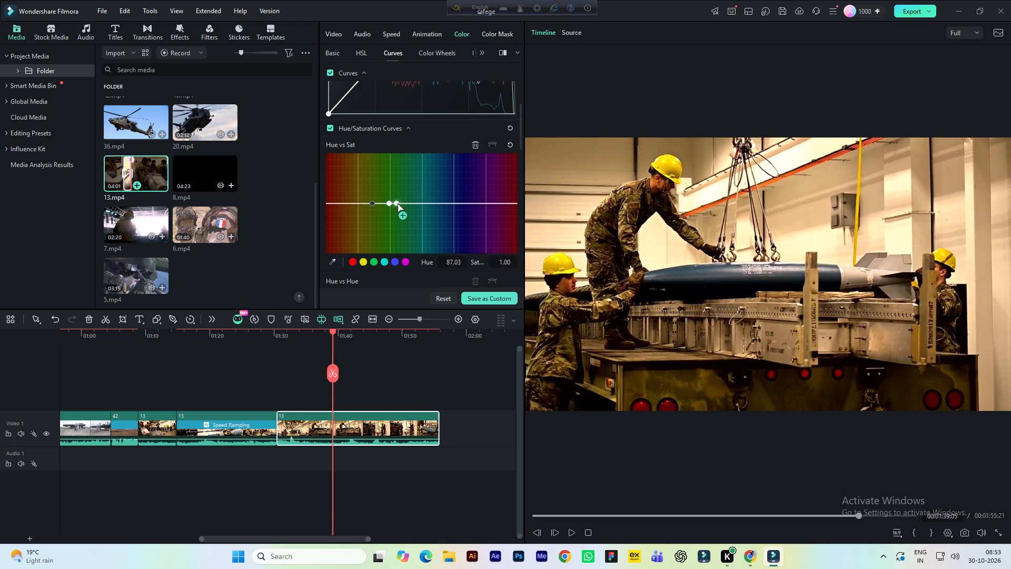
left_click(415, 204)
left_click(435, 205)
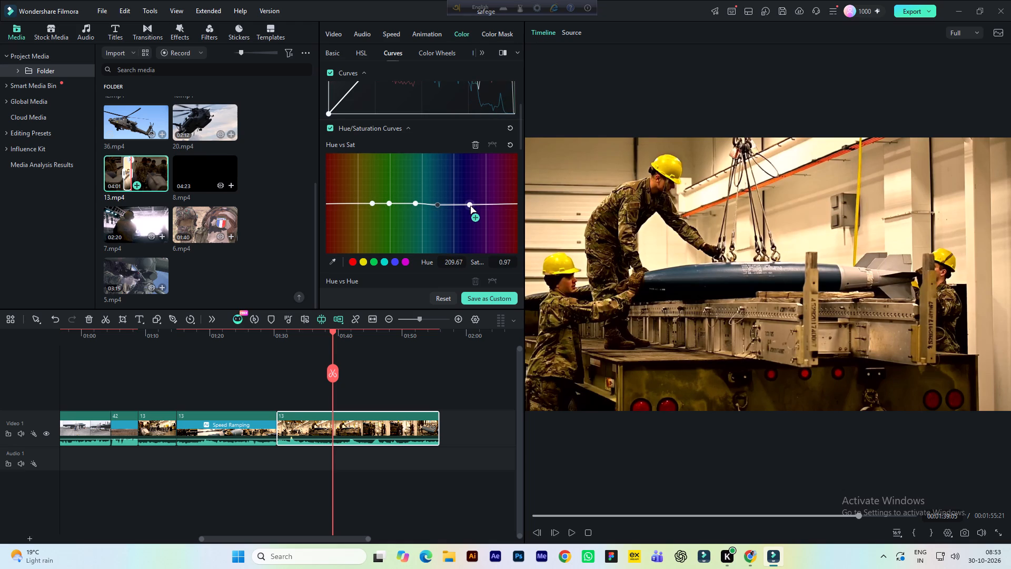
left_click(470, 205)
left_click(491, 205)
left_click(349, 202)
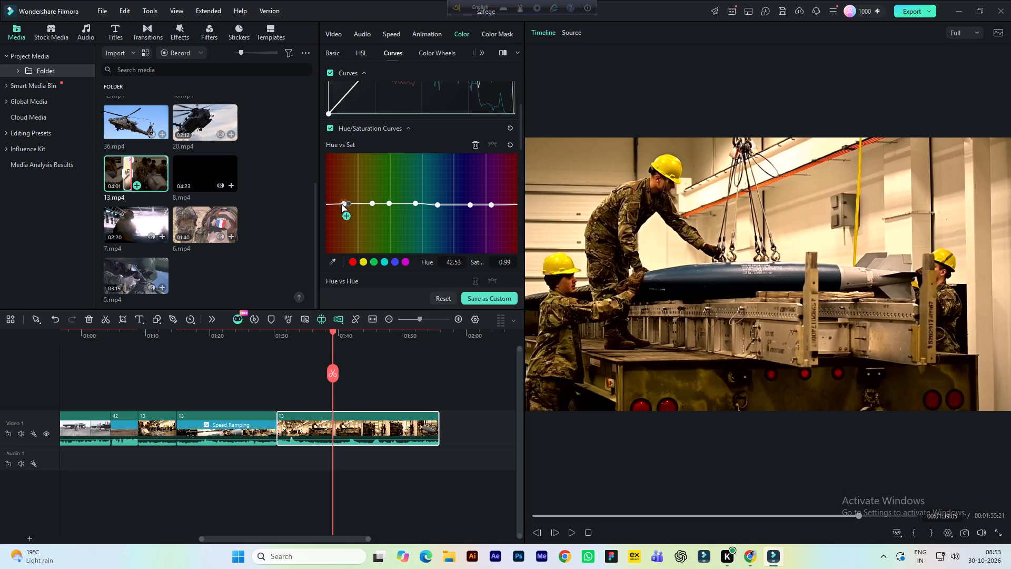
left_click(336, 203)
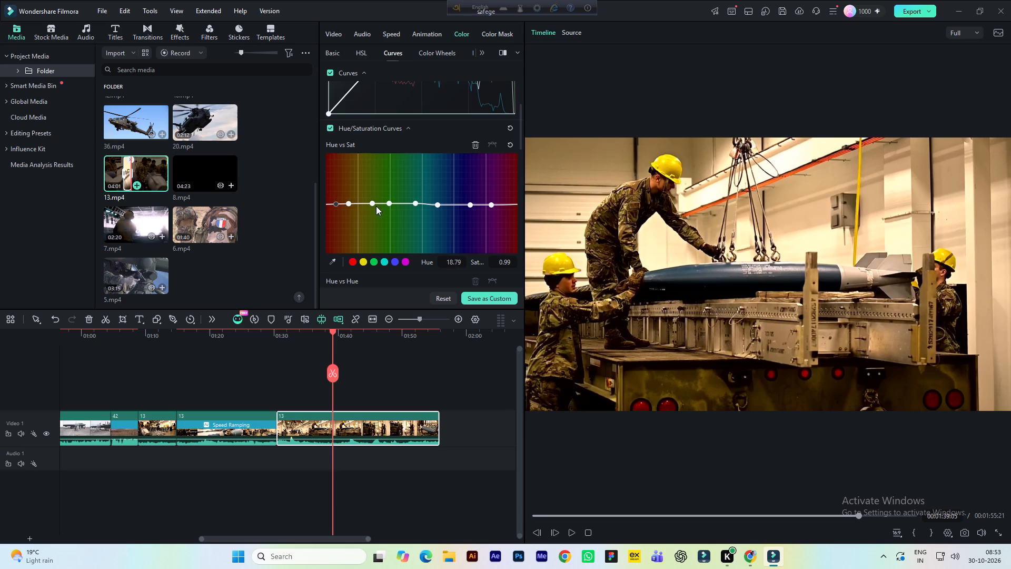
left_click(373, 202)
Add the green range points to the Hue vs Sat curve and raise the point near hue 145 to saturation 1.35.
left_click(374, 261)
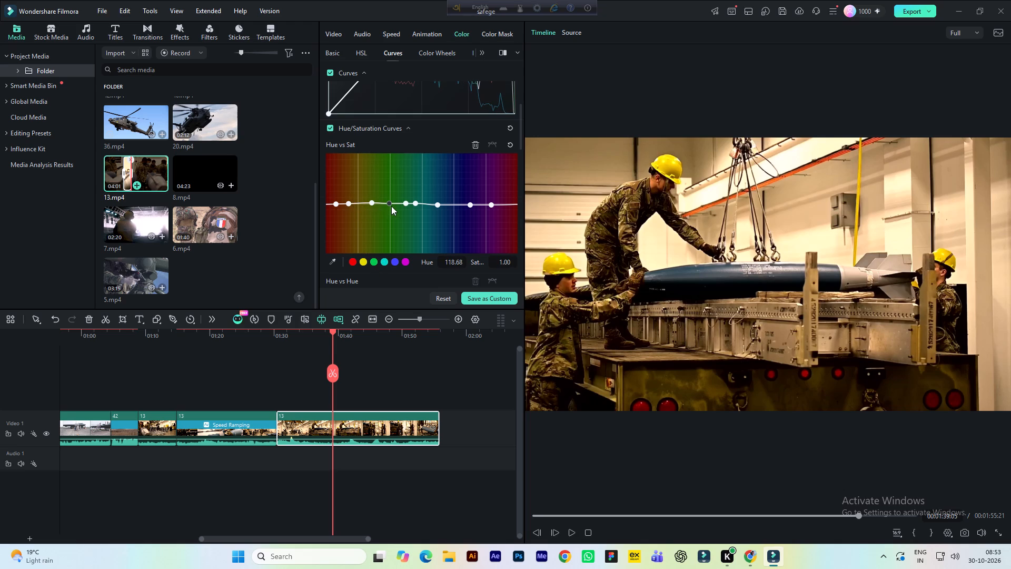
left_click(388, 203)
left_click_drag(405, 205, 408, 253)
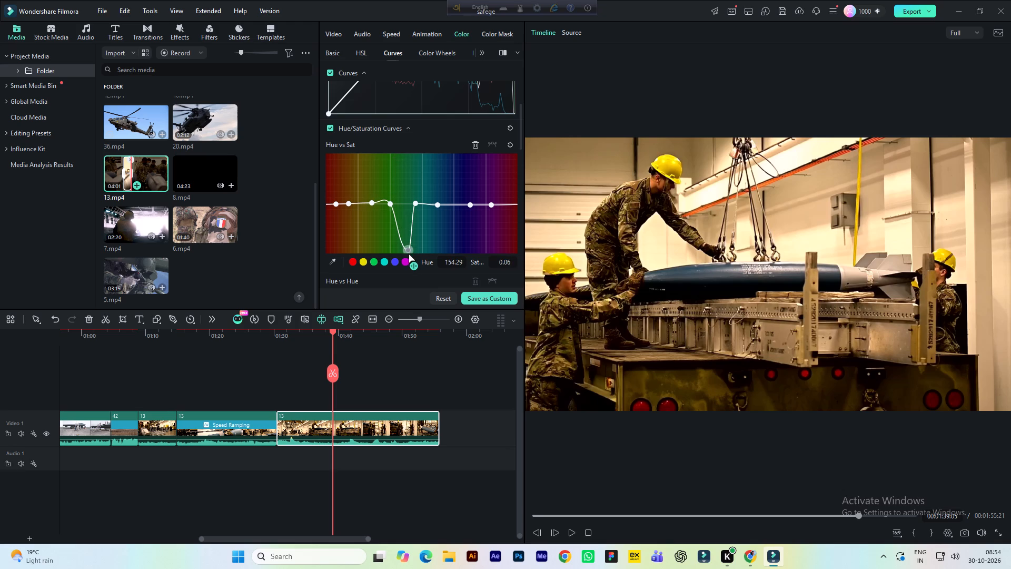
left_click_drag(408, 253, 403, 186)
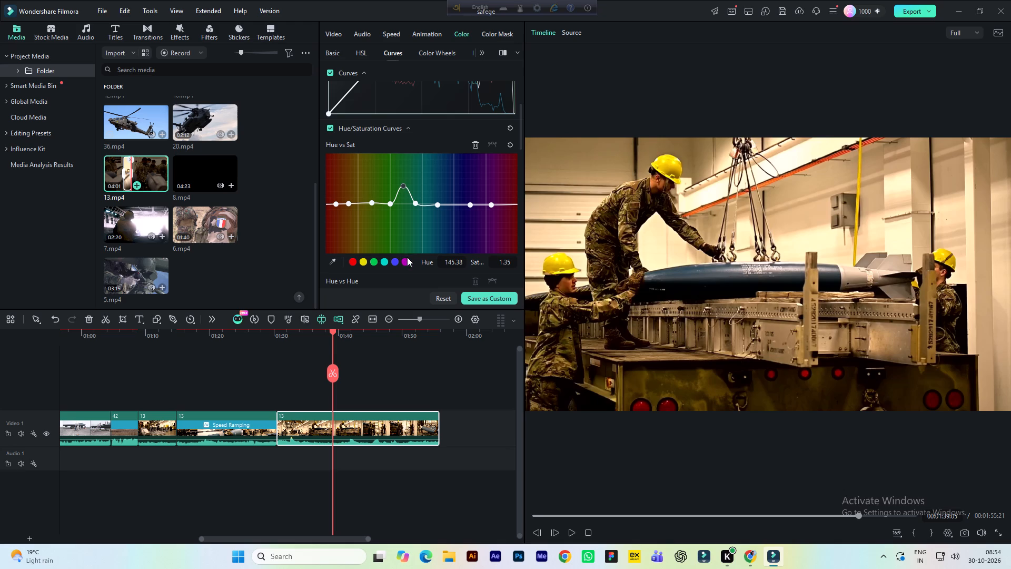
Add the blue range points to the Hue vs Sat curve and set the point near hue 240 to saturation 0.98.
left_click(395, 262)
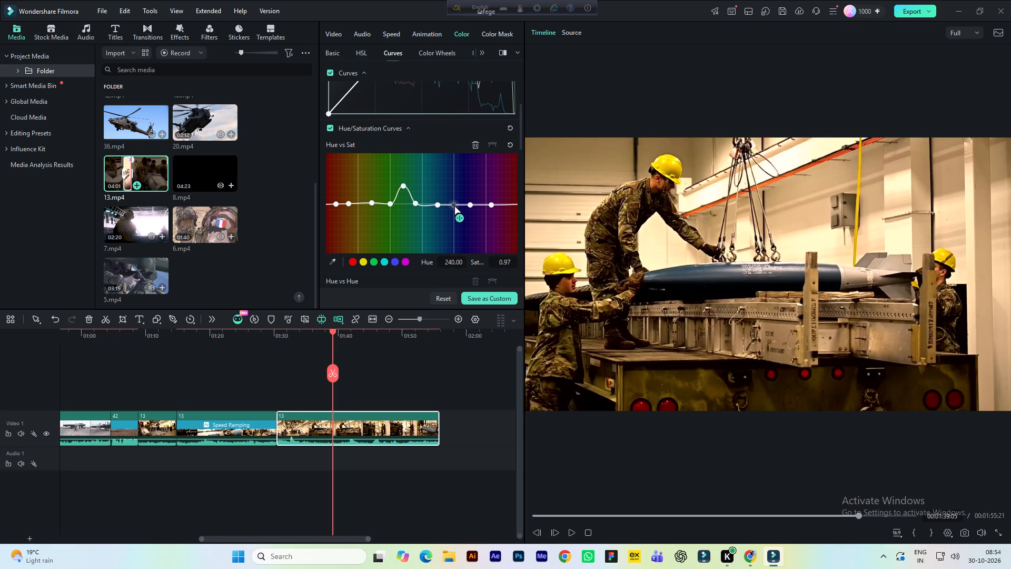
left_click(453, 204)
Add the red range points to the Hue vs Sat curve and lower the orange point near hue 35 to saturation 0.79.
left_click(349, 260)
left_click_drag(342, 203, 342, 195)
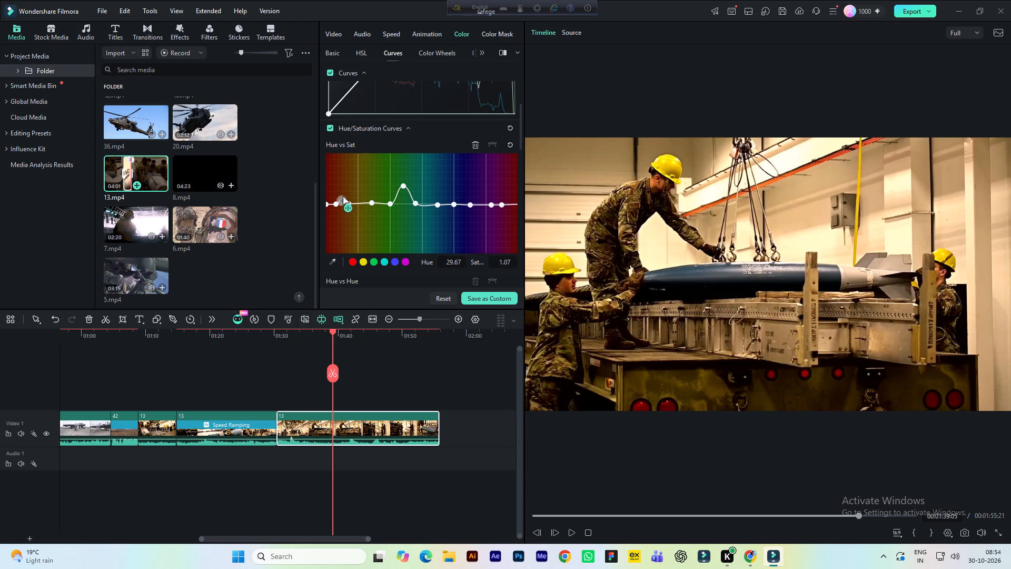
left_click_drag(342, 195, 348, 227)
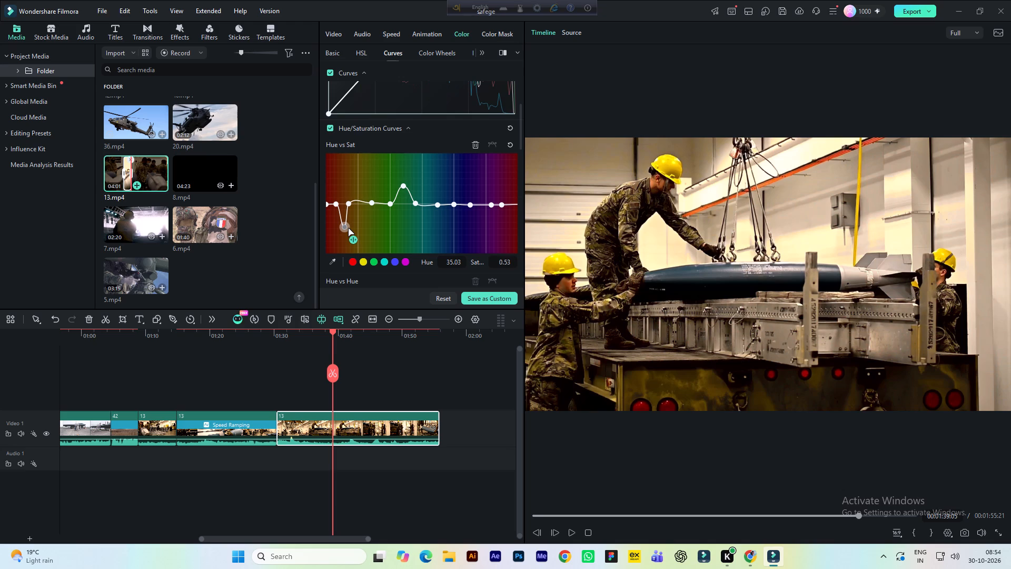
left_click_drag(348, 227, 343, 210)
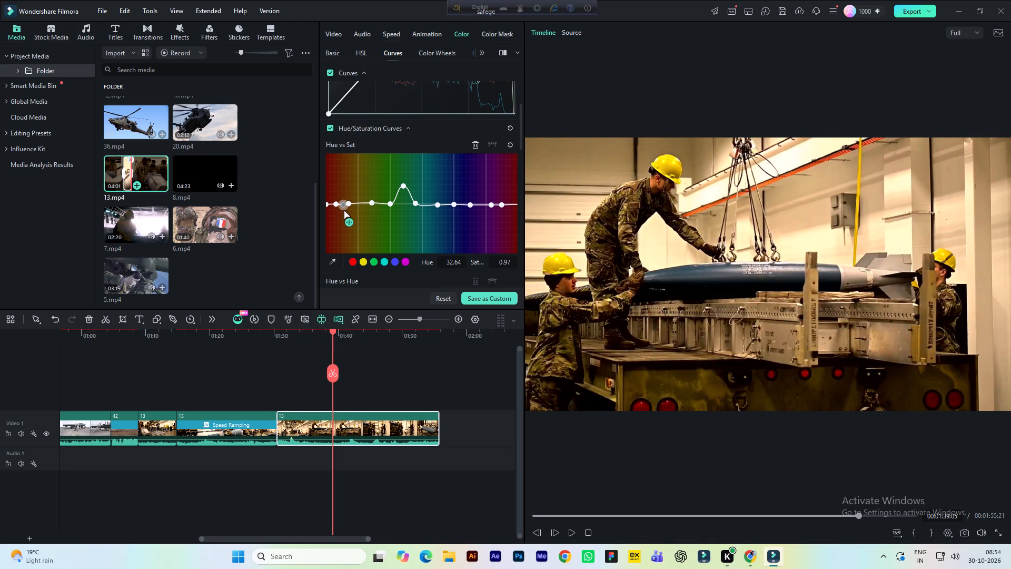
left_click_drag(343, 210, 344, 214)
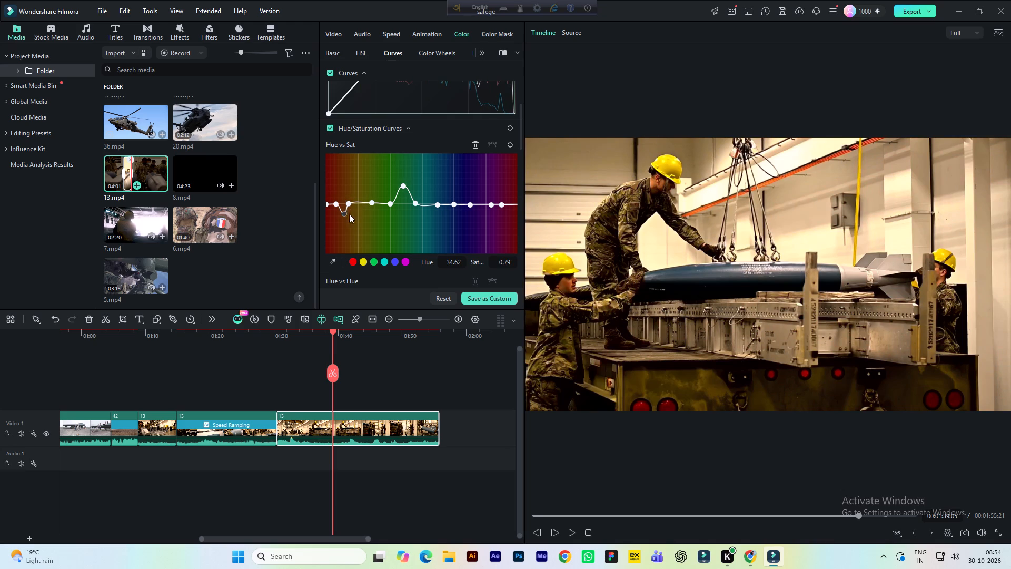
Add the yellow range points to the Hue vs Hue curve and set the middle point near hue 66 to a hue shift of -5.68.
scroll(367, 213, "down", 1)
scroll(371, 213, "up", 4)
scroll(378, 225, "down", 8)
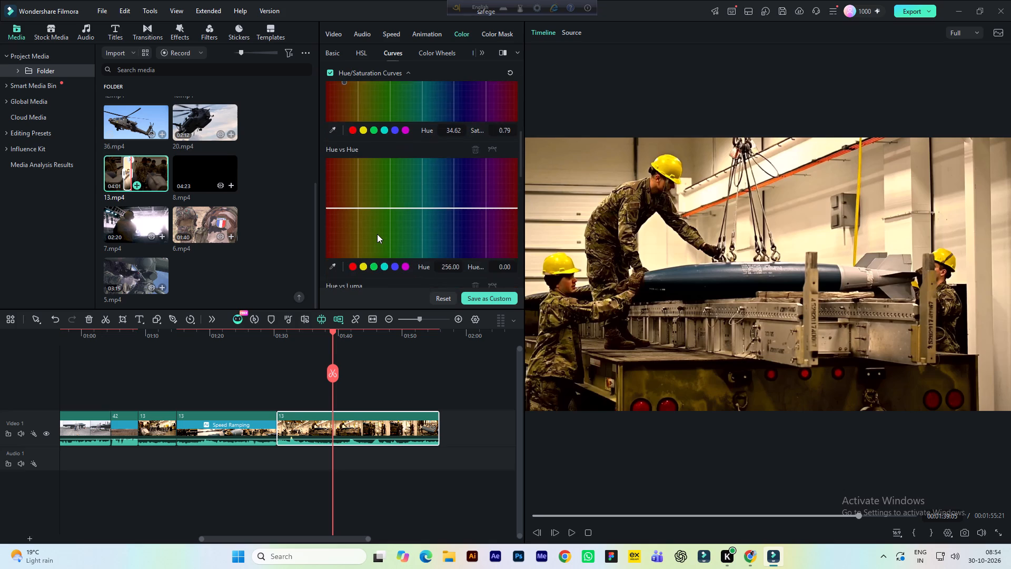
scroll(377, 234, "down", 1)
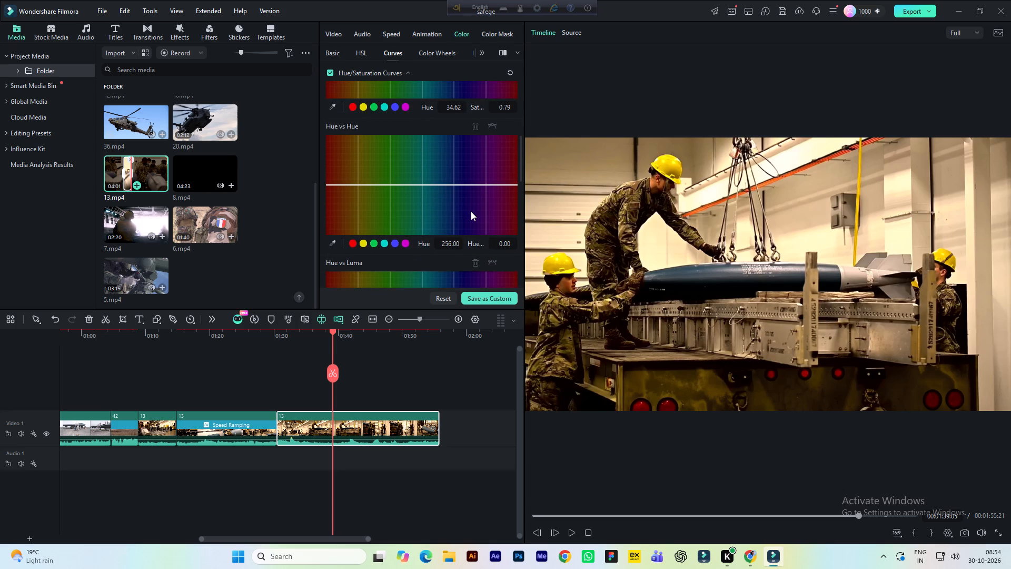
left_click(365, 243)
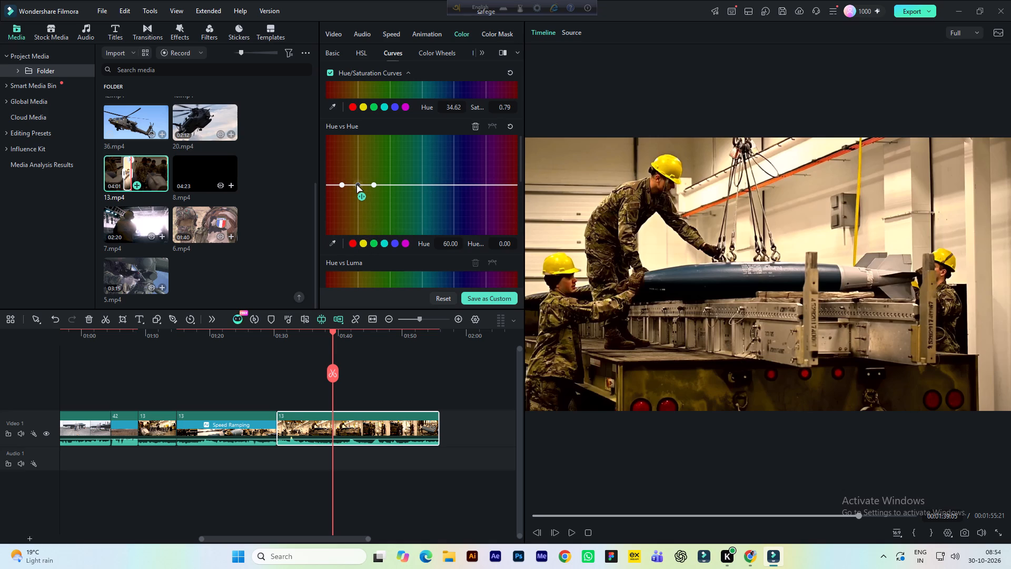
left_click_drag(356, 184, 364, 197)
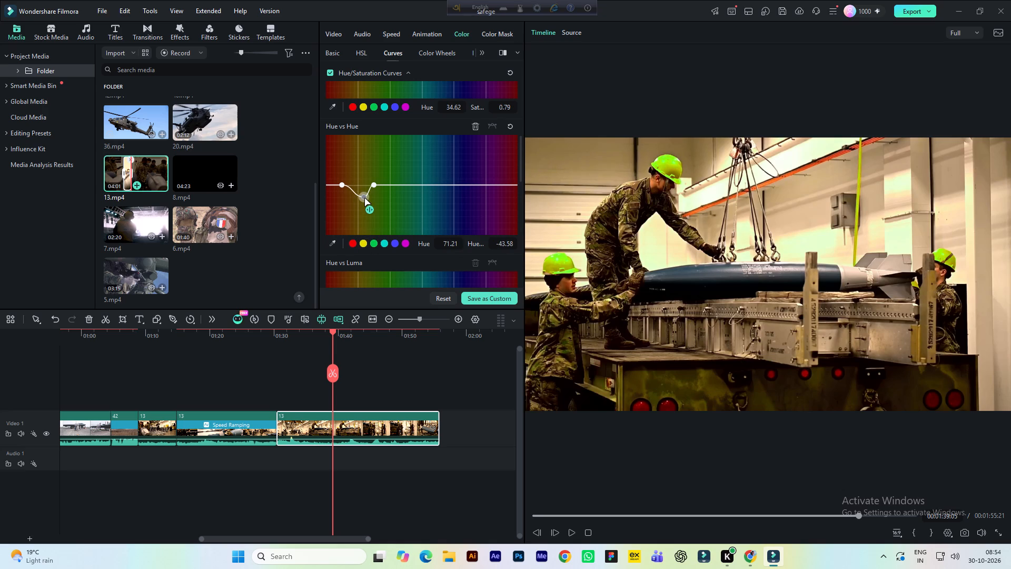
left_click_drag(364, 197, 361, 183)
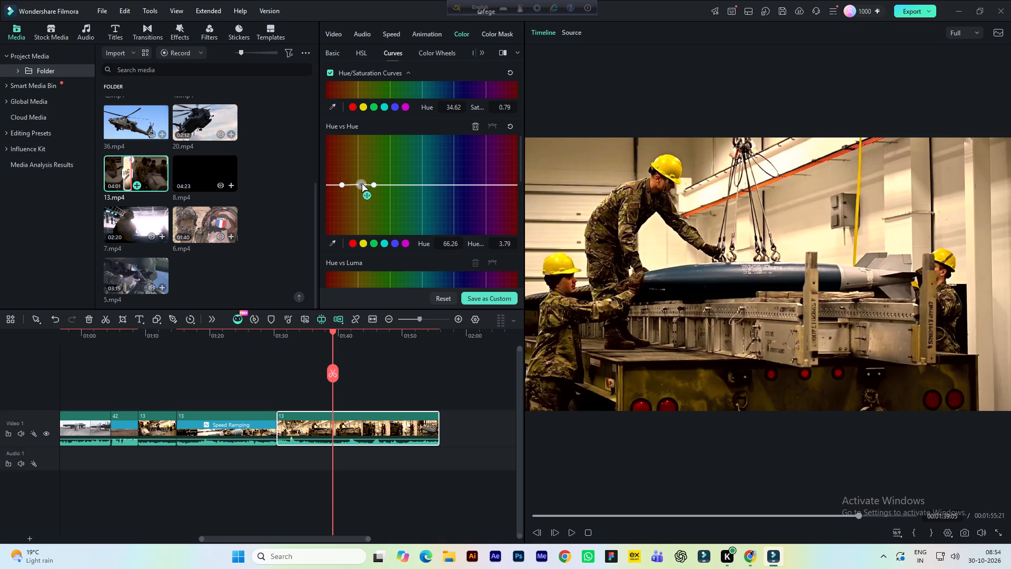
left_click_drag(361, 183, 357, 146)
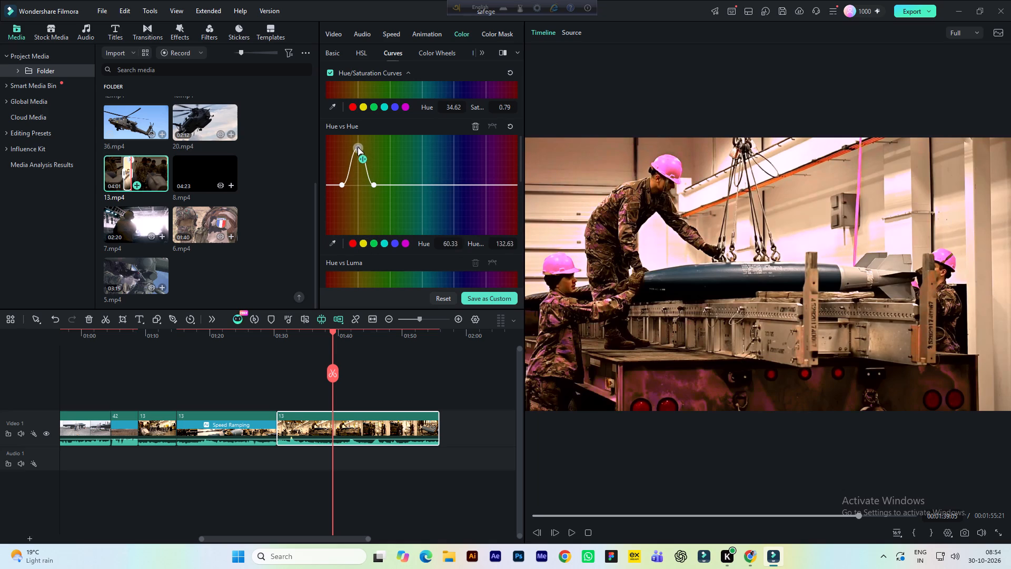
left_click_drag(357, 146, 361, 184)
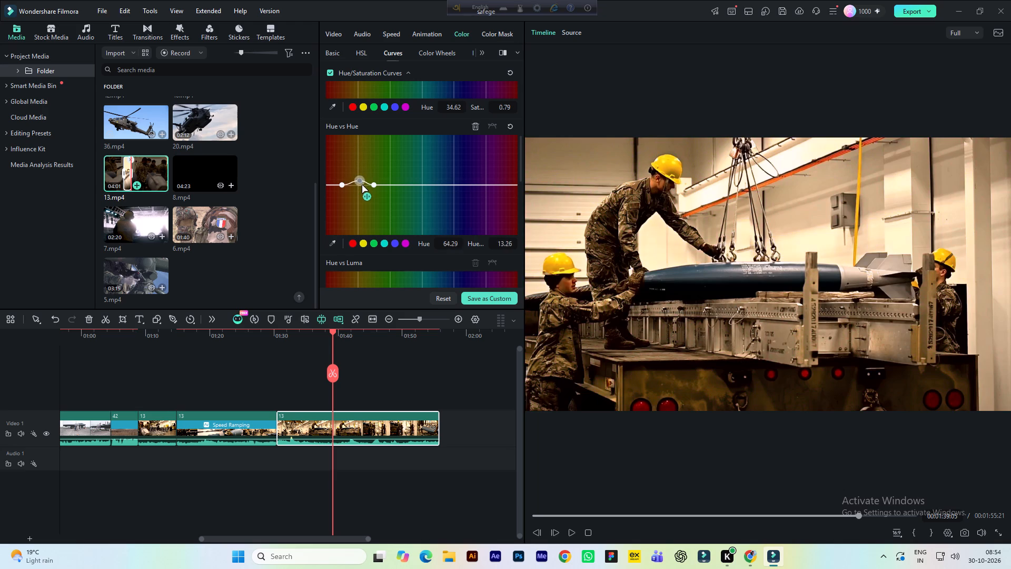
left_click_drag(361, 184, 362, 188)
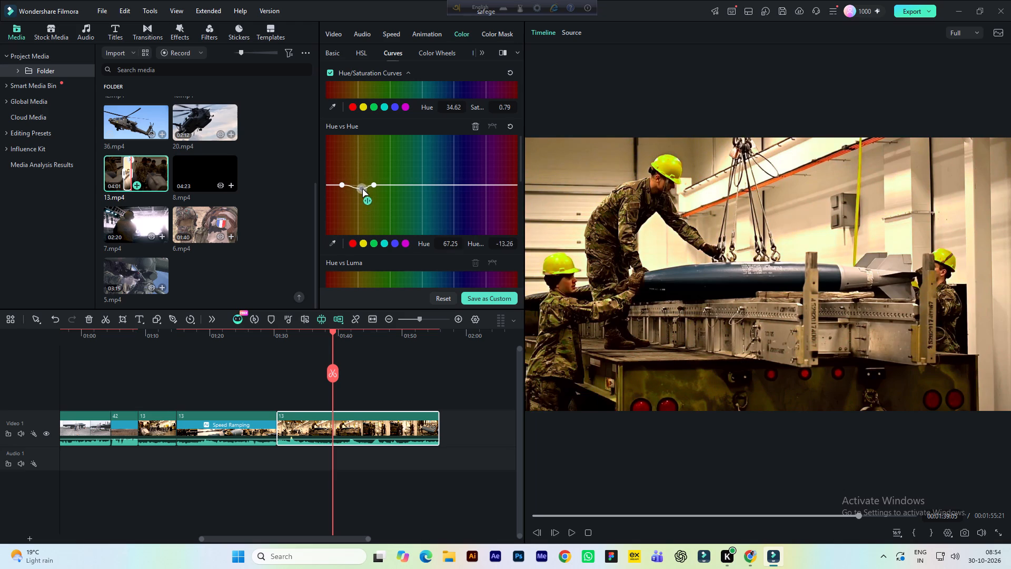
left_click_drag(362, 188, 363, 187)
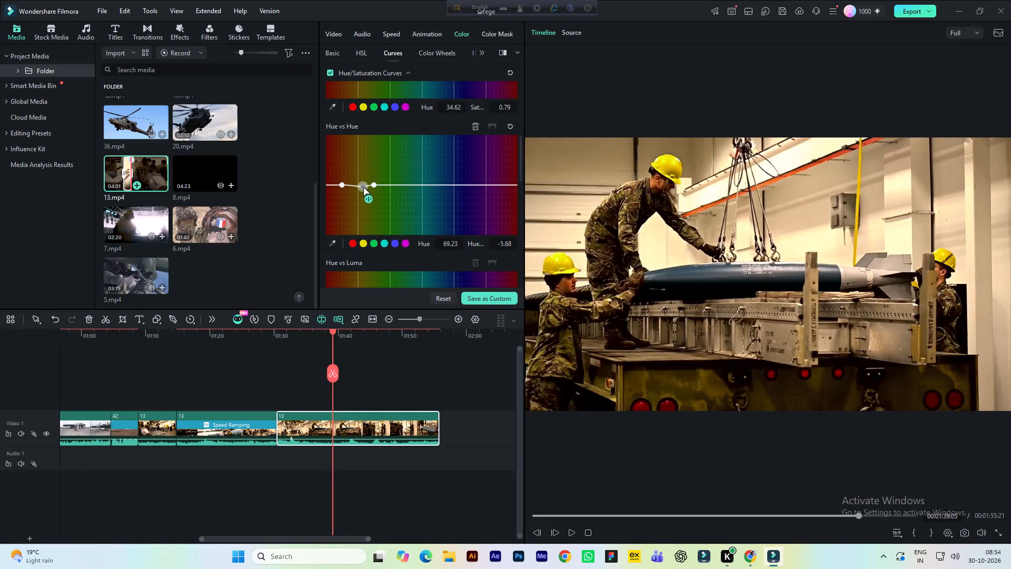
left_click_drag(363, 187, 360, 173)
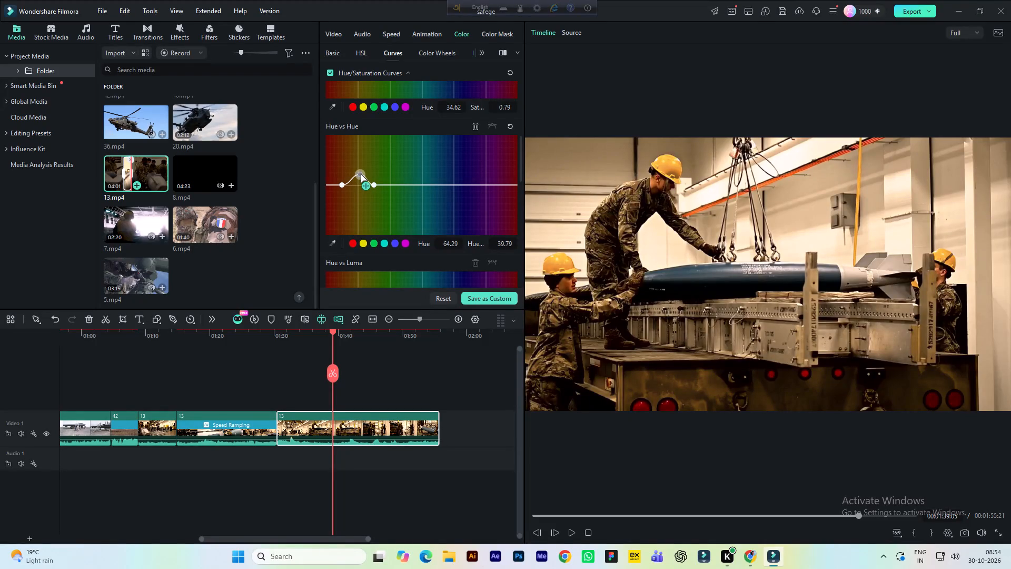
left_click_drag(360, 173, 365, 203)
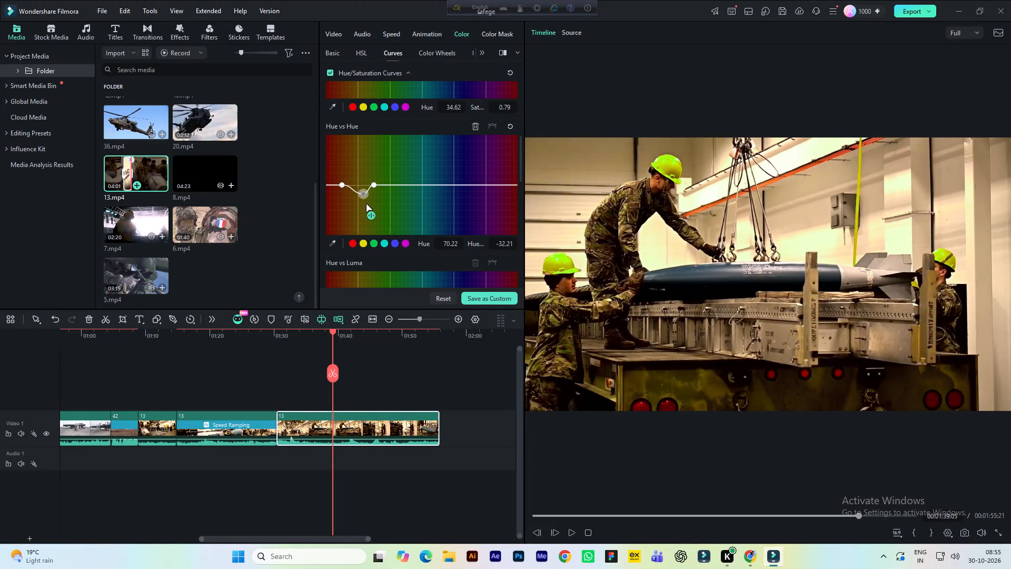
left_click_drag(365, 203, 362, 183)
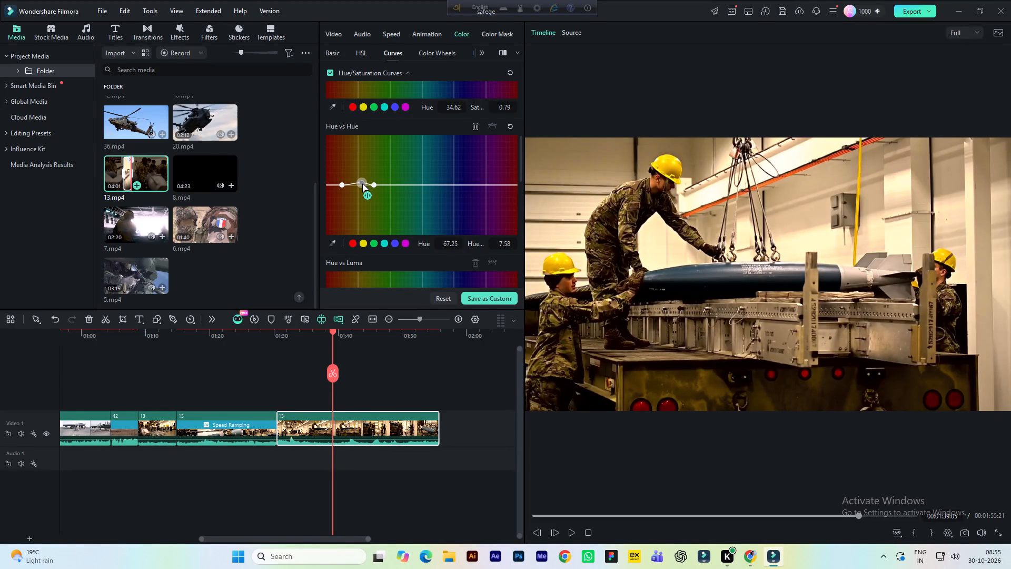
left_click_drag(362, 183, 361, 187)
Add the white range point to the Luma vs Sat curve and set it to saturation 0.86 near luma 0.78.
scroll(382, 216, "down", 4)
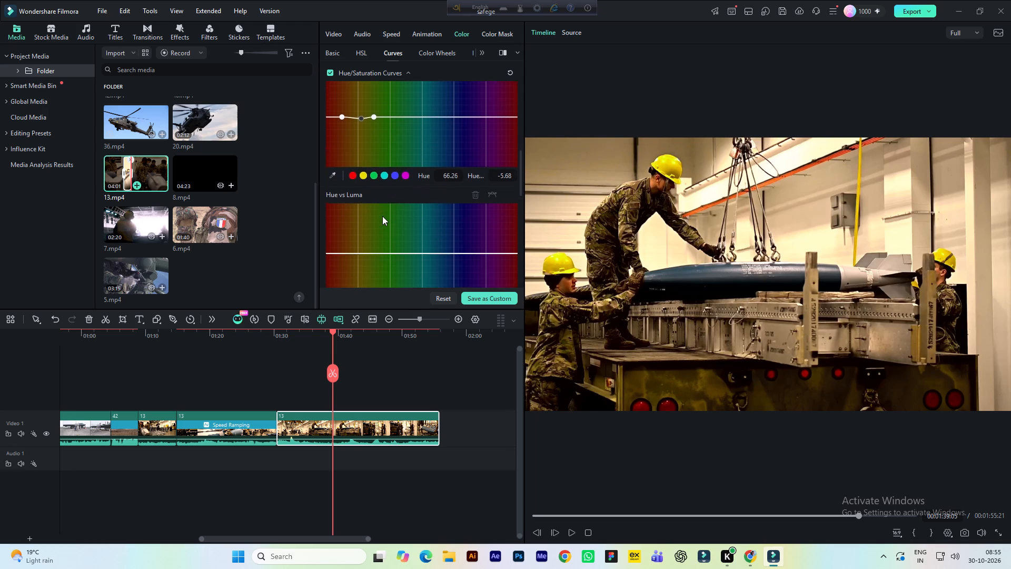
scroll(382, 216, "down", 6)
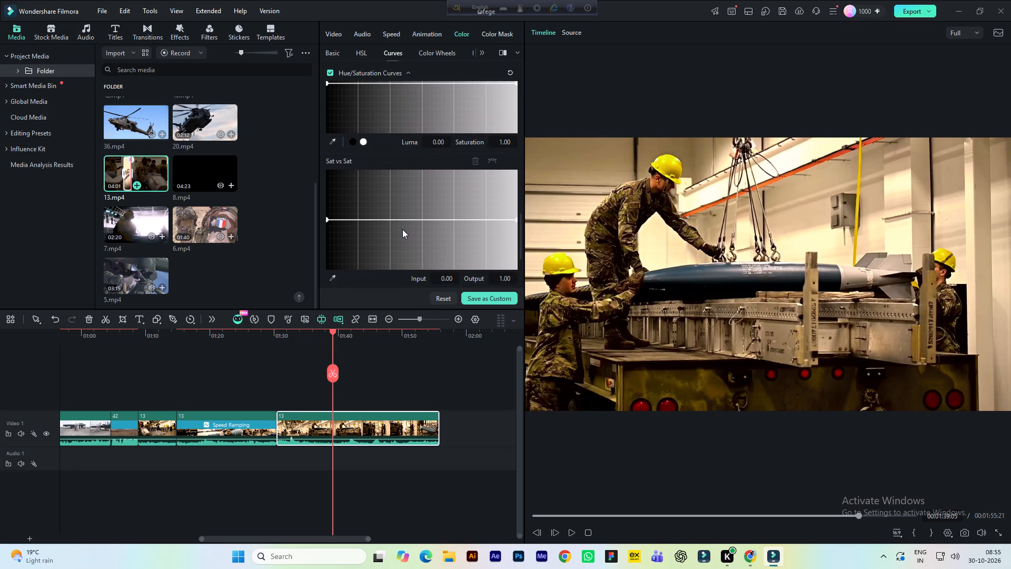
scroll(402, 229, "up", 3)
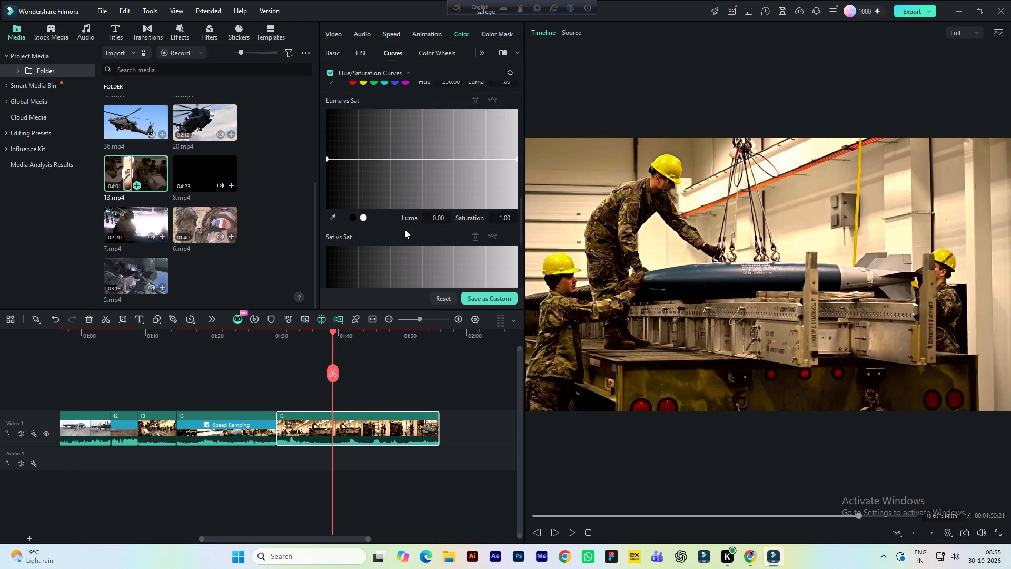
scroll(417, 204, "up", 1)
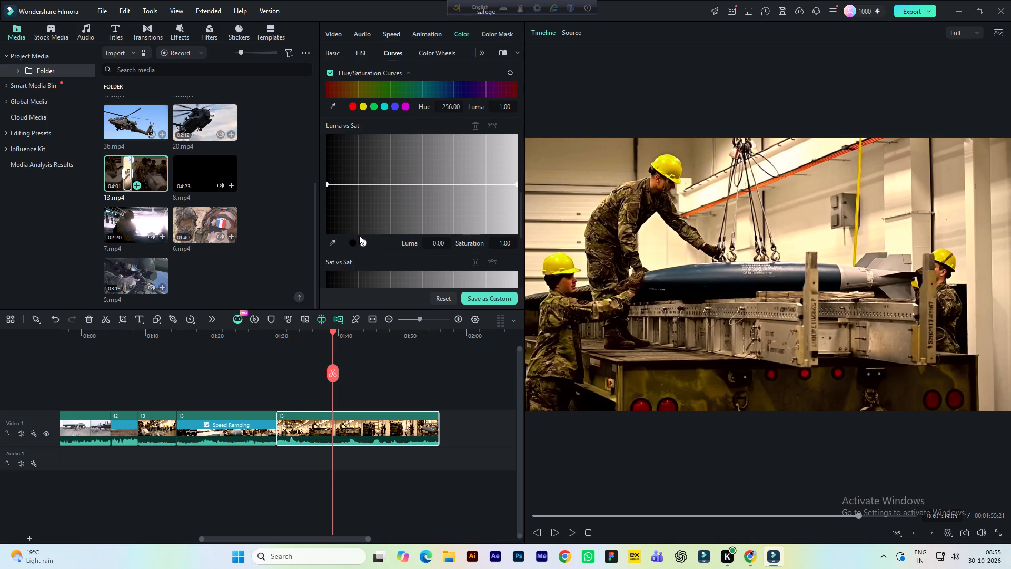
left_click(365, 242)
left_click_drag(470, 183, 471, 211)
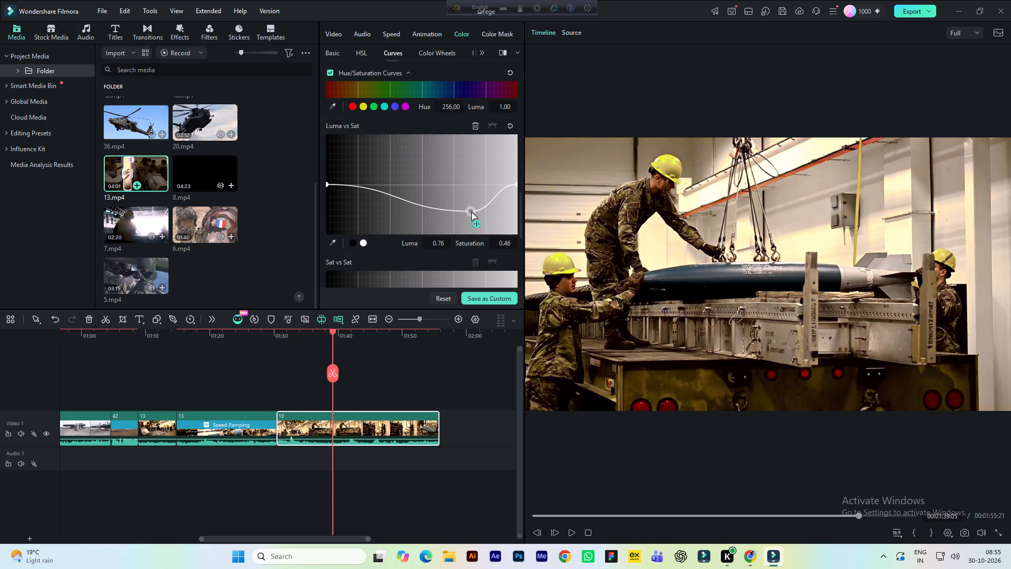
left_click_drag(471, 211, 465, 146)
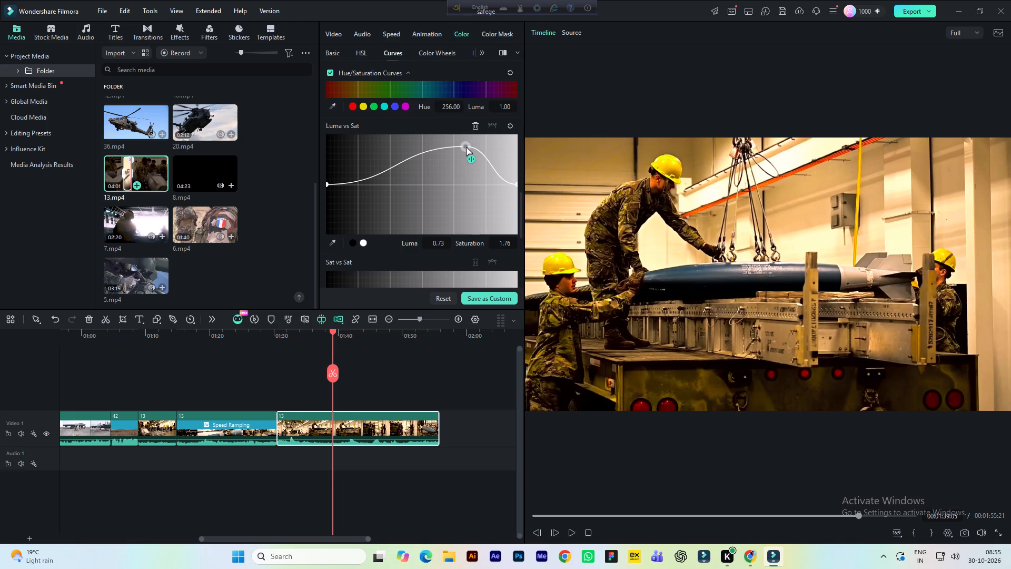
left_click_drag(465, 146, 469, 185)
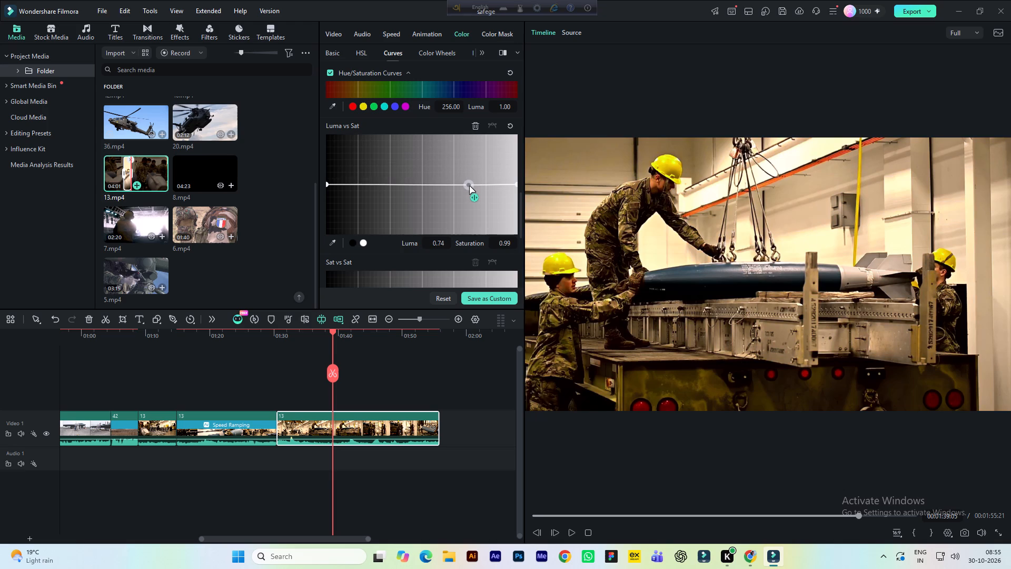
left_click_drag(469, 185, 475, 191)
Sample the pale wall in the preview for the Sat vs Sat curve and raise the sampled point to output 2.00 near input 0.01.
scroll(437, 228, "down", 2)
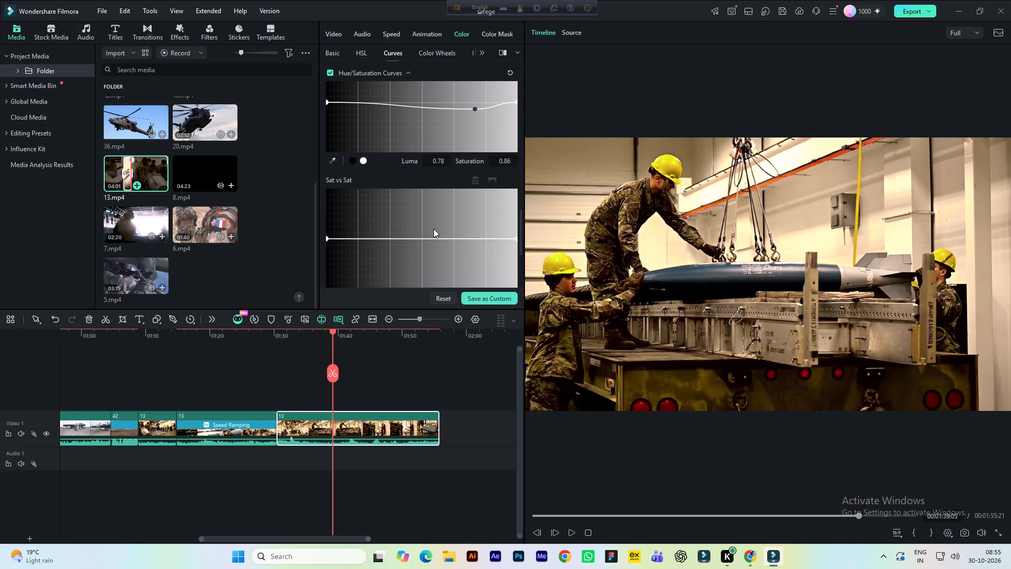
scroll(432, 230, "down", 2)
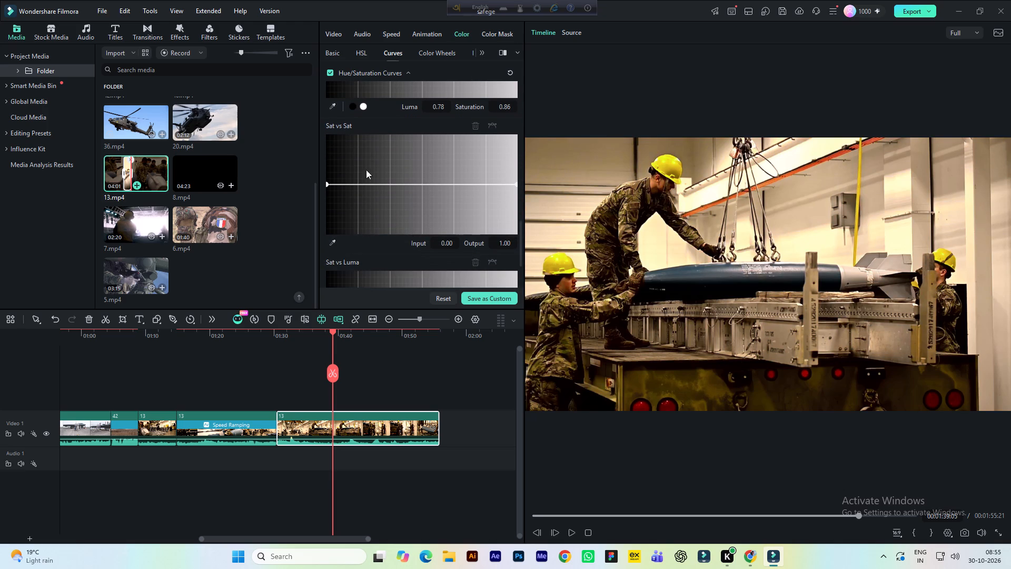
left_click(332, 241)
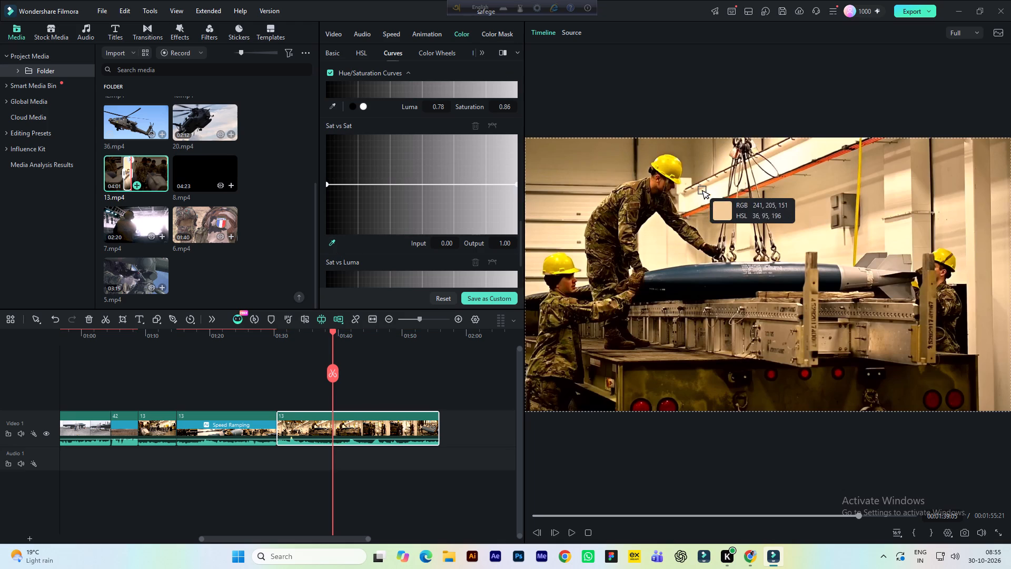
left_click(710, 194)
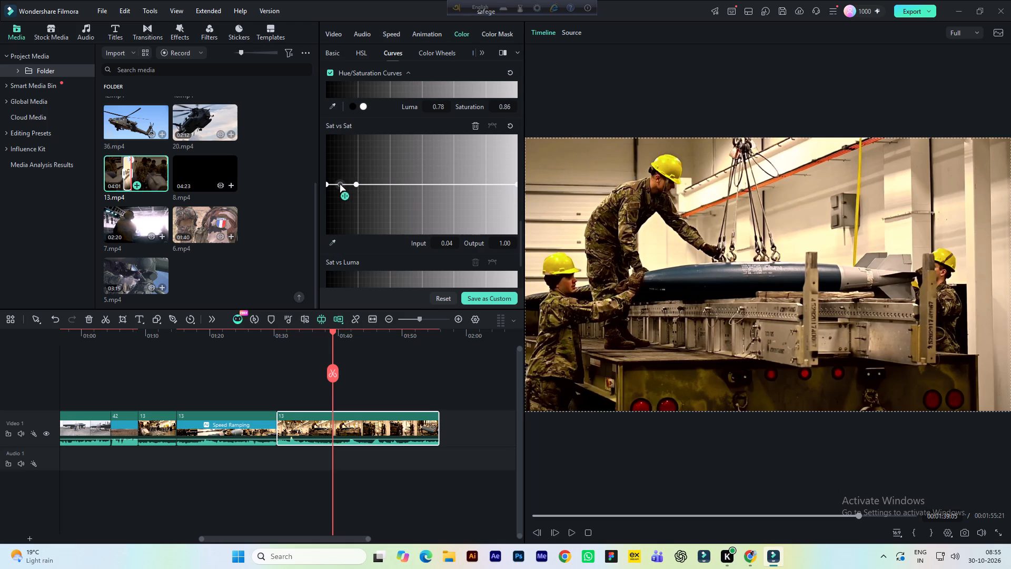
left_click_drag(339, 183, 336, 173)
left_click_drag(336, 173, 331, 225)
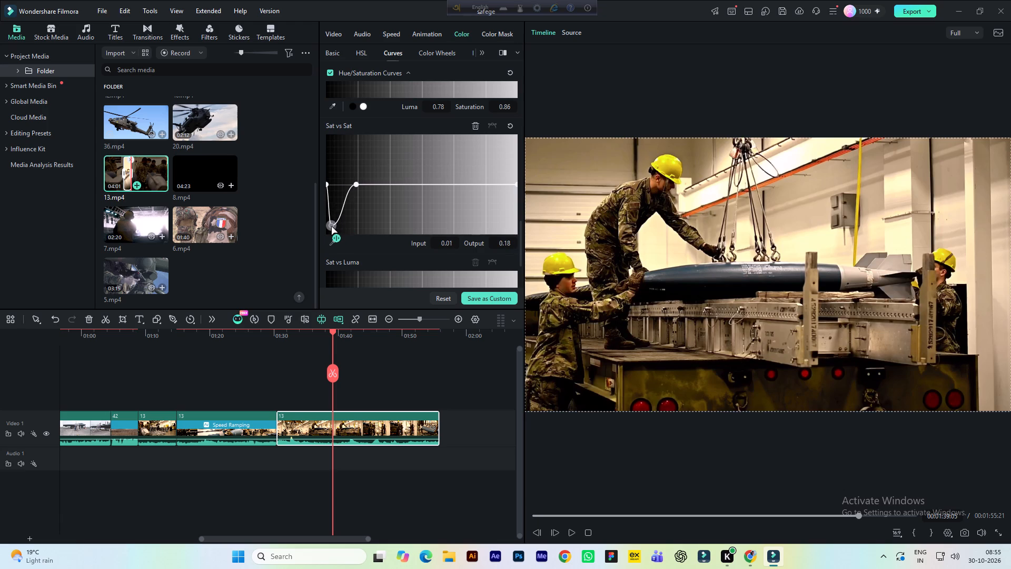
left_click_drag(331, 225, 330, 164)
left_click_drag(330, 164, 330, 134)
Sample the pale wall for the Sat vs Luma curve, set that point to saturation 0.04, luma 0.68 and the one beside it to 0.10, 1.02.
scroll(379, 241, "down", 2)
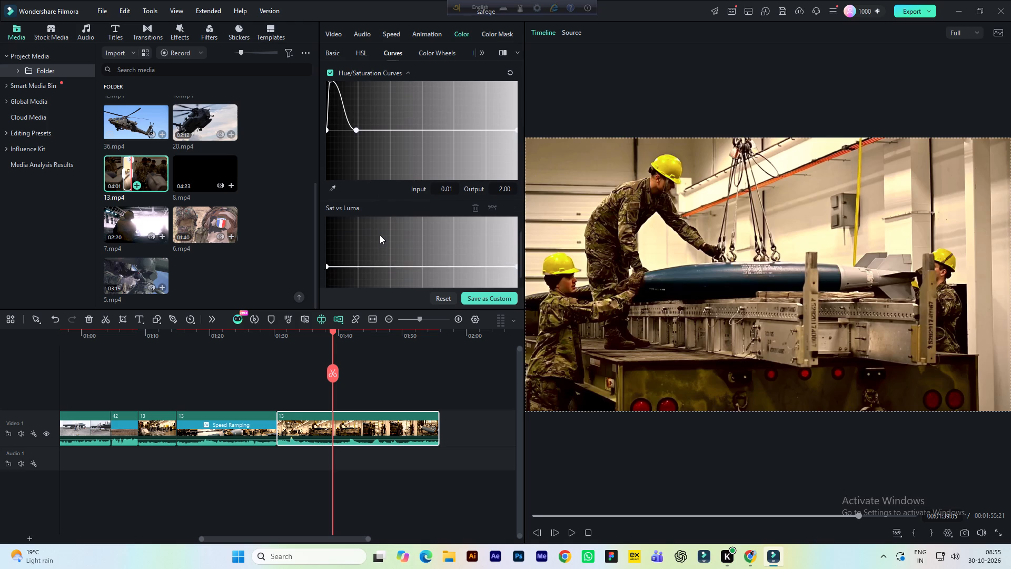
scroll(380, 235, "down", 3)
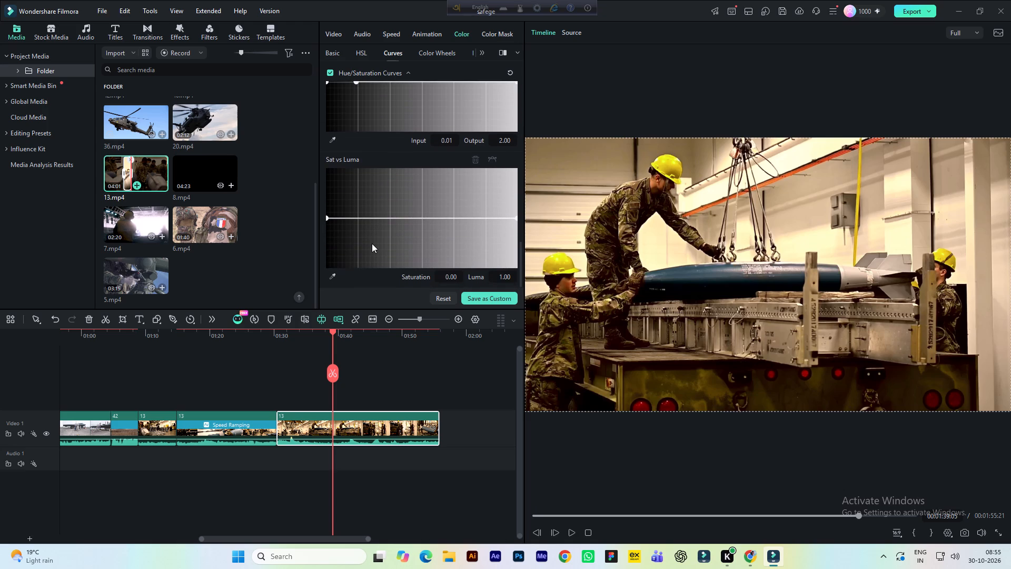
left_click(331, 278)
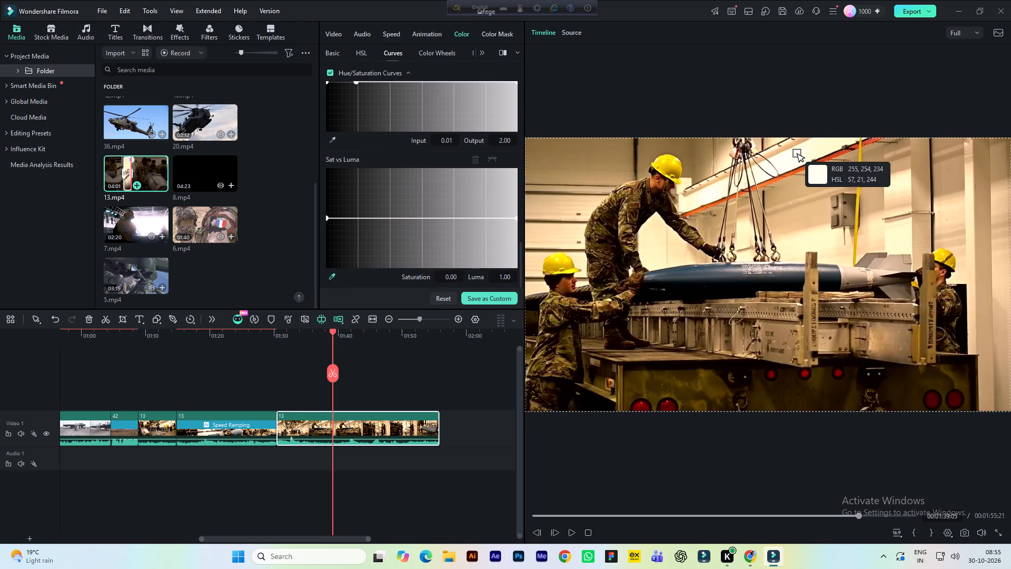
left_click(798, 153)
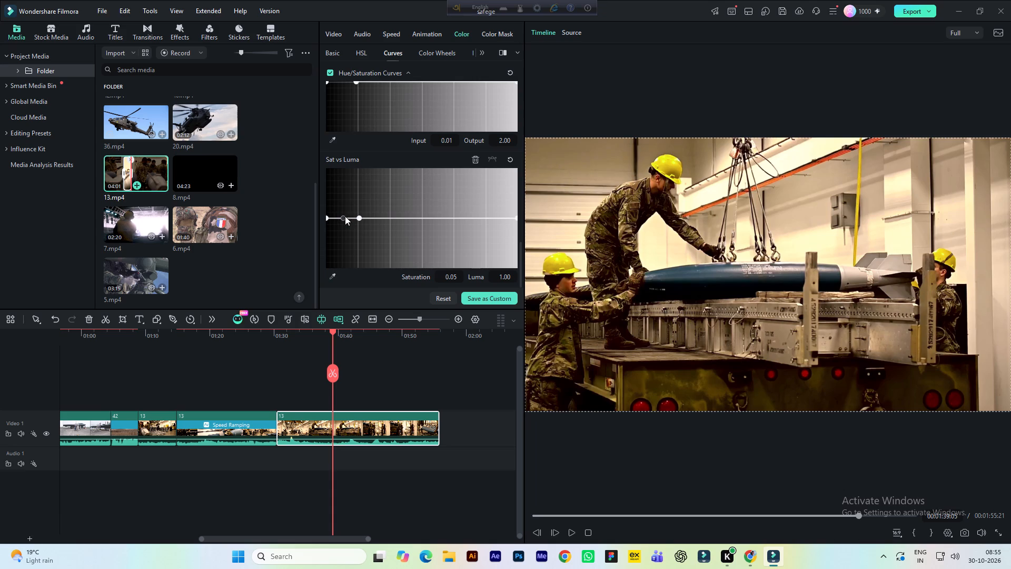
left_click_drag(344, 217, 343, 239)
left_click_drag(343, 239, 339, 251)
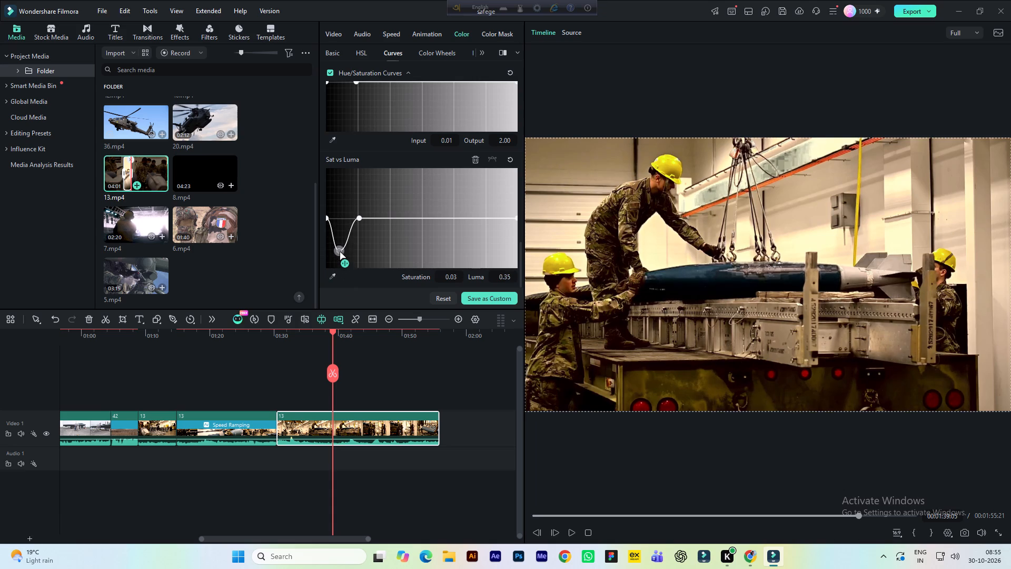
left_click_drag(339, 251, 337, 223)
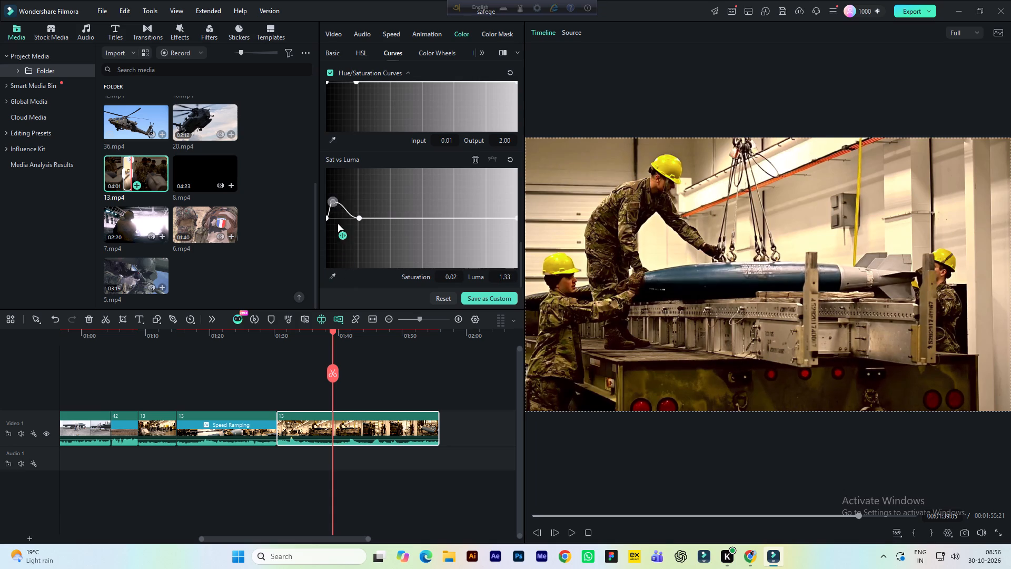
left_click_drag(337, 223, 336, 276)
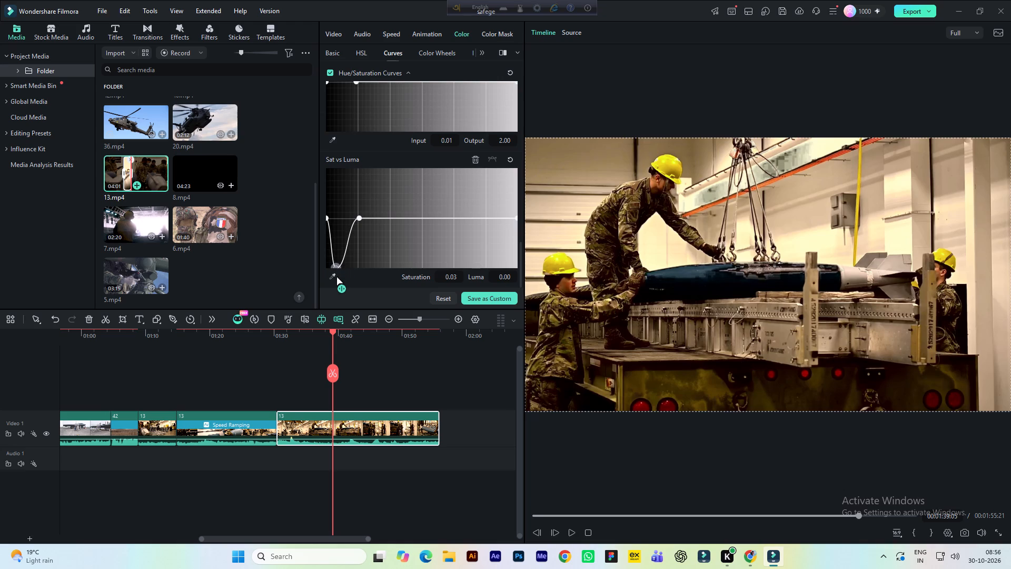
left_click_drag(336, 276, 337, 266)
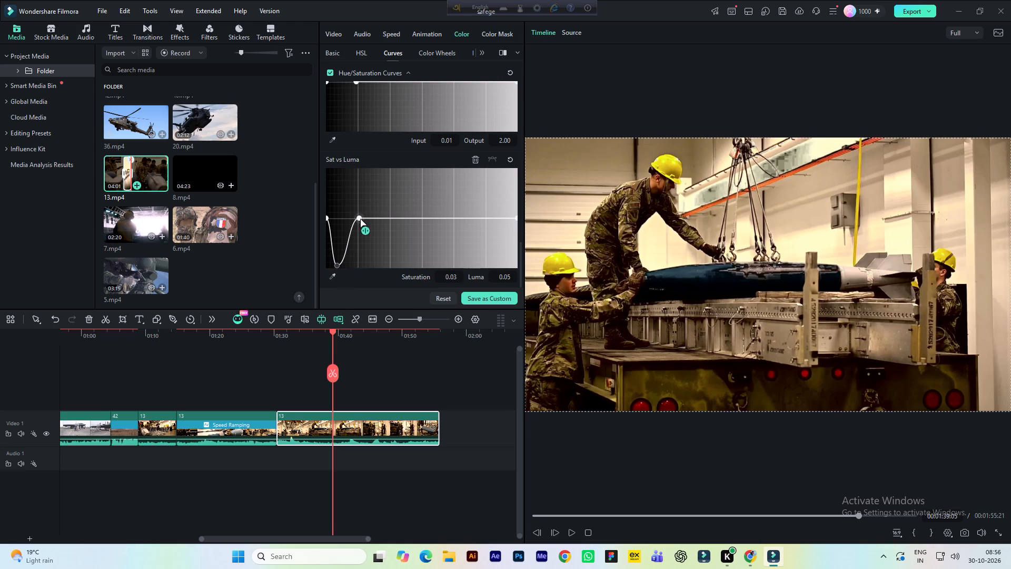
left_click(360, 217)
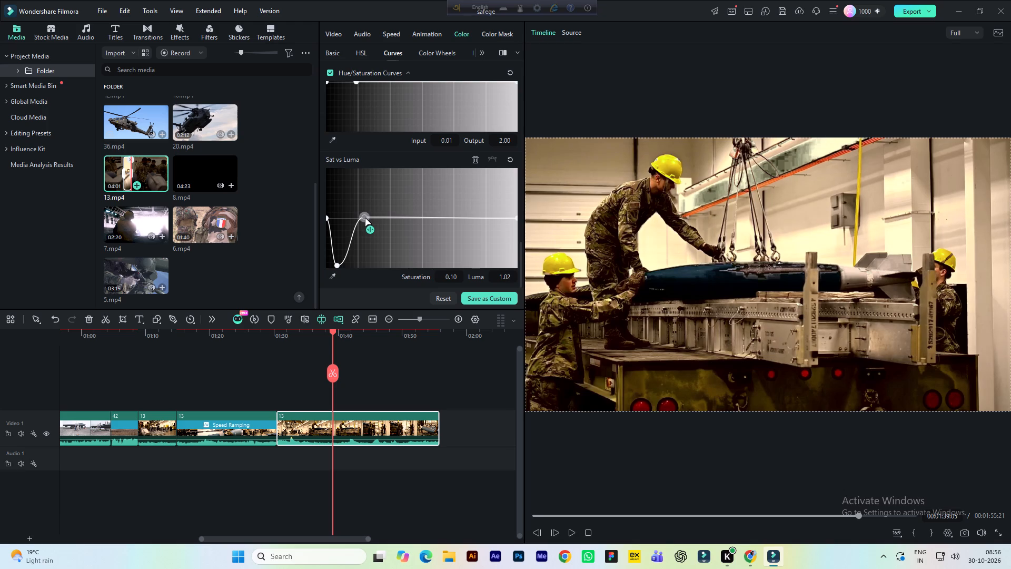
left_click_drag(336, 264, 339, 244)
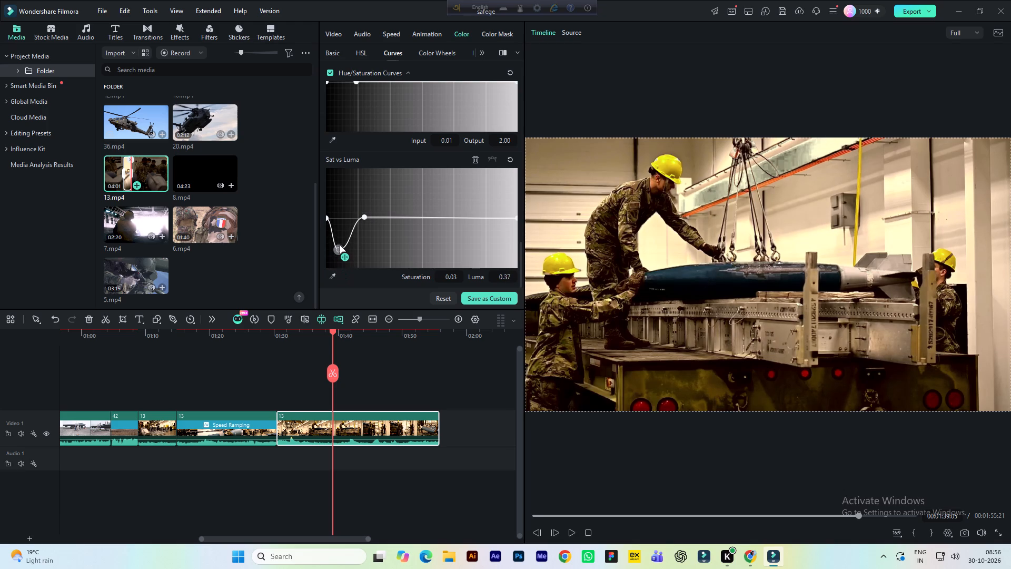
left_click_drag(339, 244, 341, 234)
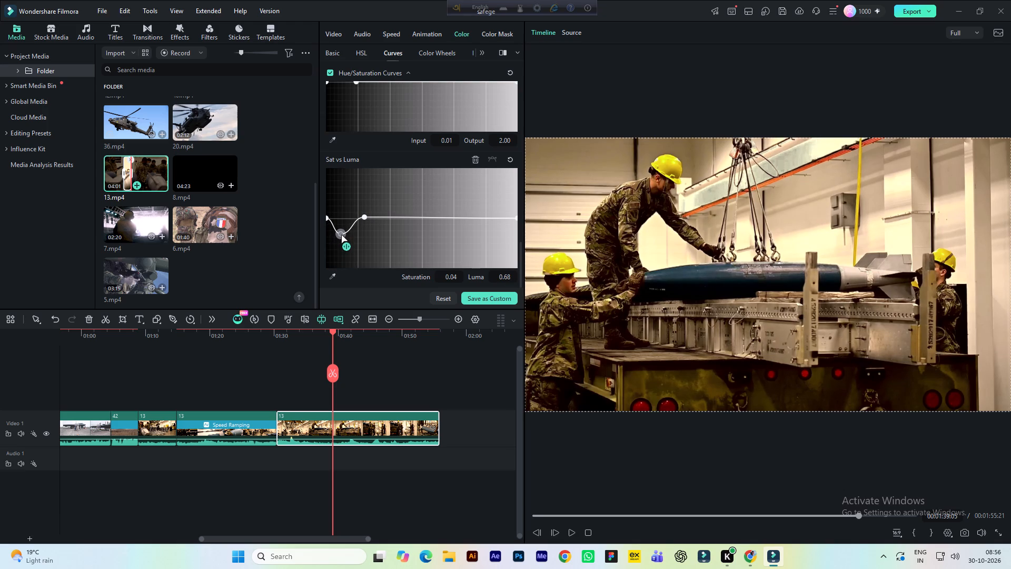
Lower the Sat vs Sat peak to slightly above the baseline and set the point beside it to input 0.09, output 0.95.
scroll(341, 236, "up", 4)
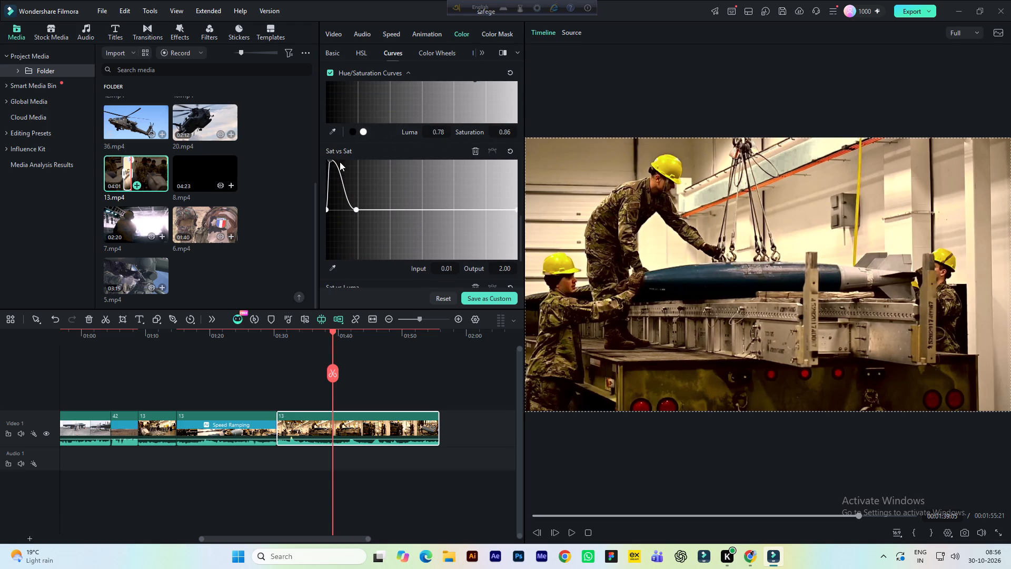
left_click_drag(329, 159, 334, 172)
left_click_drag(334, 172, 335, 189)
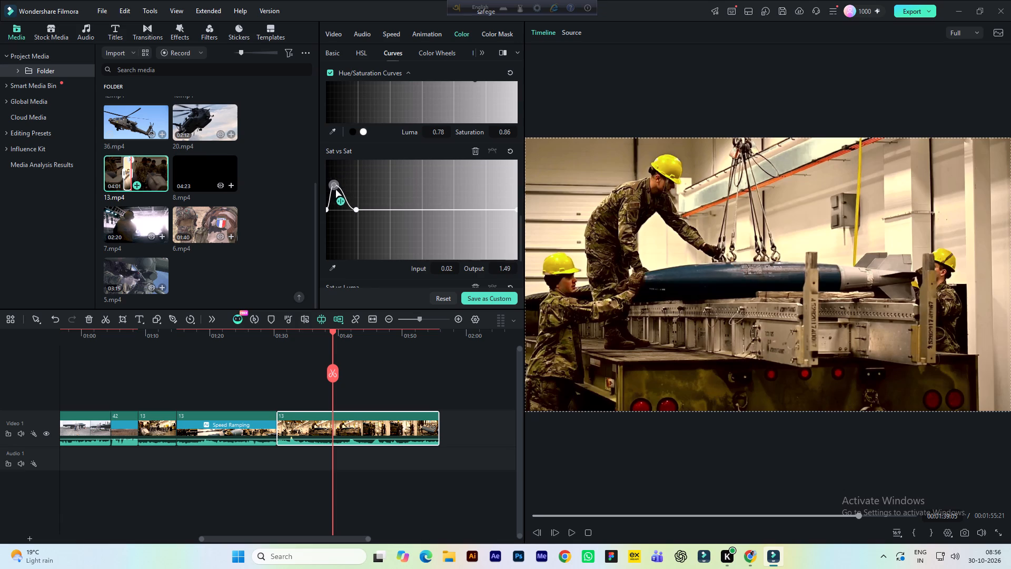
left_click_drag(335, 189, 335, 189)
left_click_drag(335, 189, 336, 200)
left_click(355, 208)
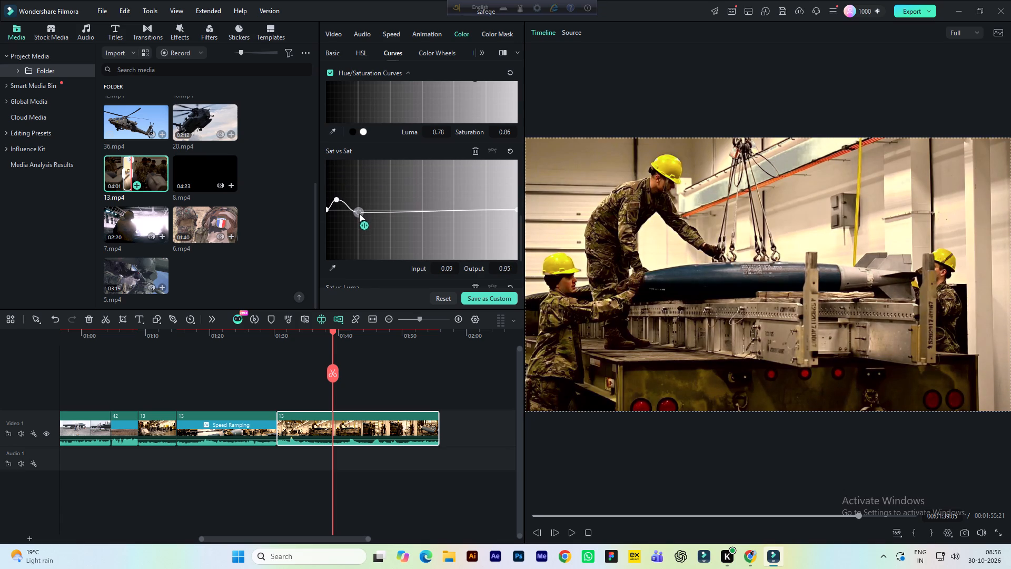
Raise the Luma vs Sat highlight point to saturation 0.98 near luma 0.77 and add a shadow point near luma 0.23 close to the baseline.
scroll(356, 203, "up", 3)
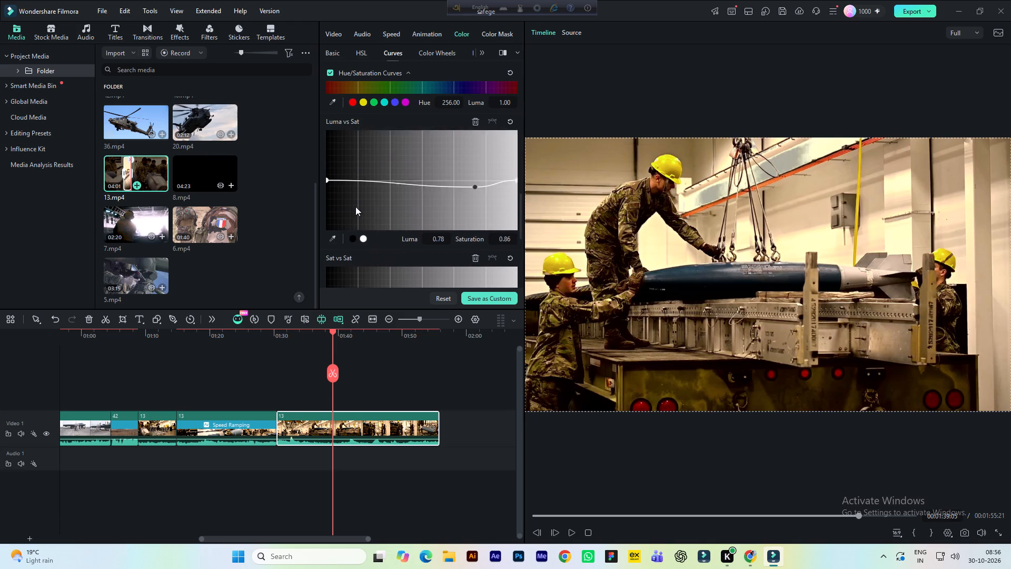
left_click_drag(475, 194, 474, 188)
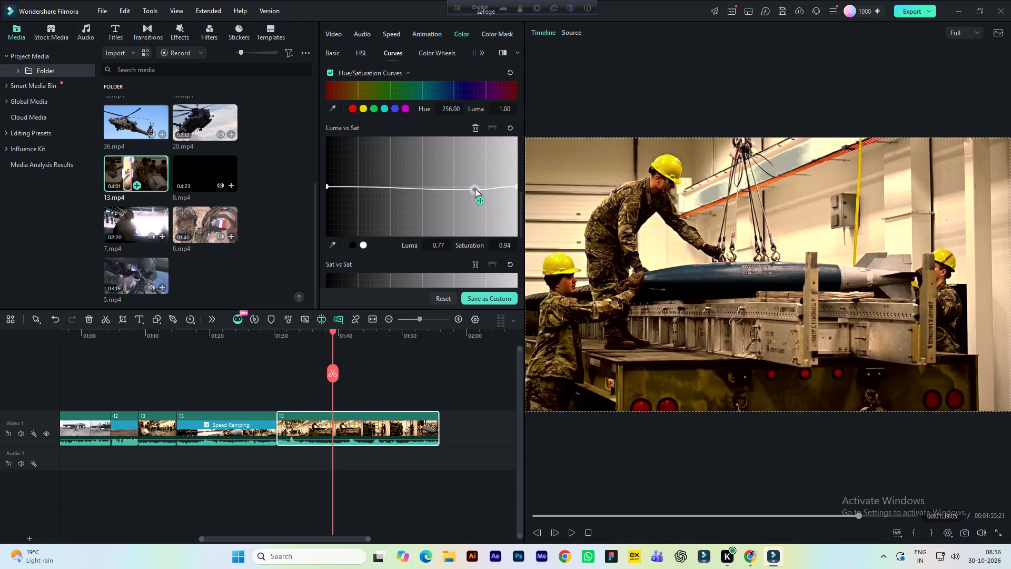
left_click_drag(474, 188, 473, 188)
left_click_drag(379, 189, 362, 193)
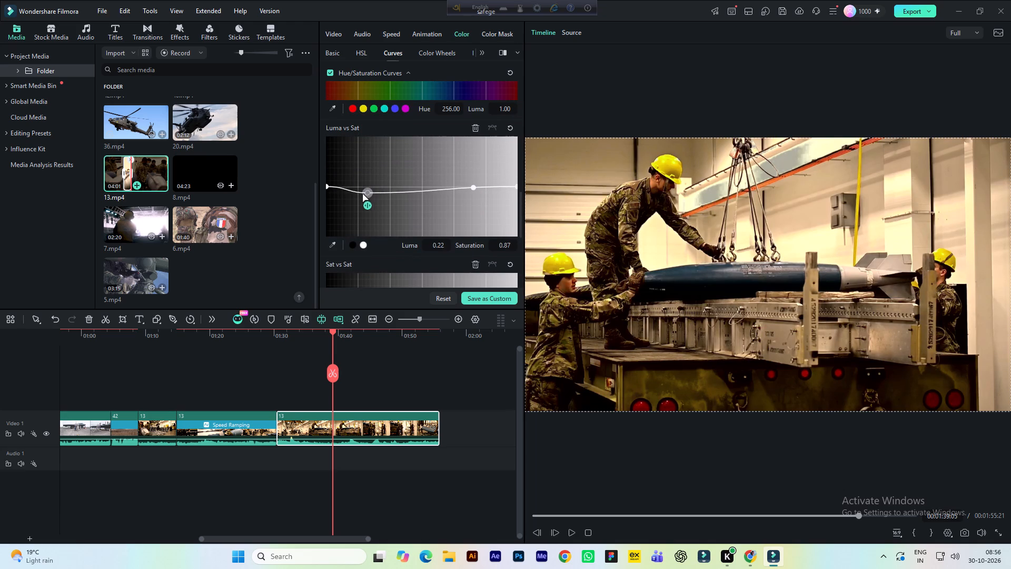
left_click_drag(362, 193, 371, 189)
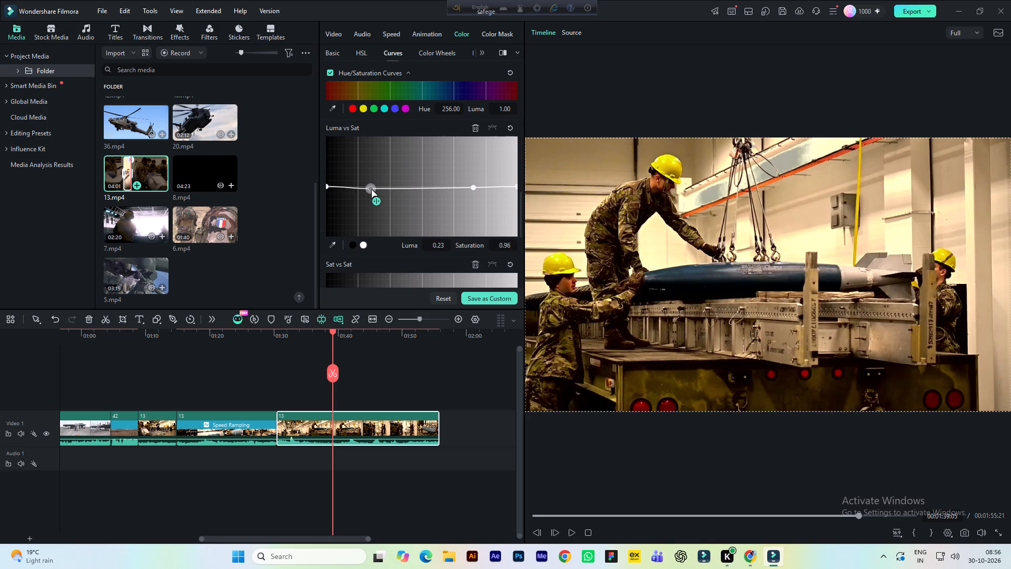
left_click_drag(371, 189, 370, 185)
Apply the Montage speed ramping preset to the last clip on the timeline.
scroll(370, 185, "up", 5)
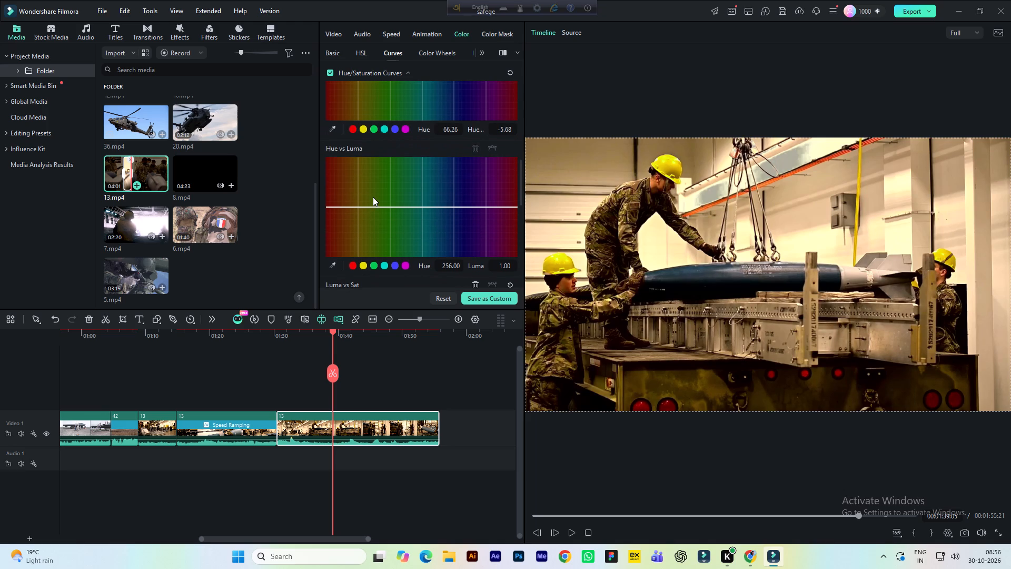
scroll(378, 201, "up", 2)
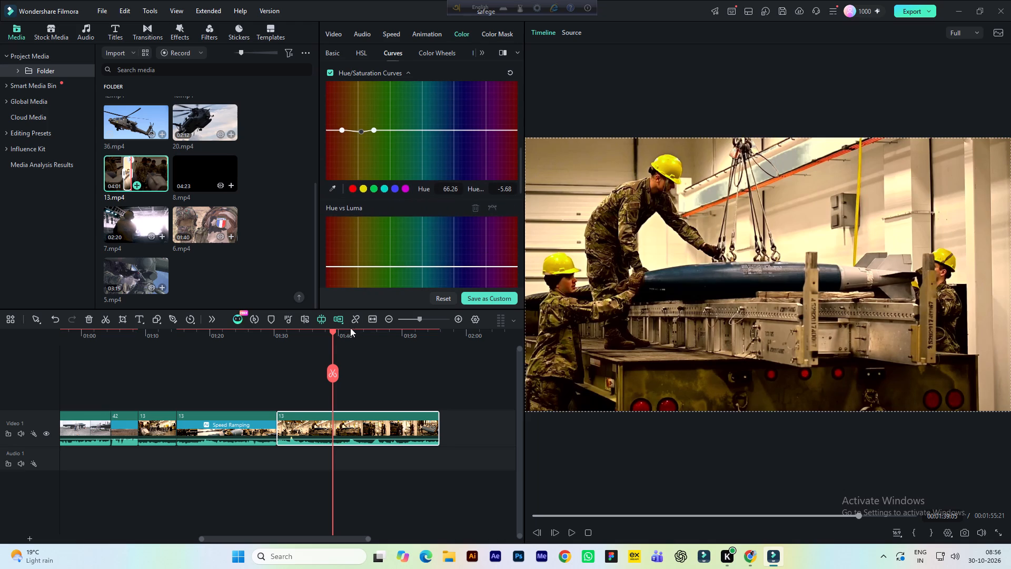
left_click(400, 37)
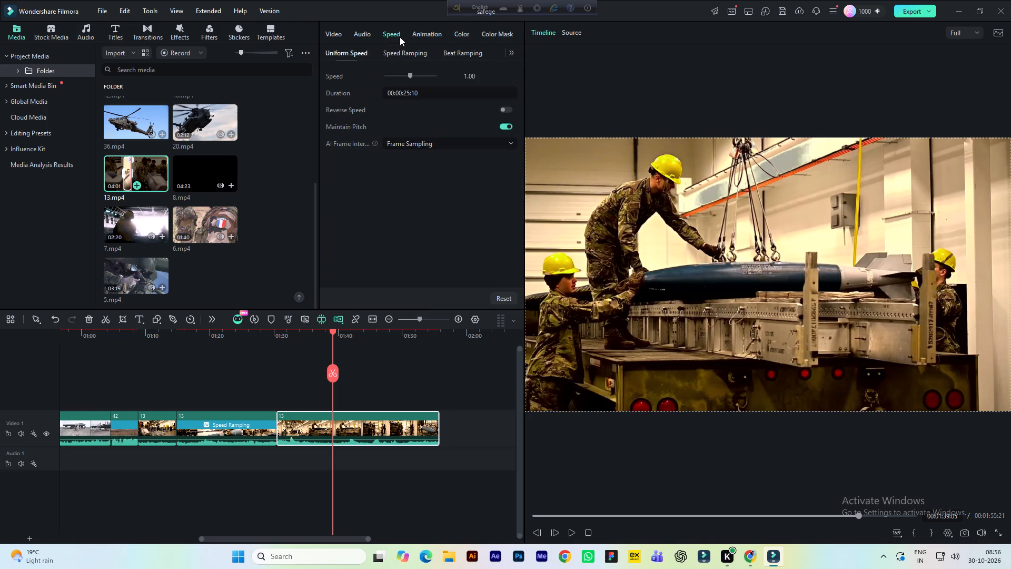
left_click(397, 56)
left_click(407, 84)
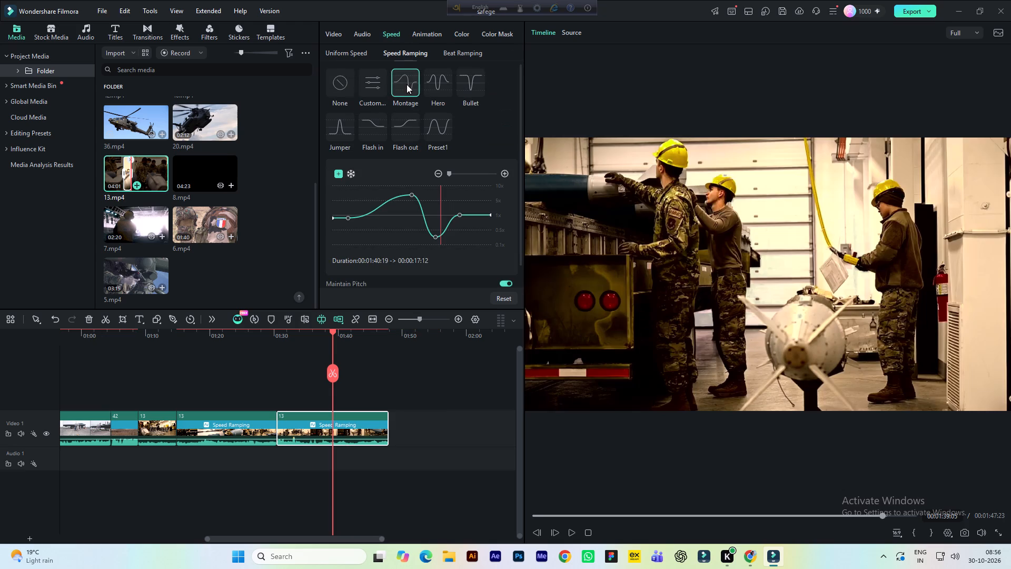
Move the playhead back to about 1:27 in the preceding speed-ramped clip and save the project.
left_click(259, 335)
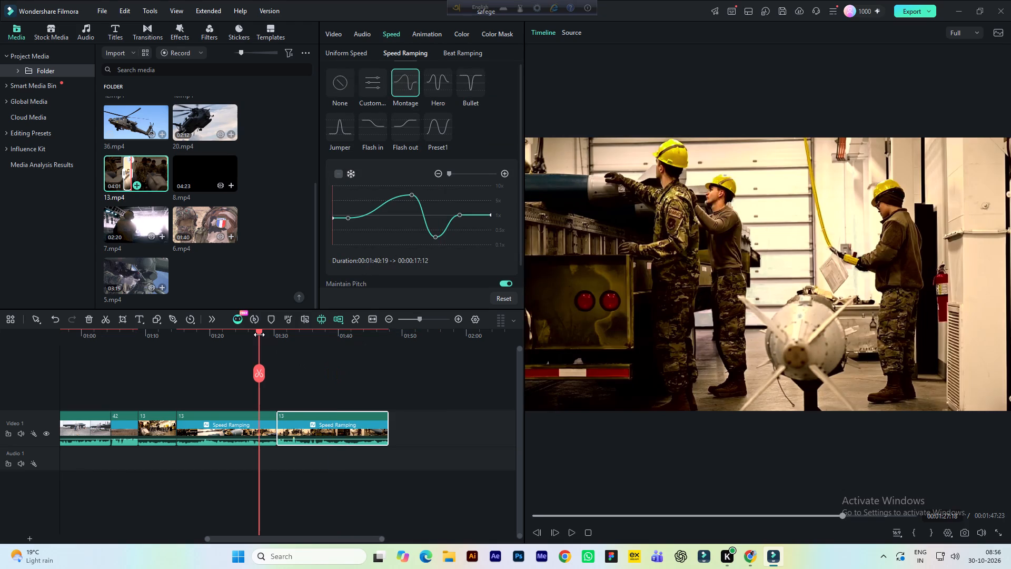
key("ctrl+s")
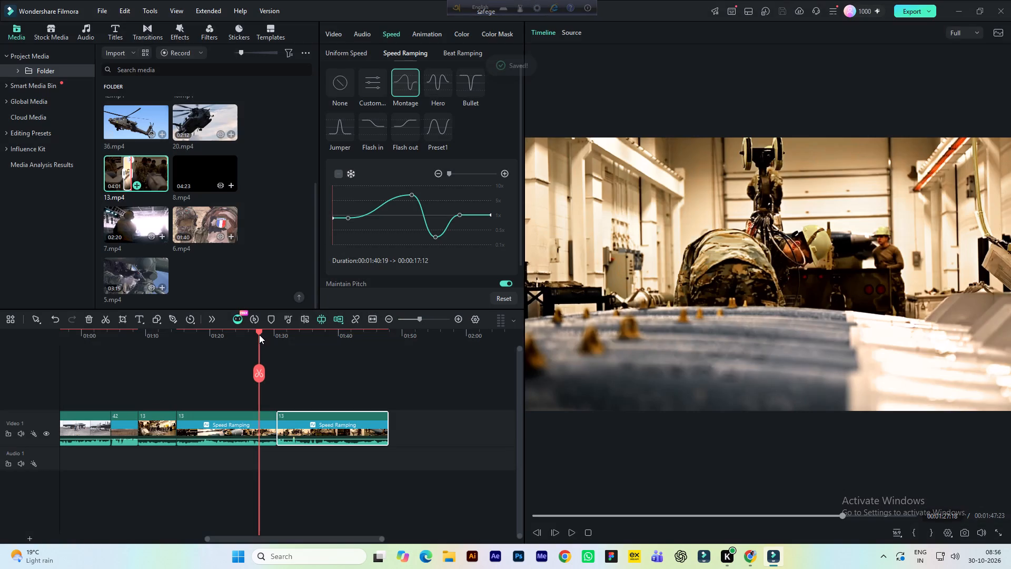
Play the sequence from about 1:27 to the end of the last clip to review its speed ramp and colour correction.
key("space")
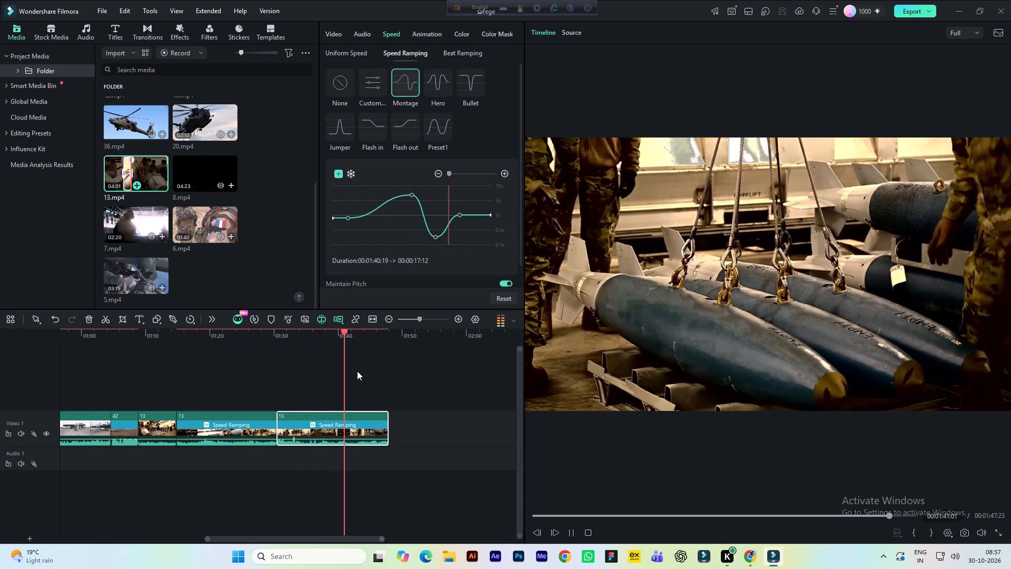
key("space")
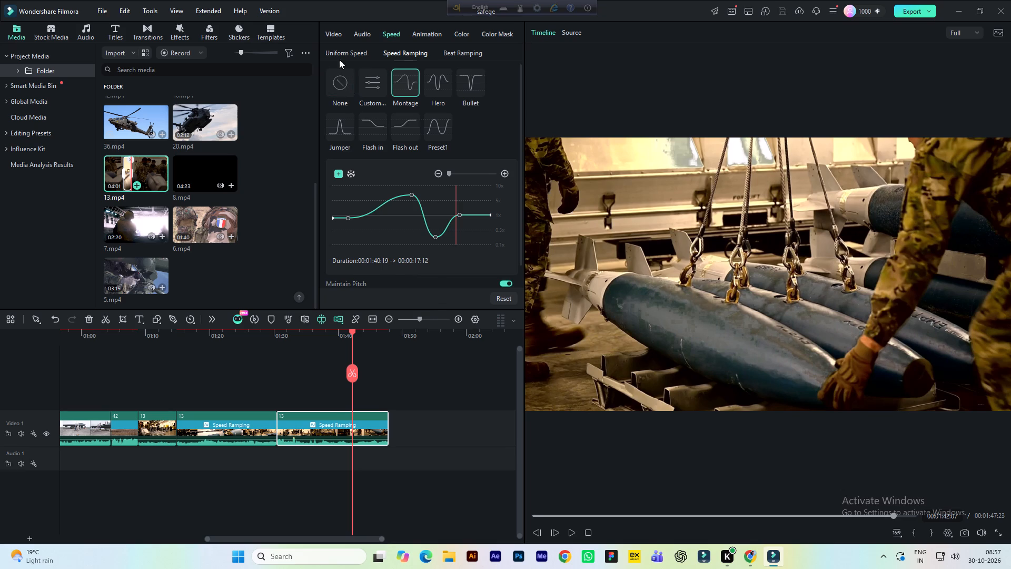
left_click(333, 33)
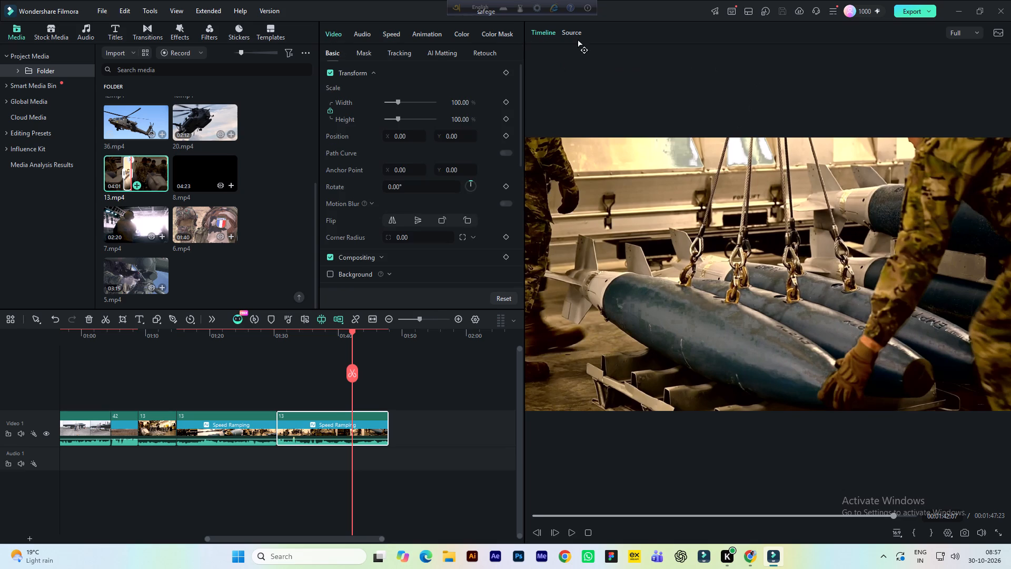
key("space")
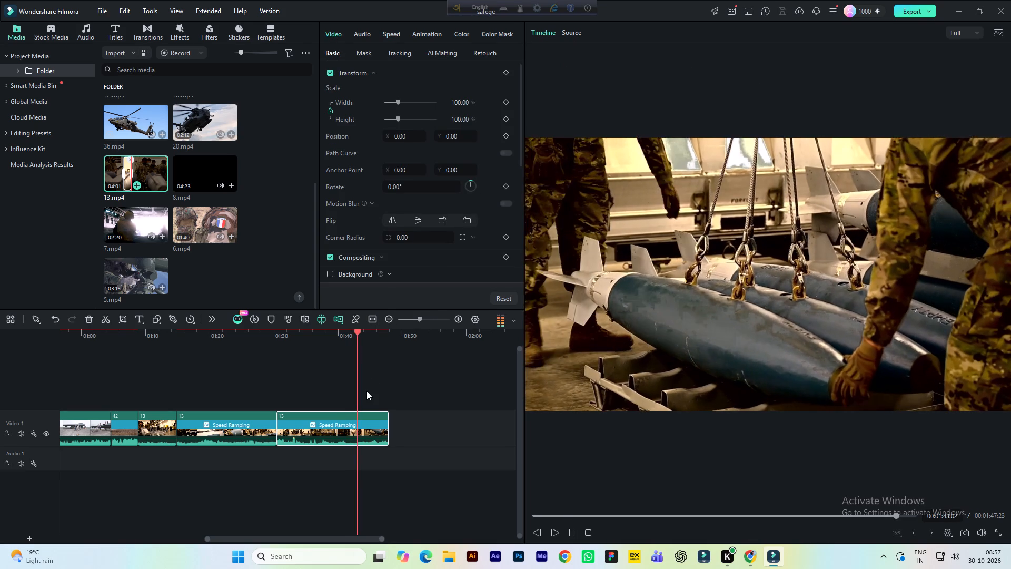
key("space")
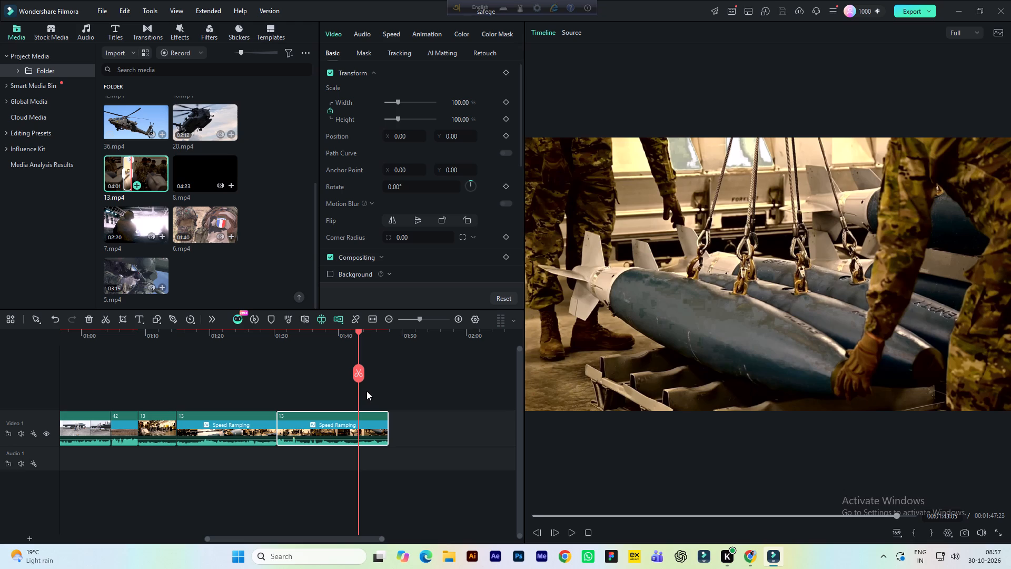
left_click_drag(320, 537, 349, 538)
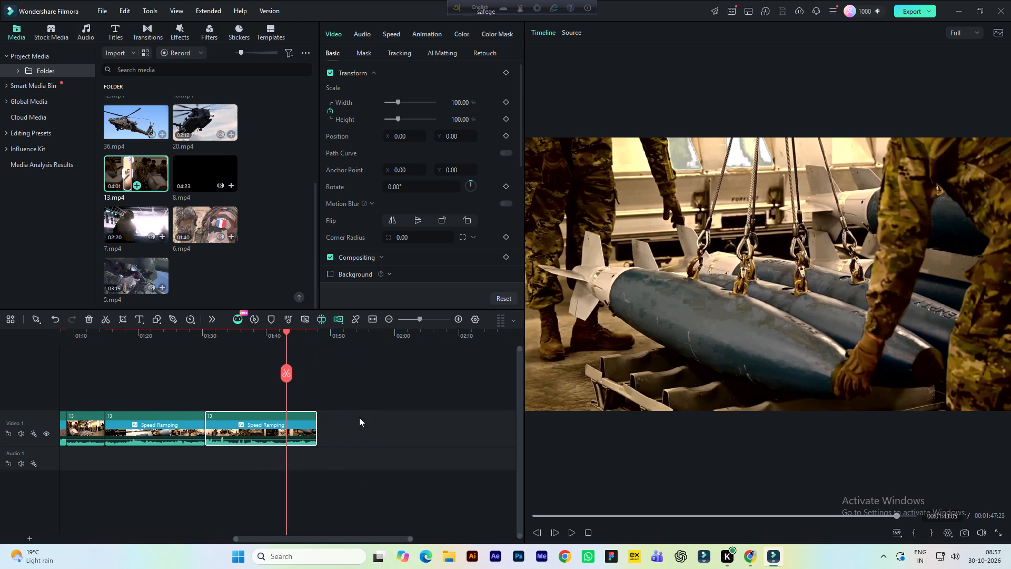
key("space")
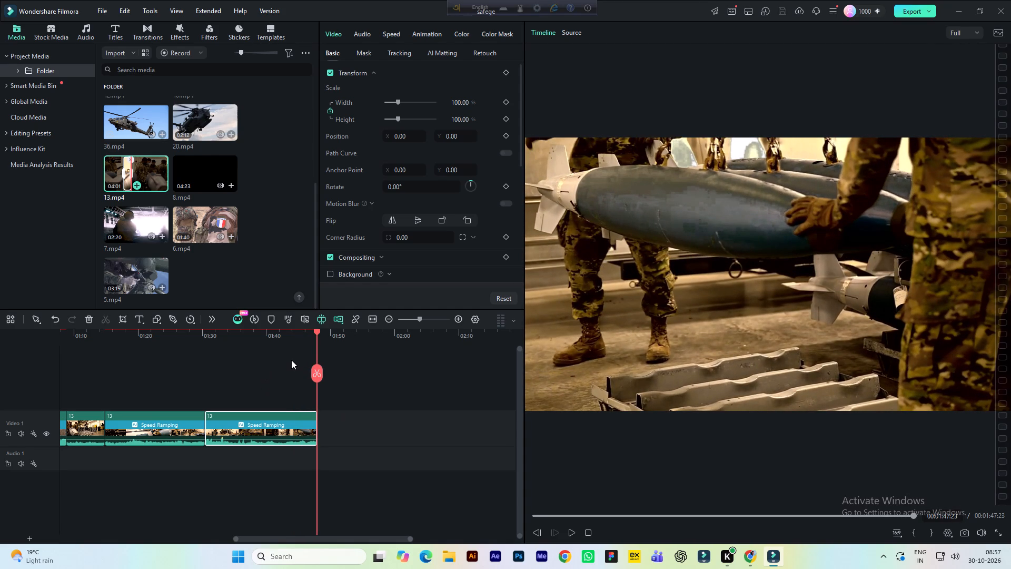
Replay the closing seconds of the last speed-ramped clip up to the end of the sequence.
left_click(295, 337)
key("space")
View source clip 13.mp4 and play it onward past the existing out point to about 1:49, looking for another shot.
left_click(570, 32)
key("space")
key("space")
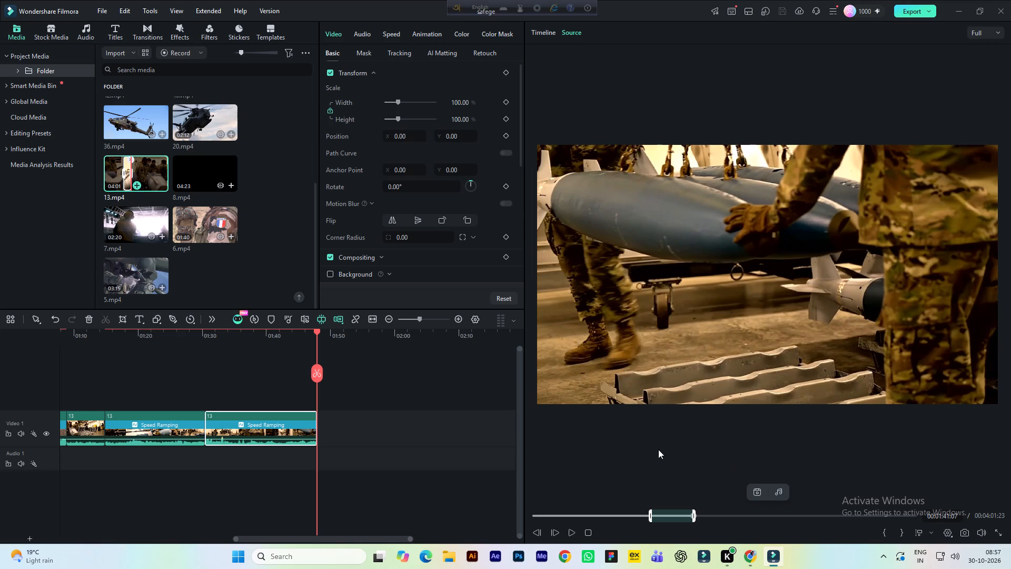
key("space")
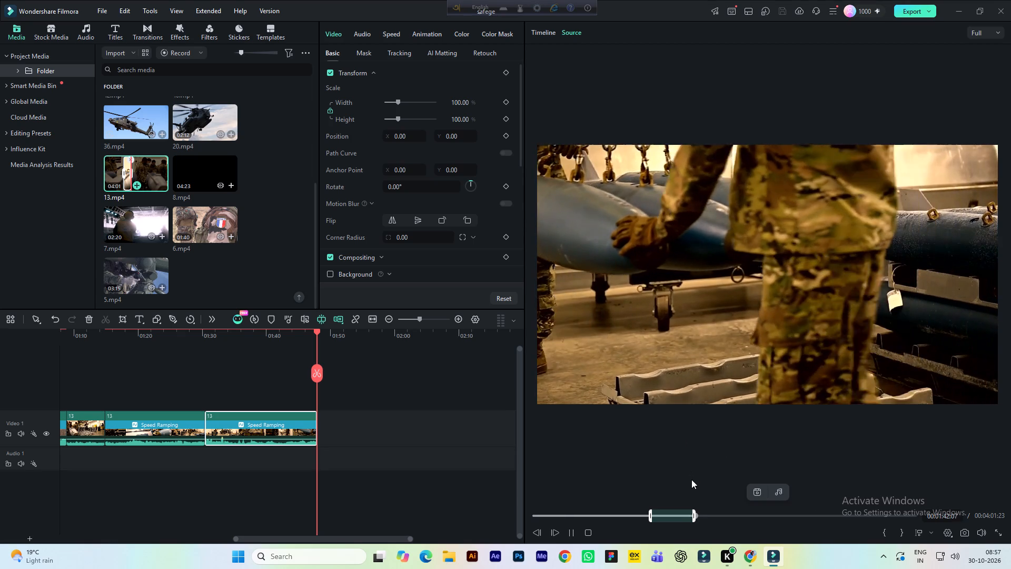
key("space")
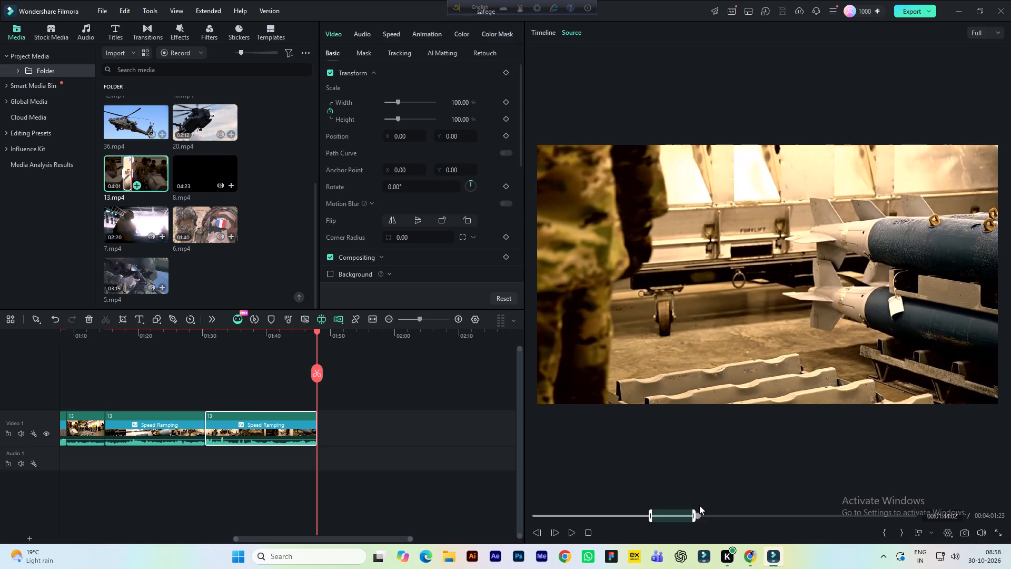
key("space")
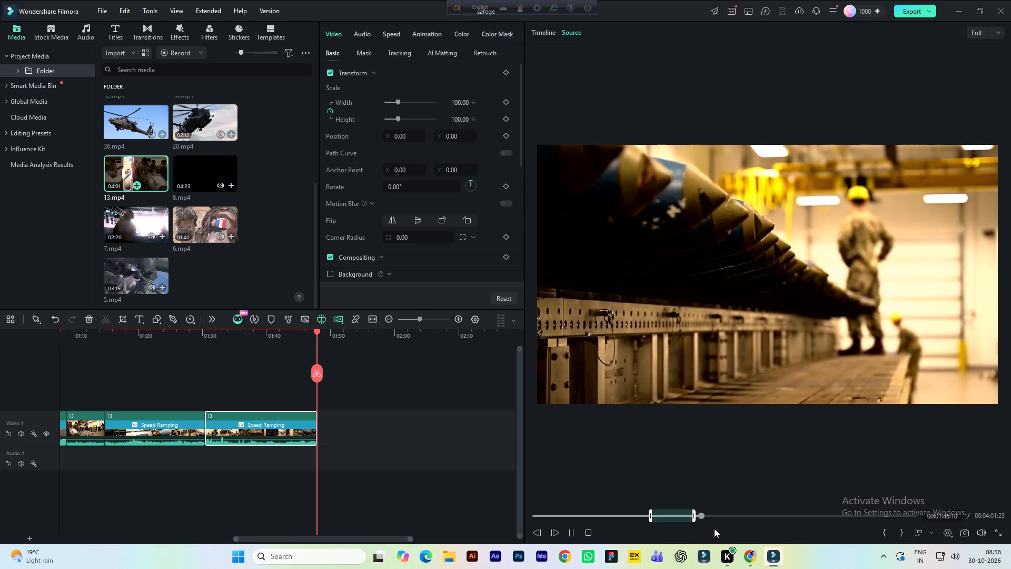
key("space")
key("space")
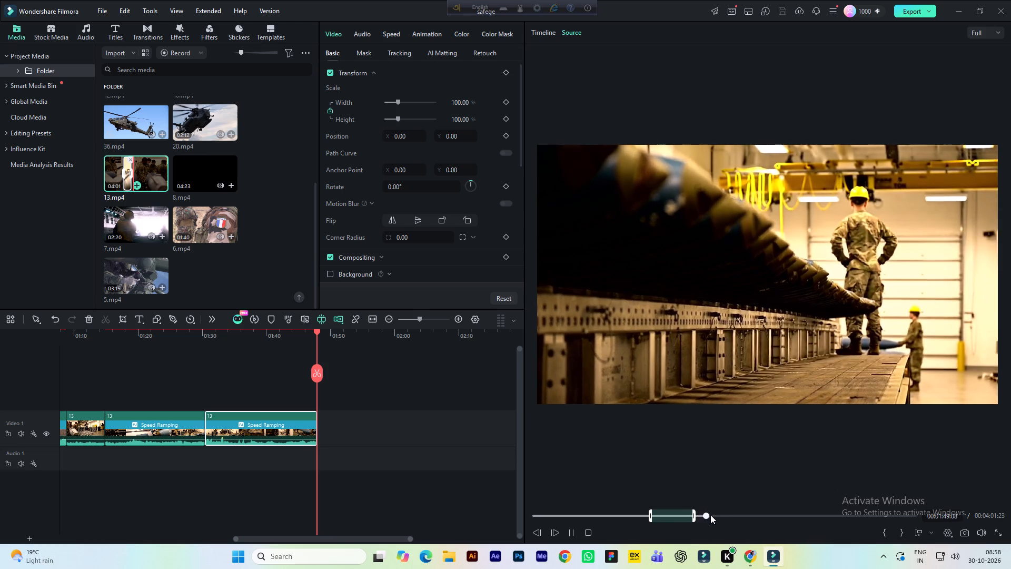
Skim through 13.mp4 from about 1:50 to 2:40 to find the next shot to use.
left_click(710, 515)
left_click(720, 515)
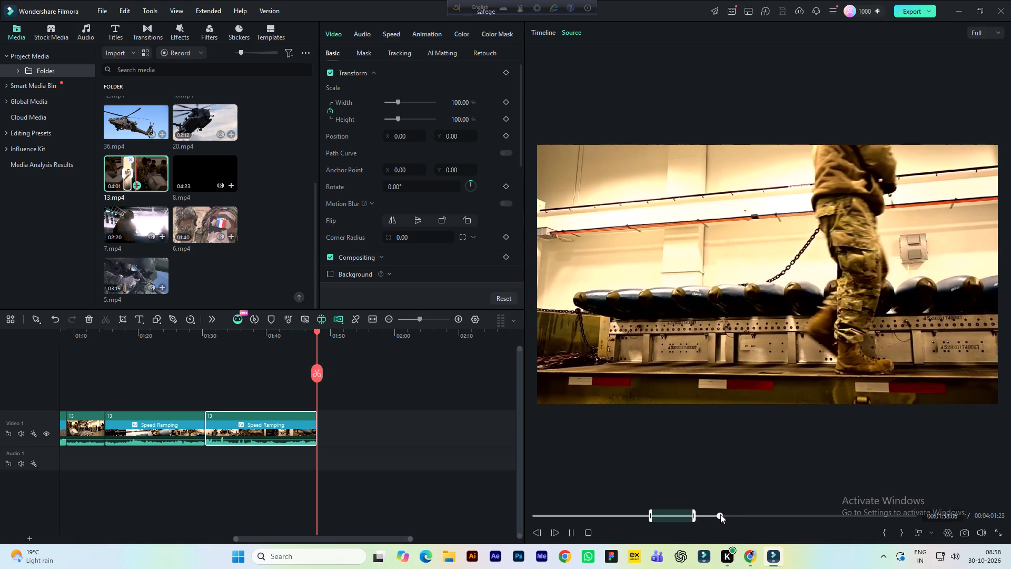
key("space")
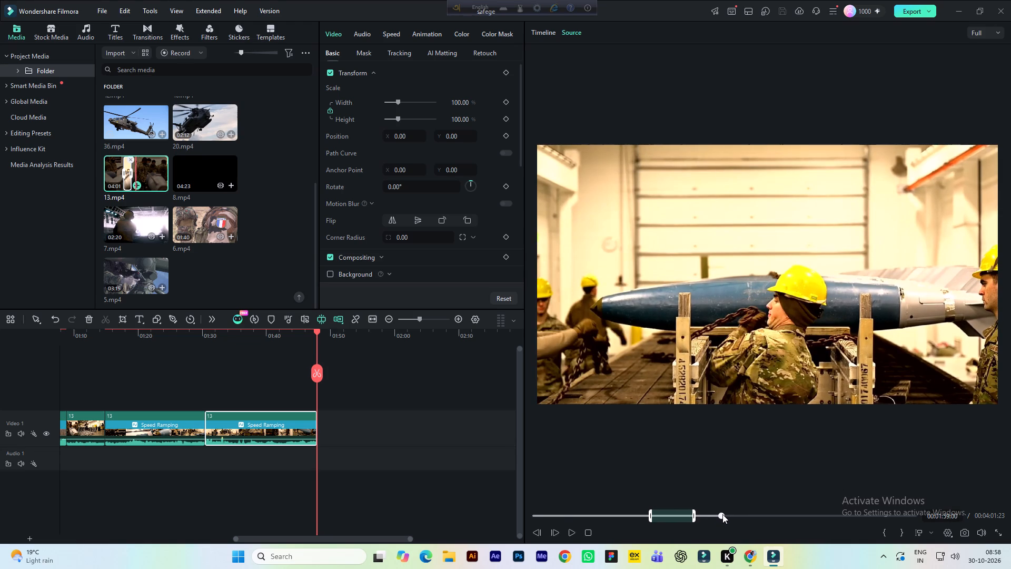
key("space")
left_click(727, 514)
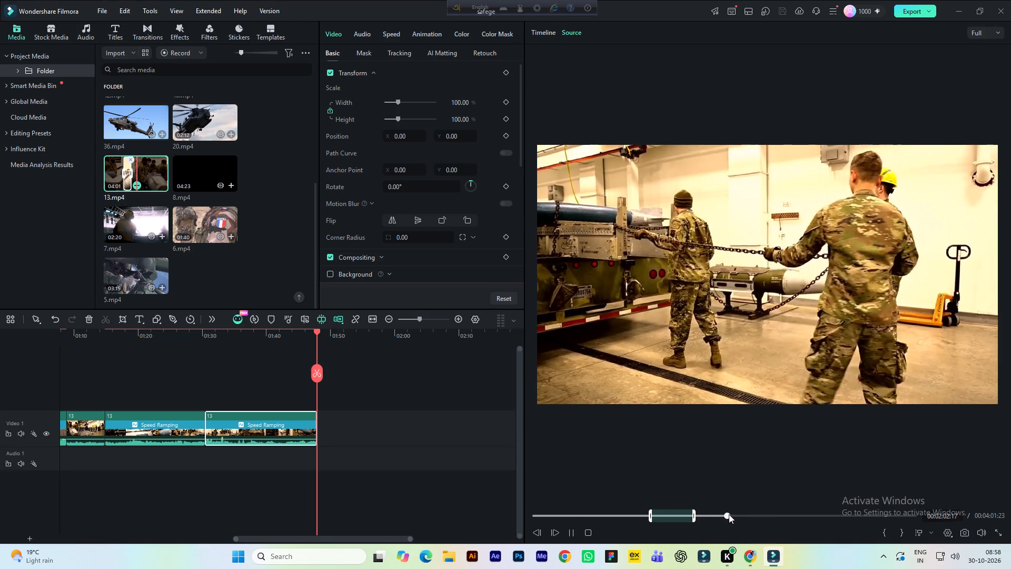
left_click(732, 515)
left_click(741, 514)
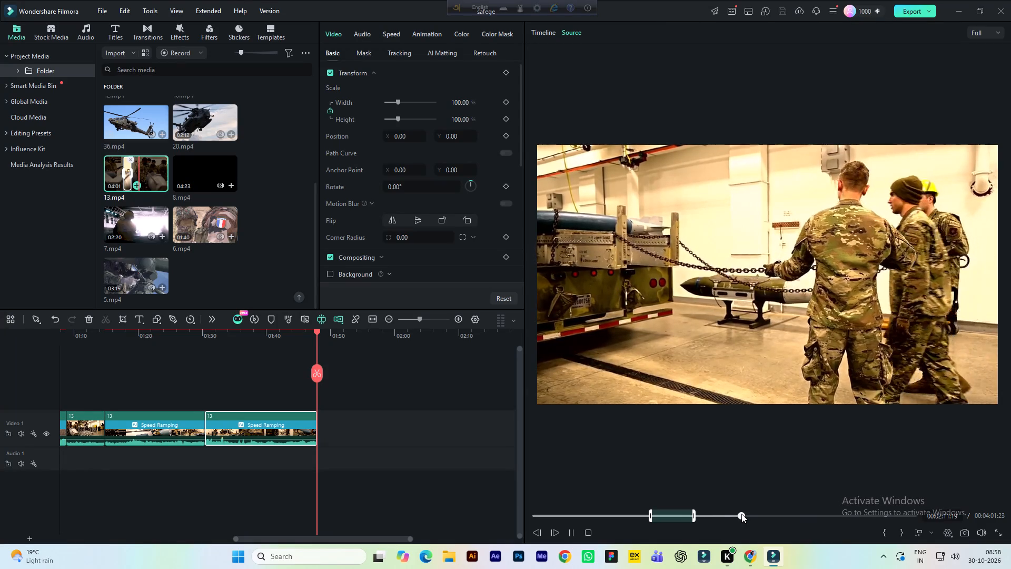
left_click(751, 514)
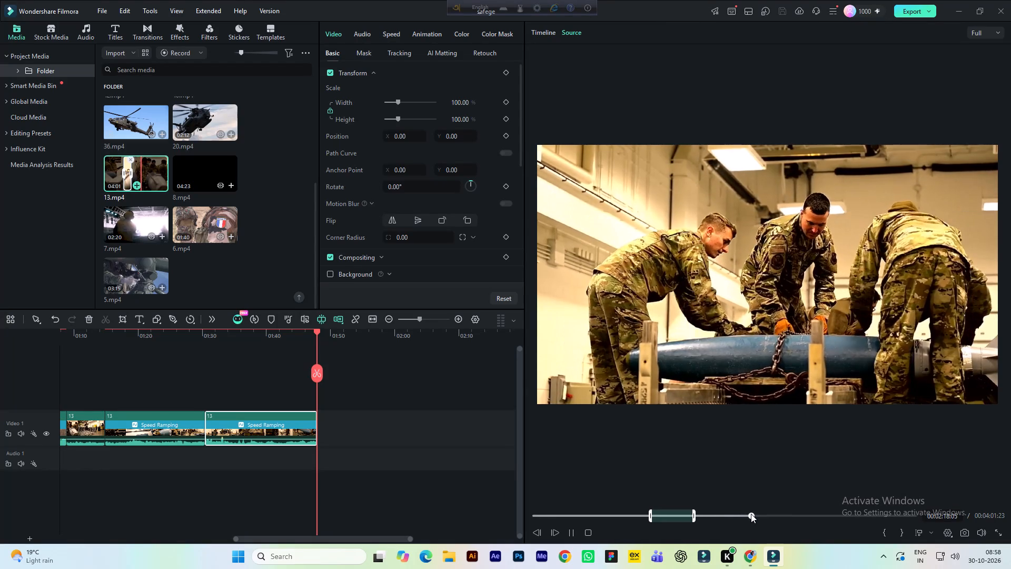
left_click(760, 514)
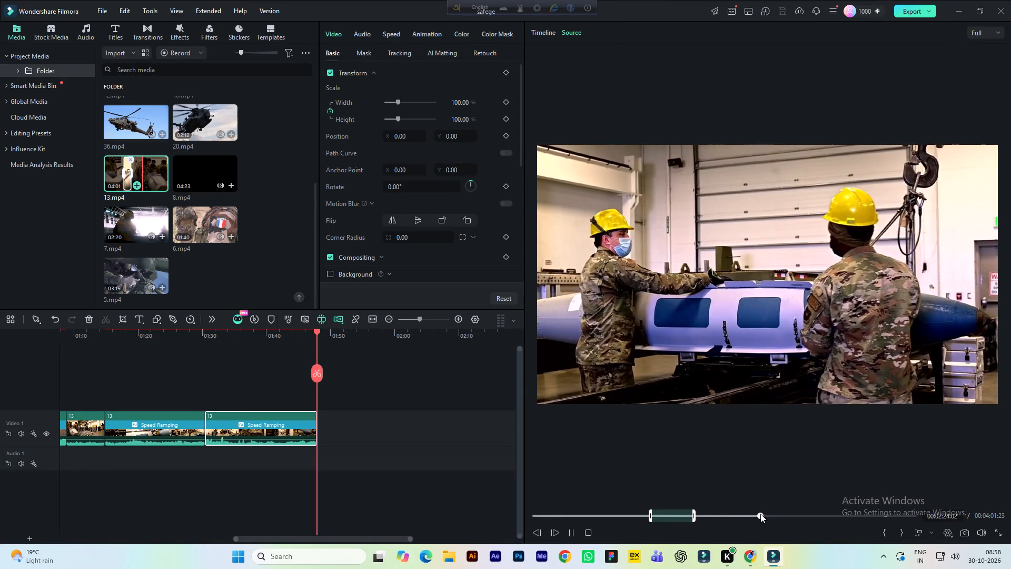
left_click(766, 514)
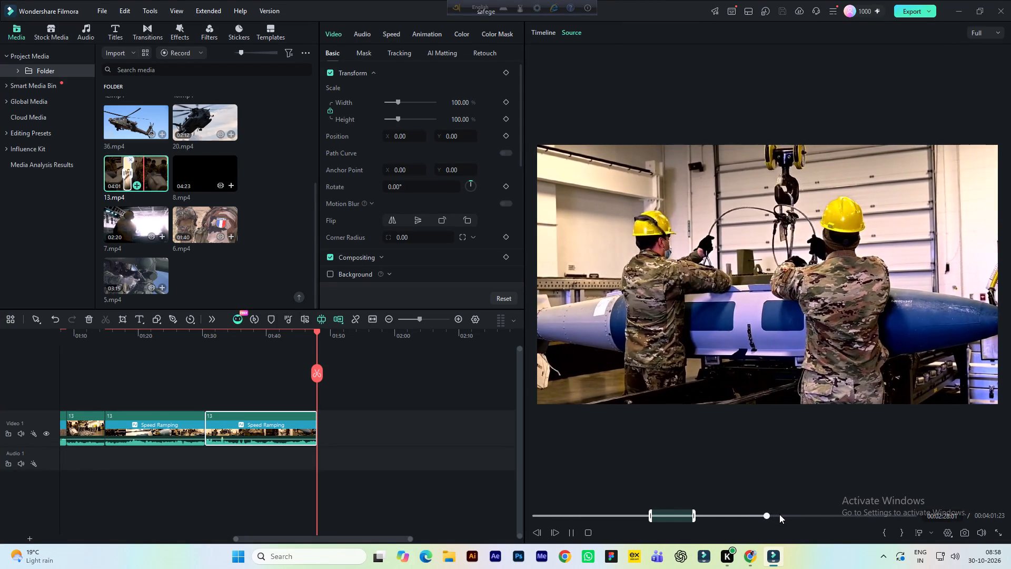
left_click(774, 516)
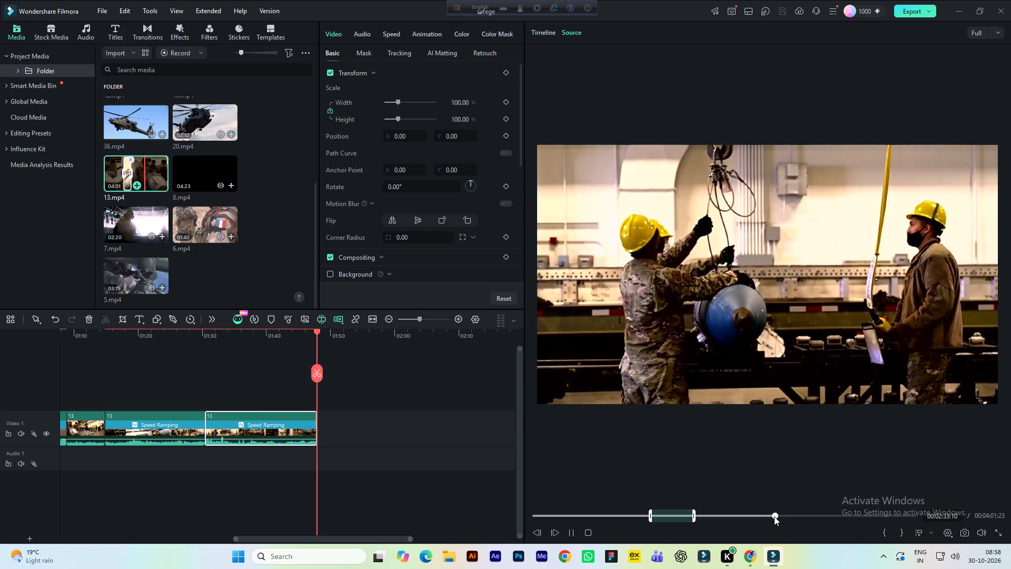
left_click(784, 515)
key("space")
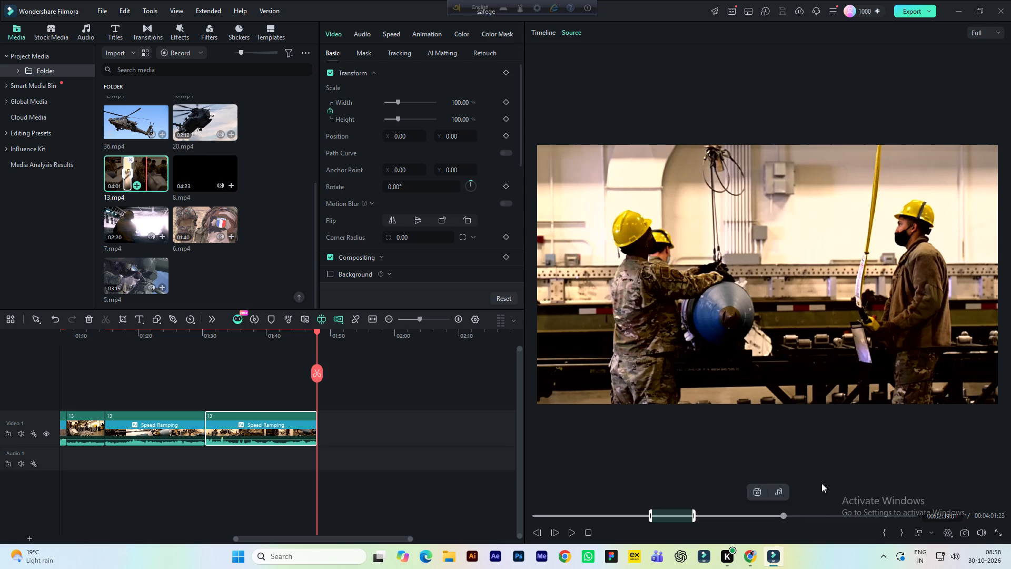
key("space")
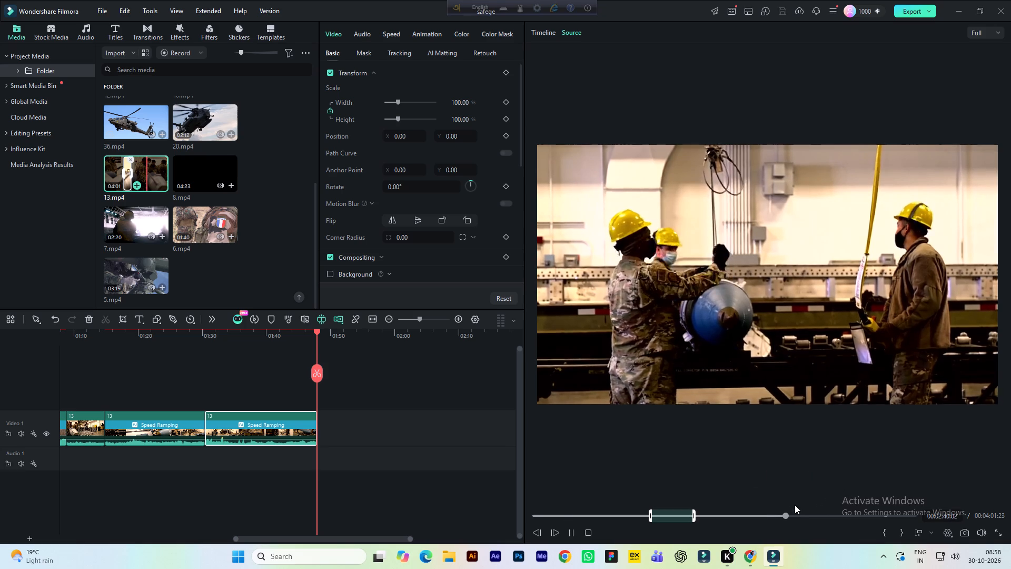
key("space")
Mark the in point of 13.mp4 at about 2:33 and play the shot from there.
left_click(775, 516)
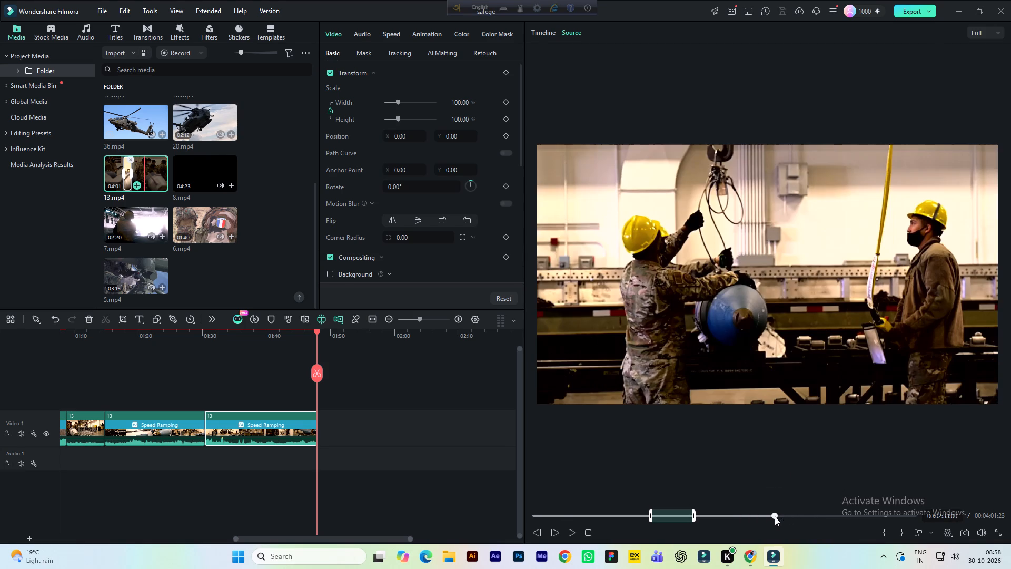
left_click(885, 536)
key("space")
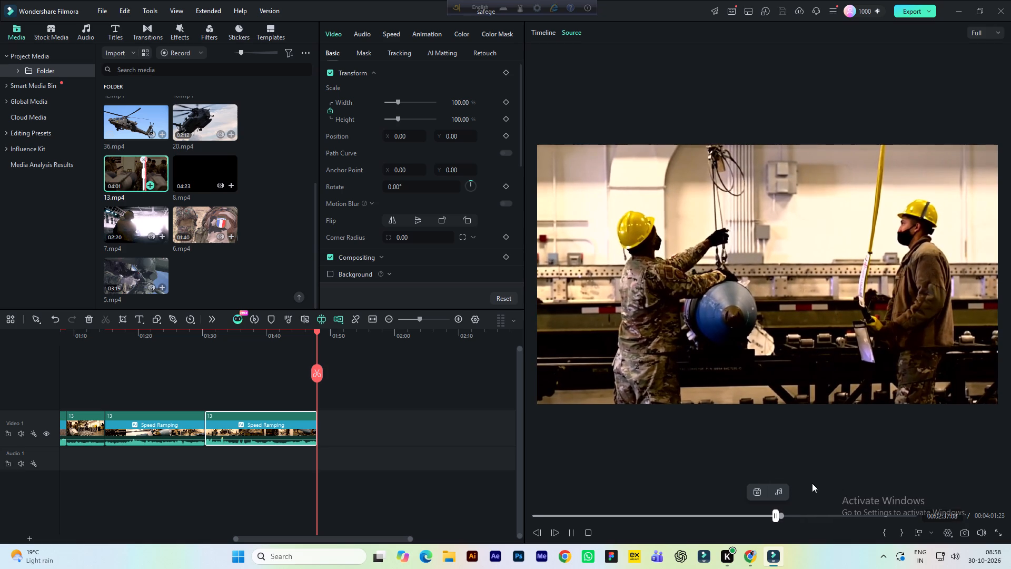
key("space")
Set the in point of 13.mp4 at about 2:40:20, where the suspended blue bomb is being guided.
left_click(786, 515)
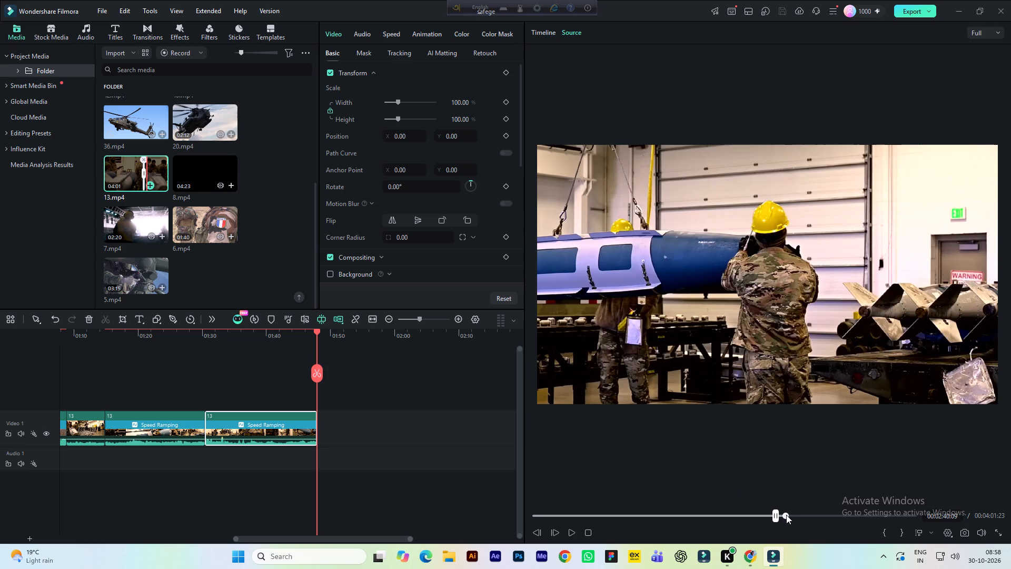
key("space")
key("space")
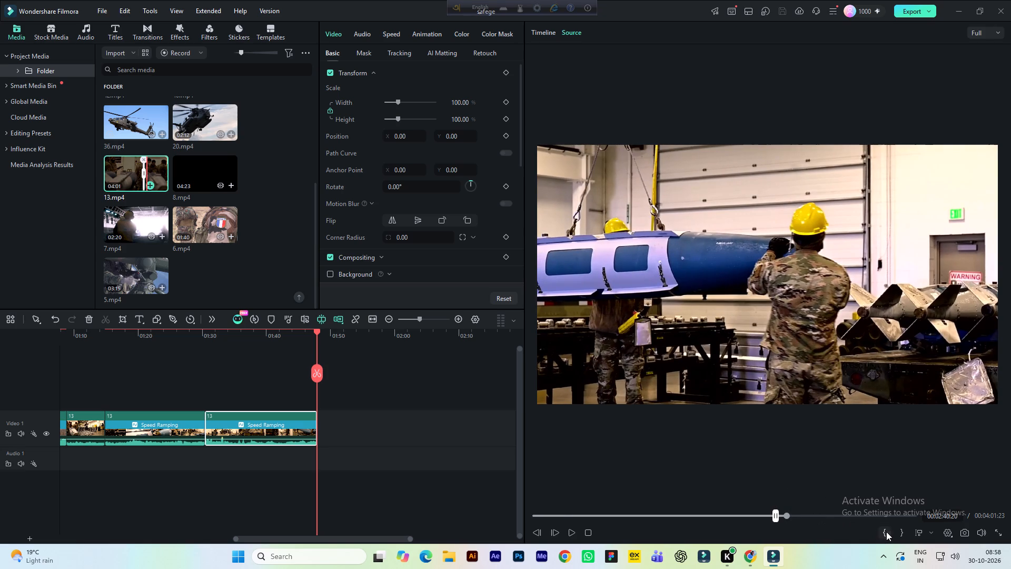
left_click(886, 532)
Play the shot to find its end and mark the out point of 13.mp4 at about 2:55:18.
key("space")
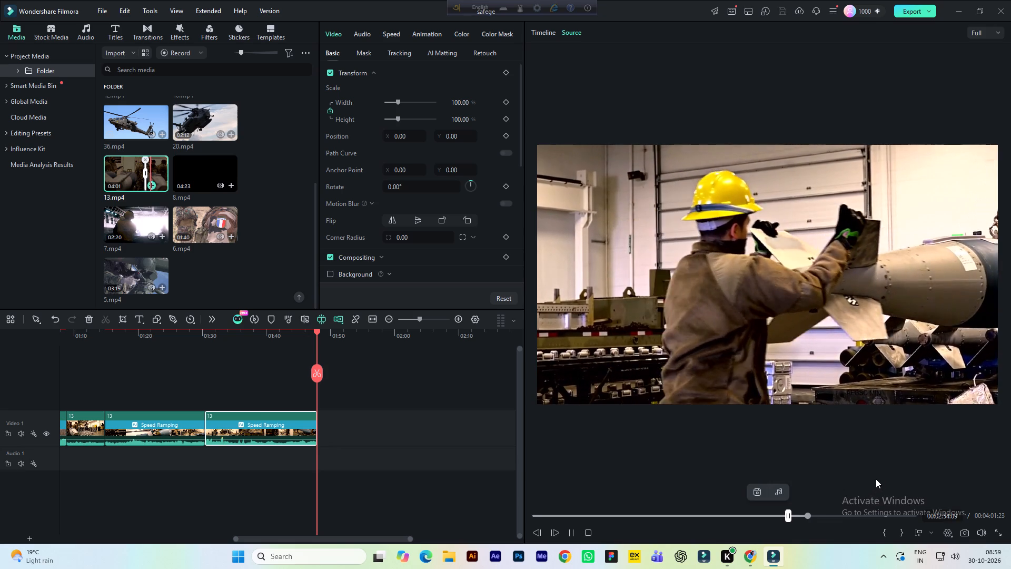
key("space")
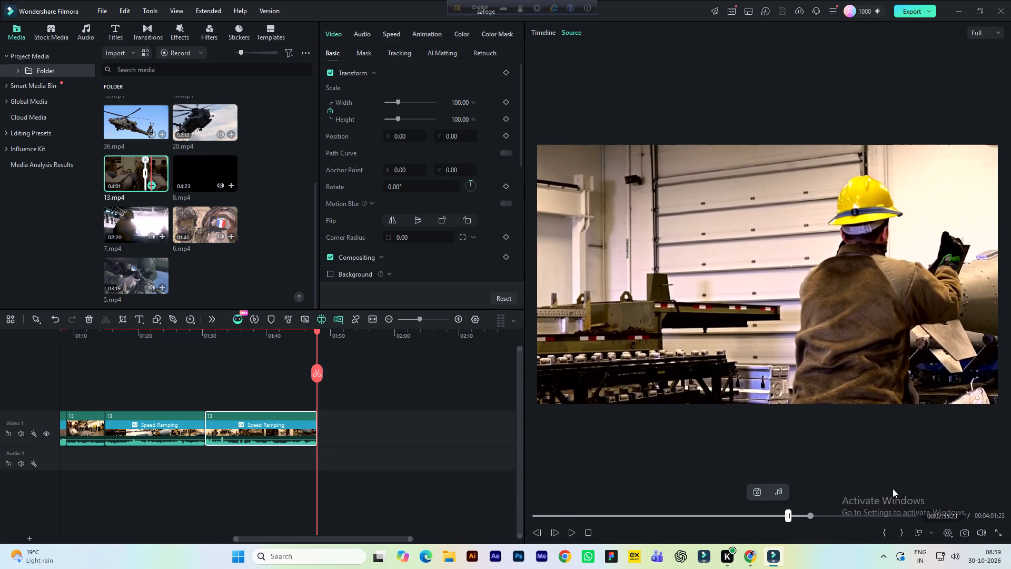
key("space")
key("space")
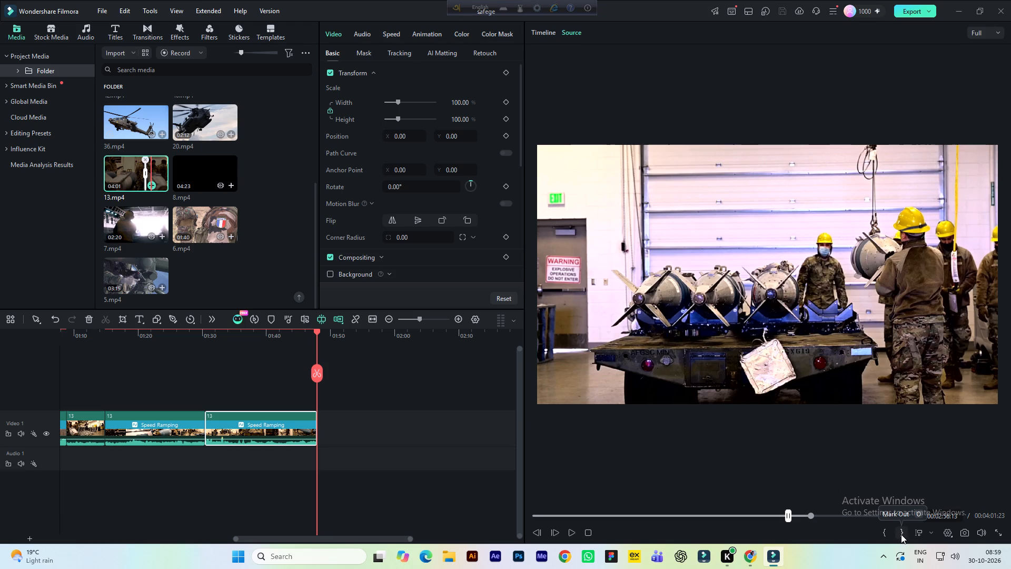
key("space")
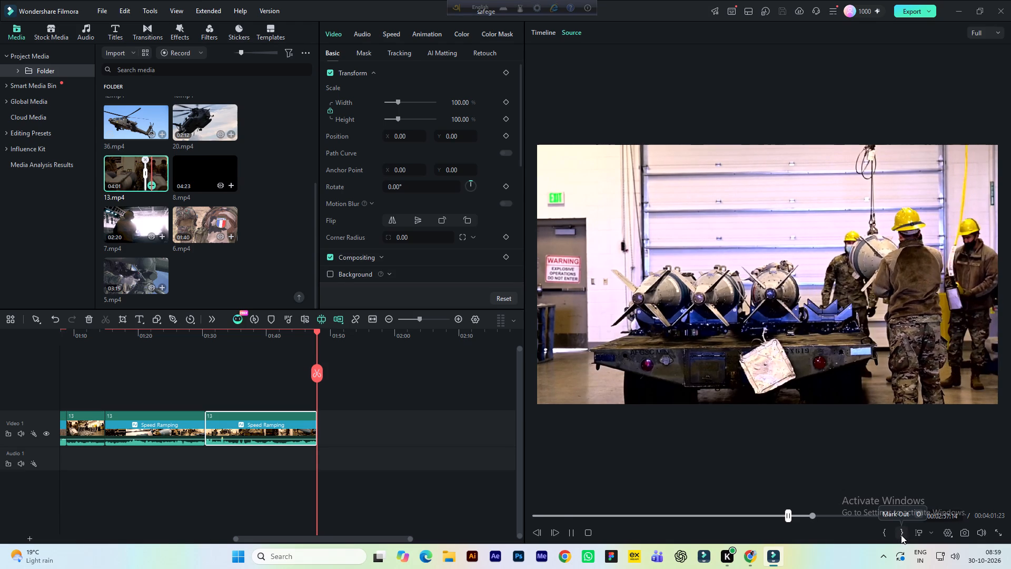
key("space")
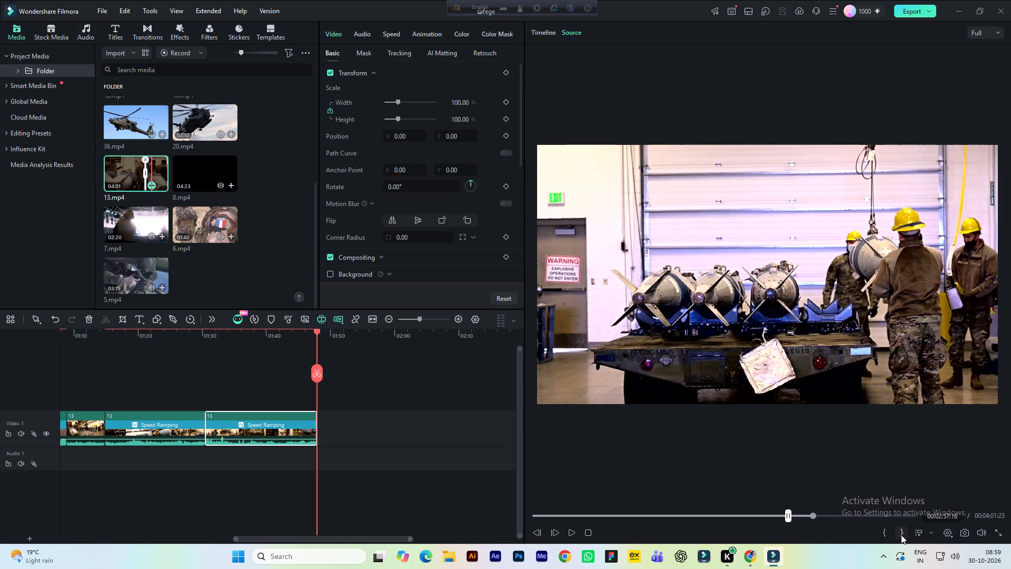
left_click(804, 513)
key("space")
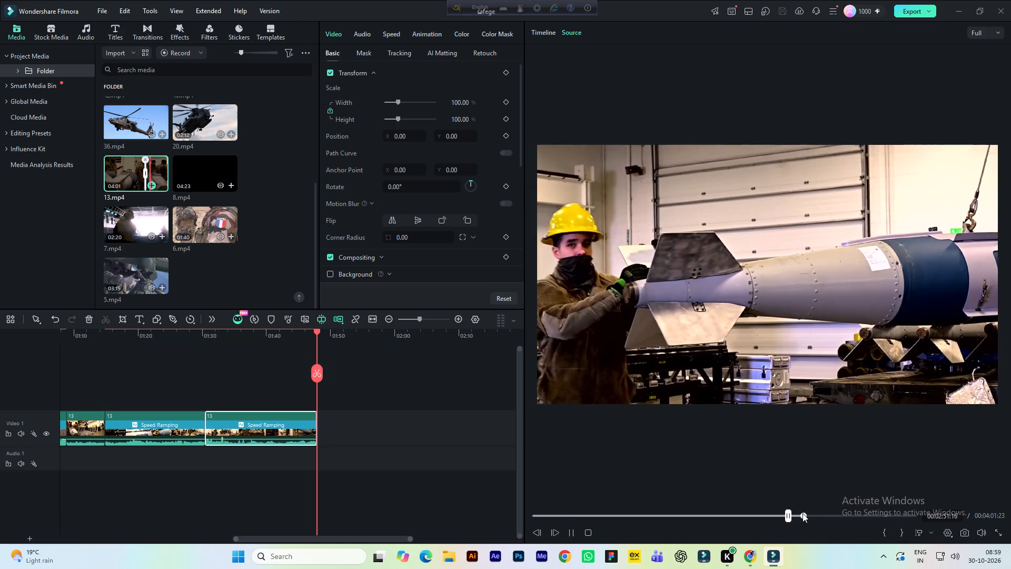
key("space")
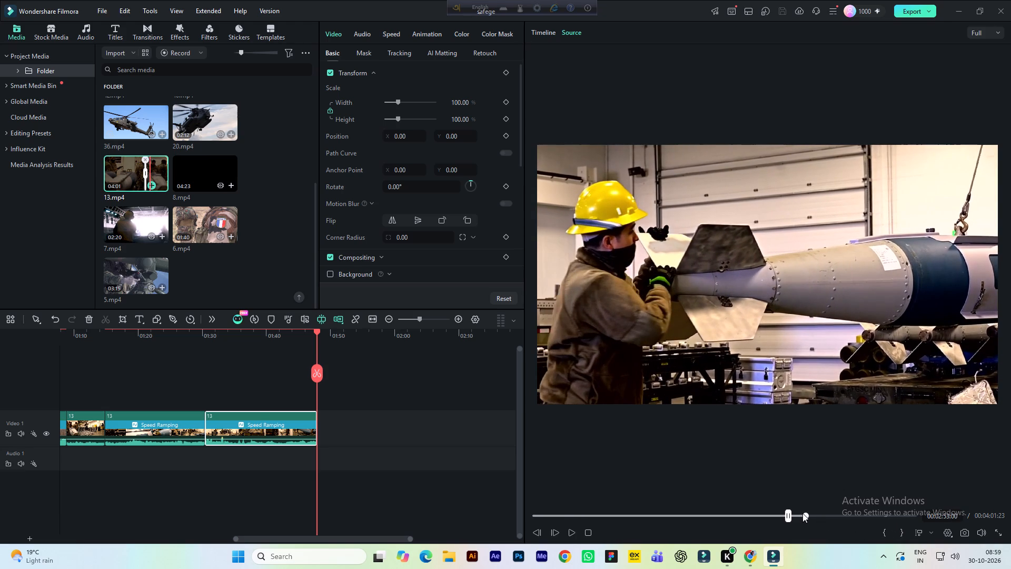
key("space")
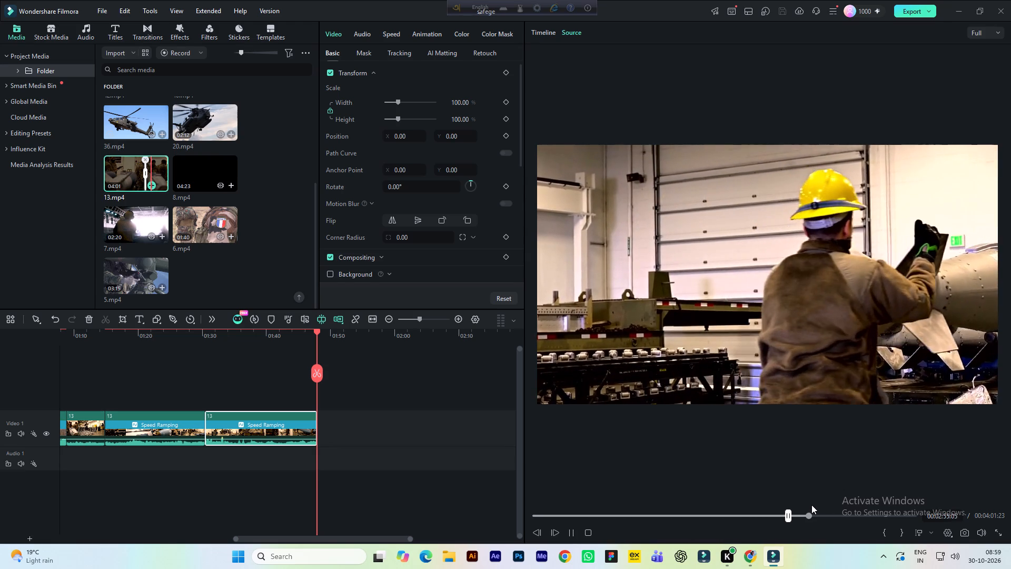
key("space")
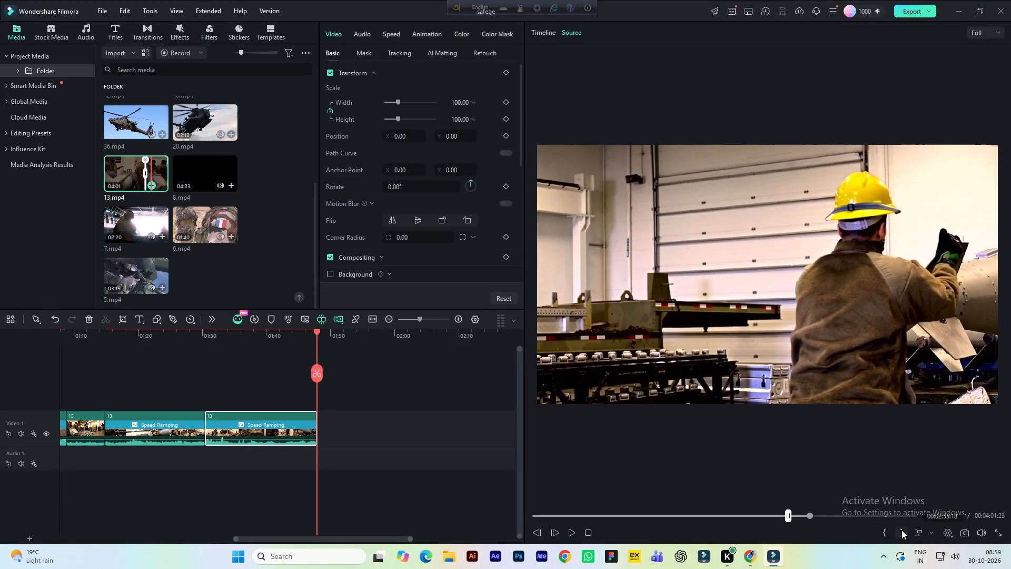
left_click(901, 530)
Add the marked range of 13.mp4 after the last clip on Video 1, keeping the current 1920x1080 25fps project settings.
left_click_drag(719, 320, 443, 417)
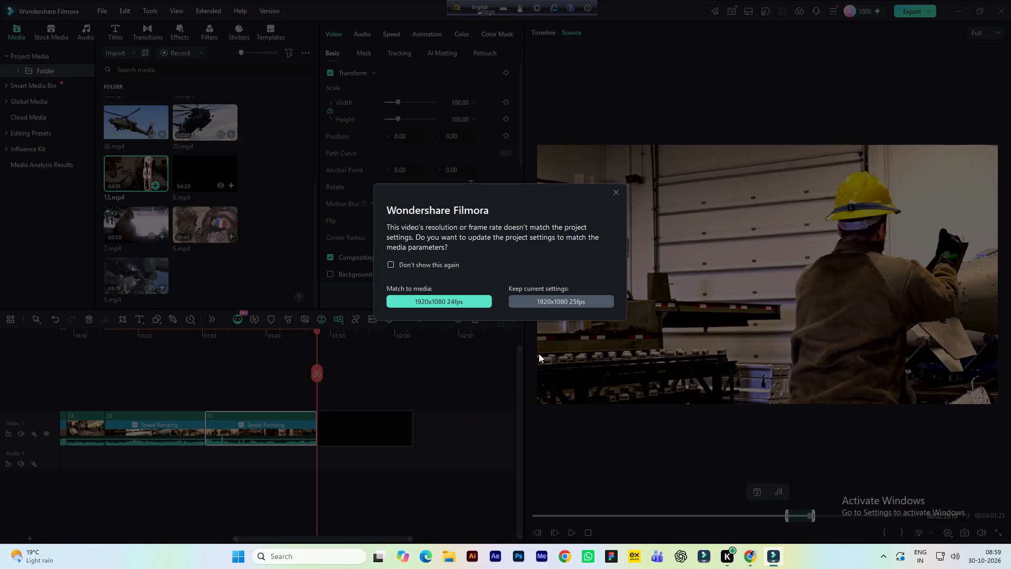
left_click(591, 300)
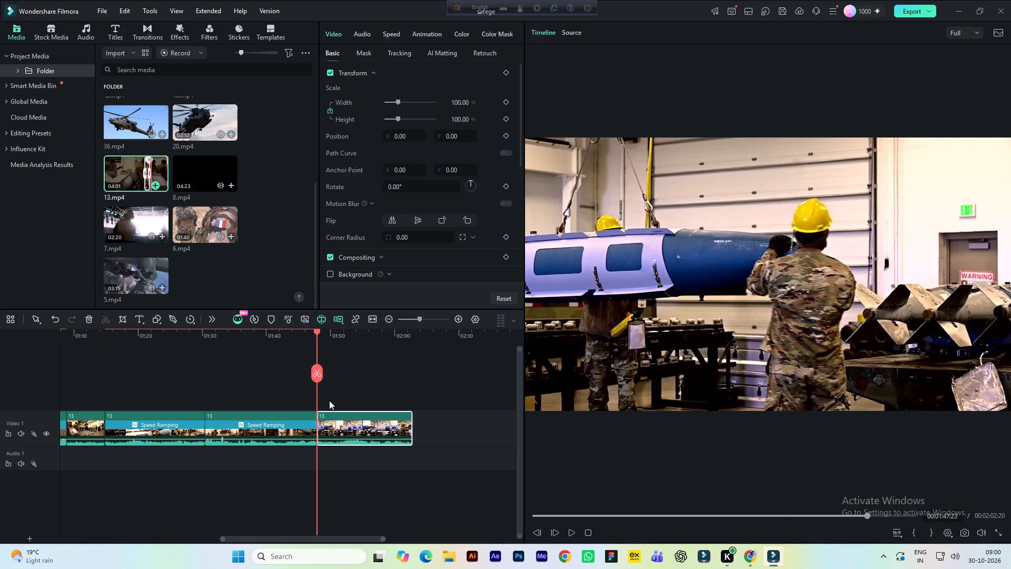
Preview the newly added clip from its start, skipping ahead and pausing at about 1:54:22.
key("space")
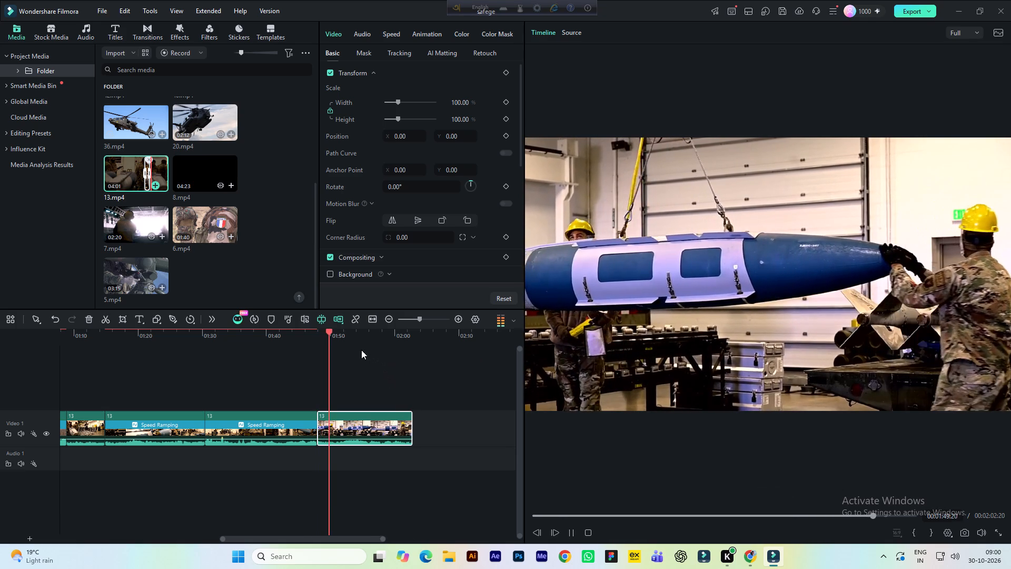
left_click(358, 331)
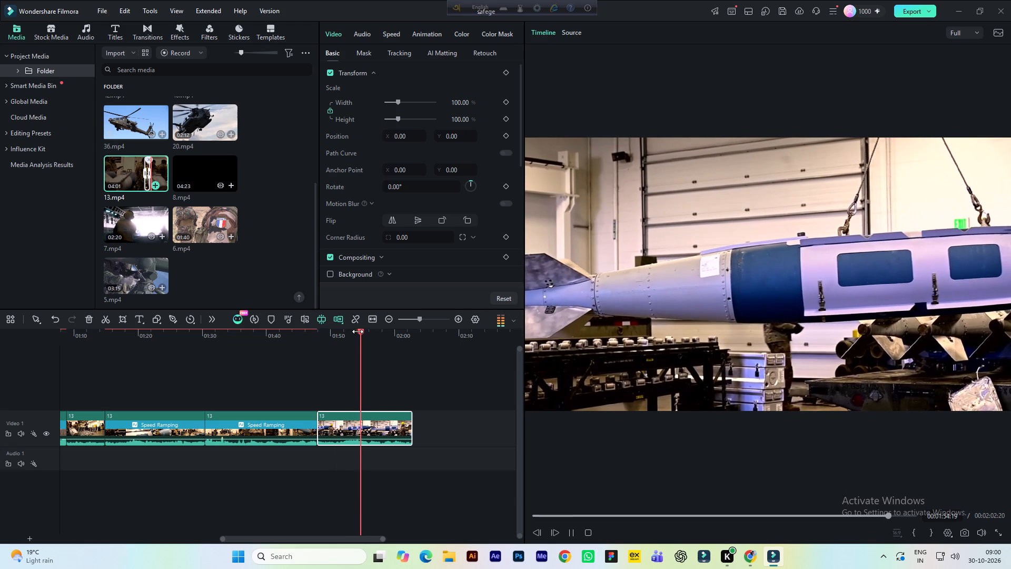
key("space")
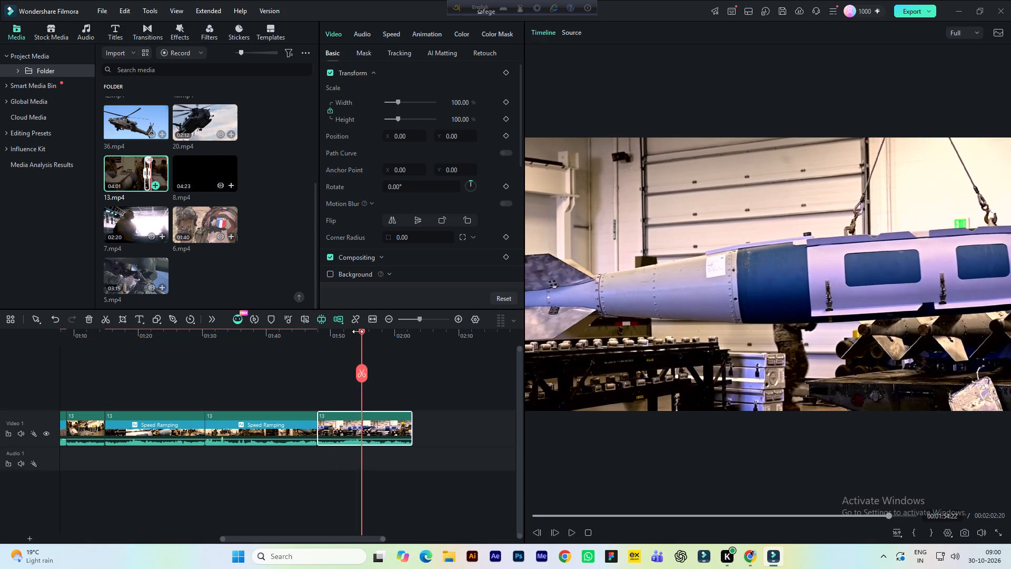
Preview the newly added bomb clip in two passes, replaying from about 1:55:12 and pausing at about 1:59:21.
left_click(346, 332)
key("space")
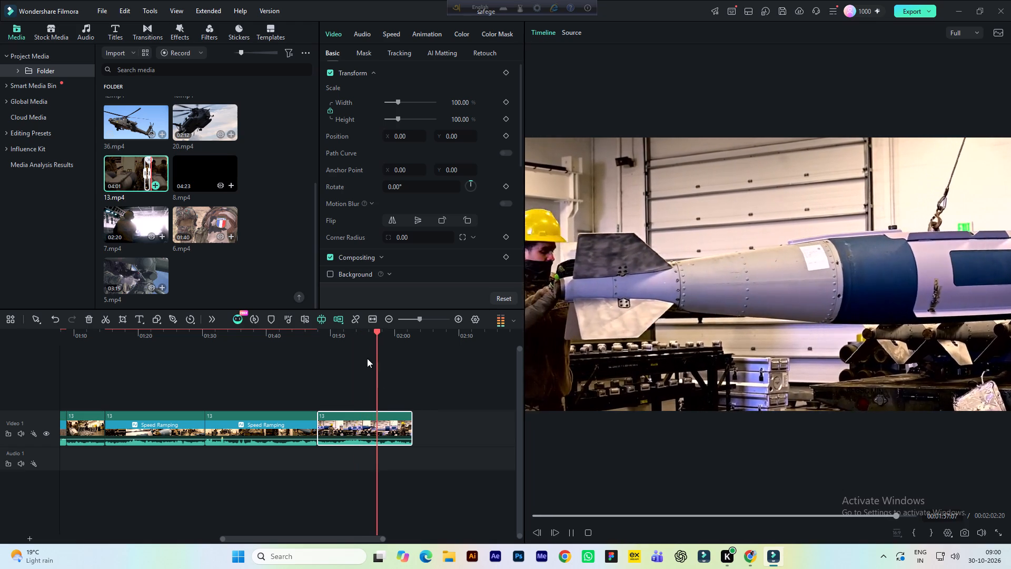
key("space")
left_click(365, 335)
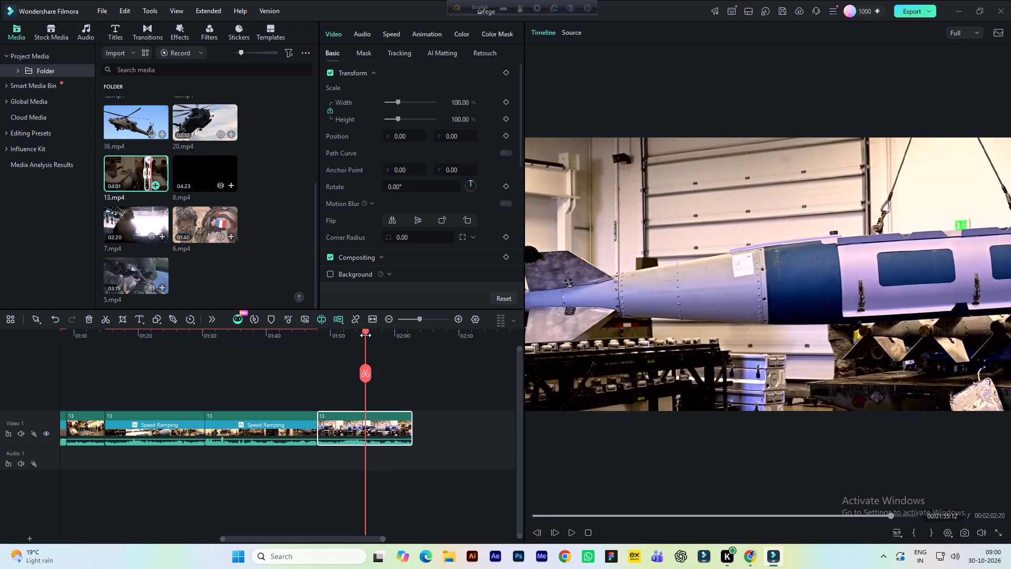
key("space")
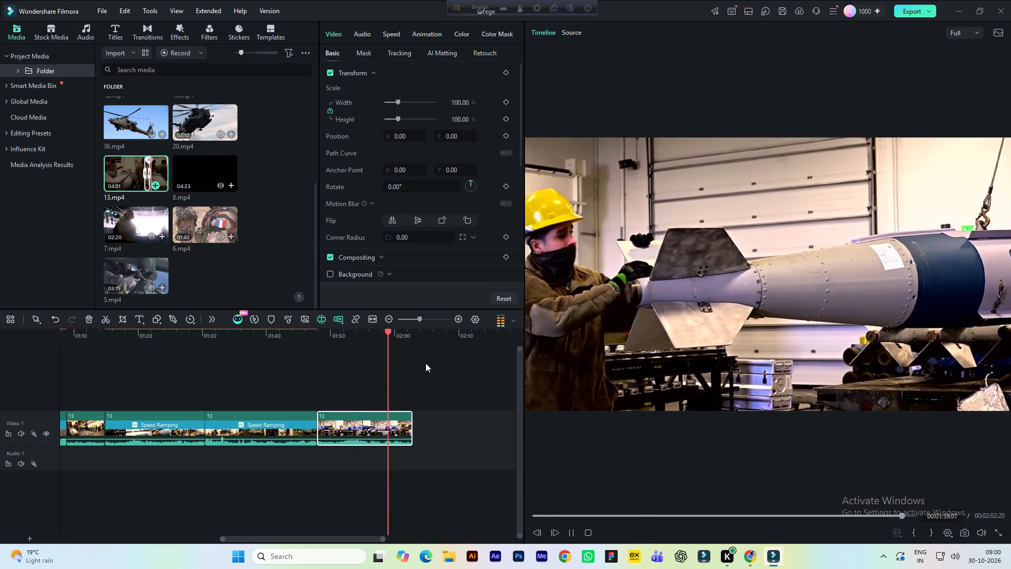
key("space")
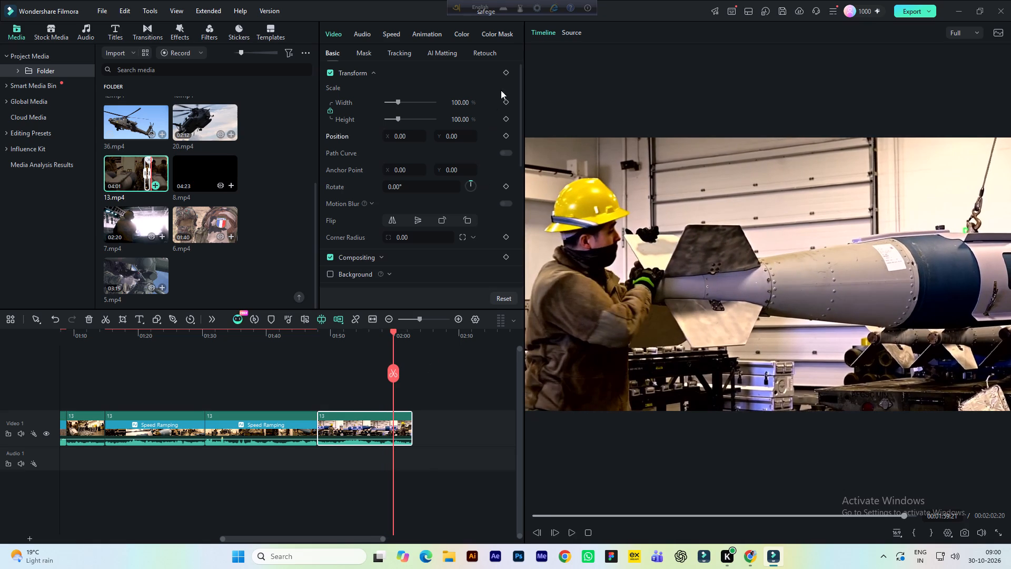
Adjust the last clip's light values to brightness -18, contrast 41, highlight 29 and shadow 3.
left_click(465, 34)
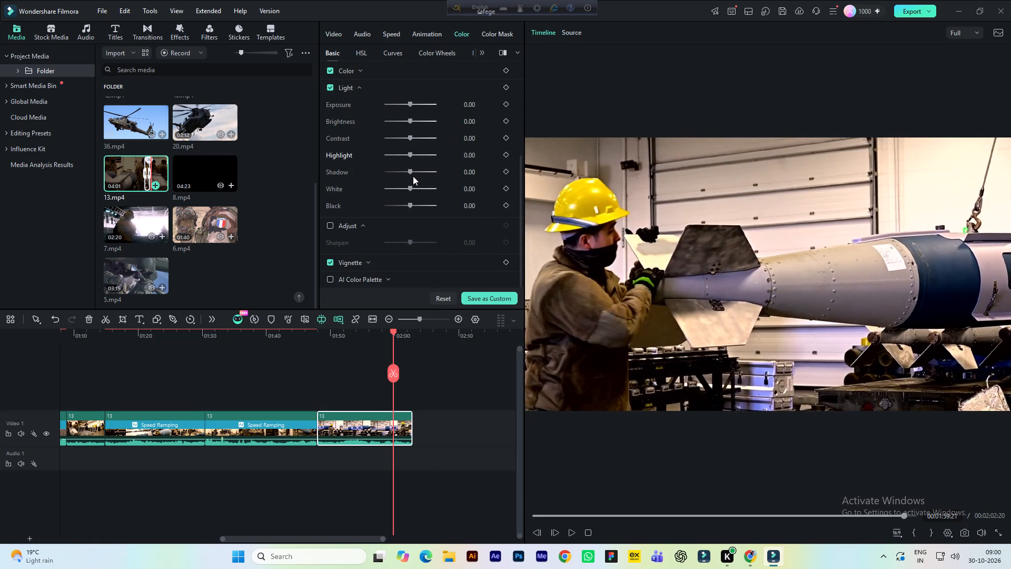
scroll(431, 172, "up", 3)
scroll(432, 171, "down", 1)
scroll(432, 171, "up", 1)
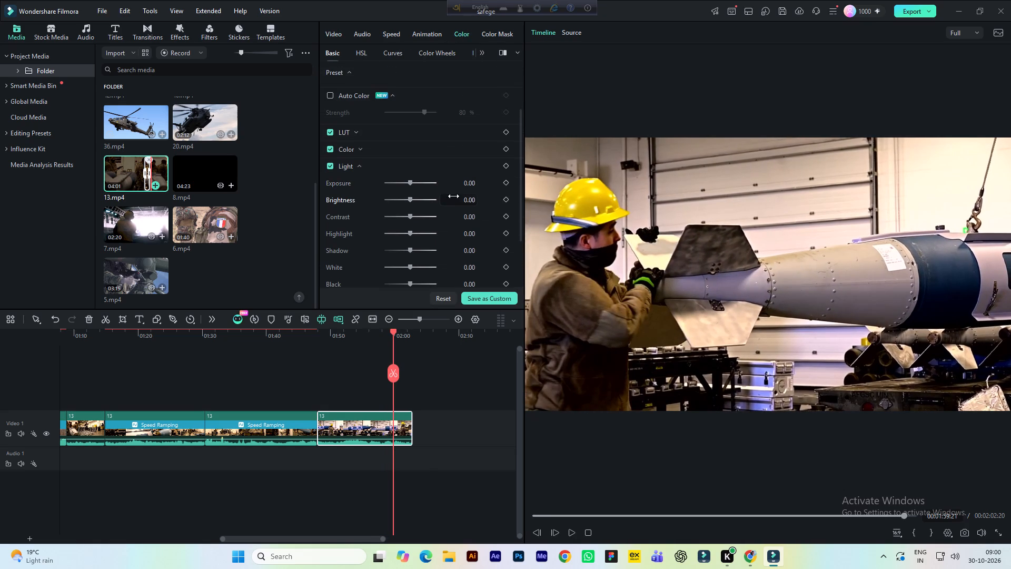
left_click(463, 203)
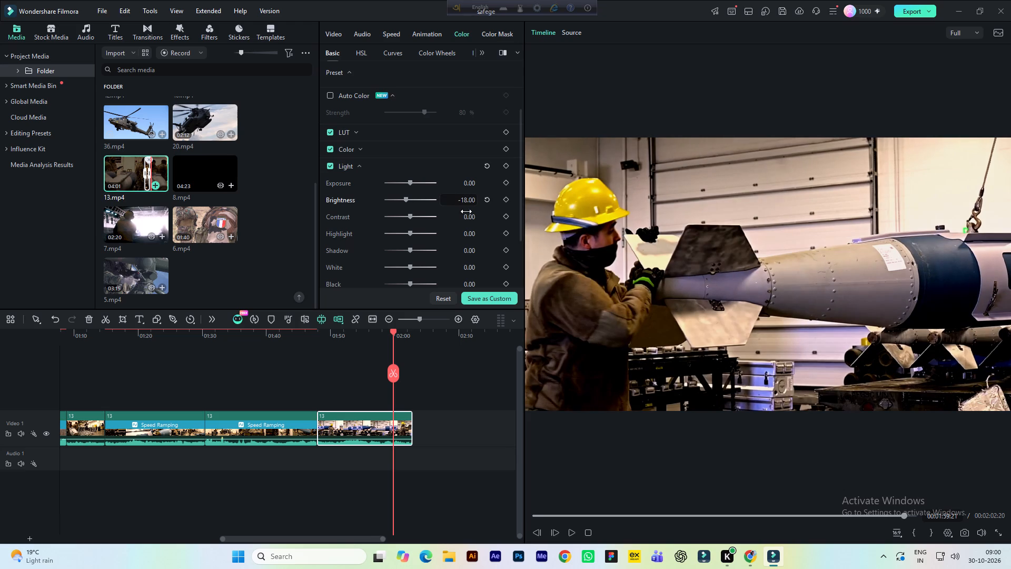
left_click(469, 217)
scroll(481, 217, "down", 1)
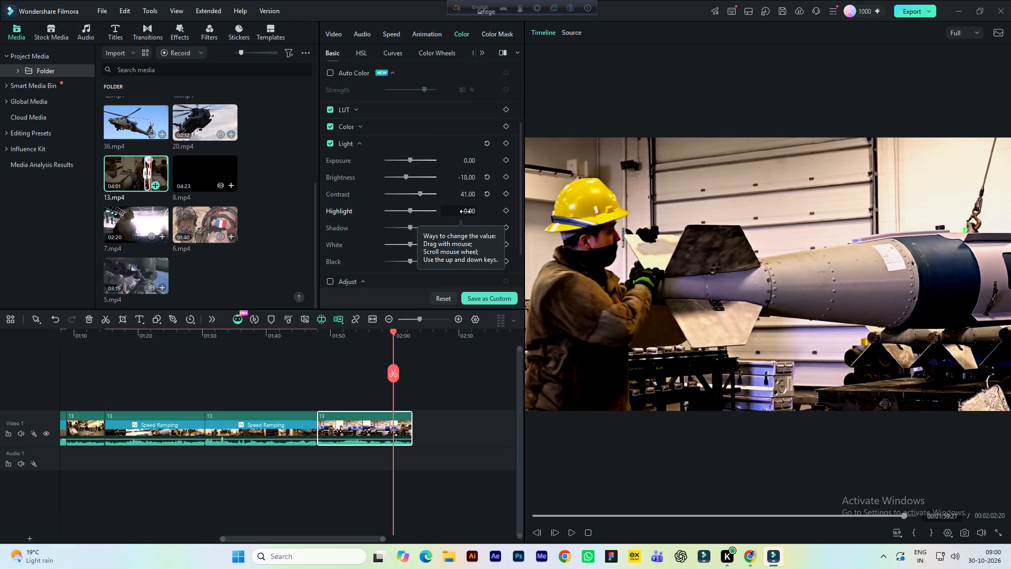
left_click(465, 211)
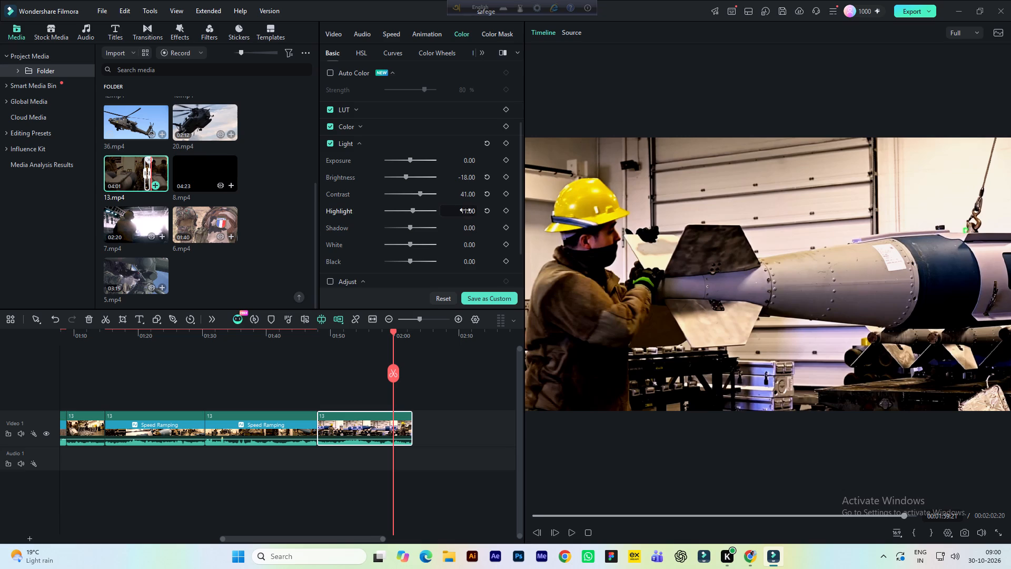
left_click(465, 209)
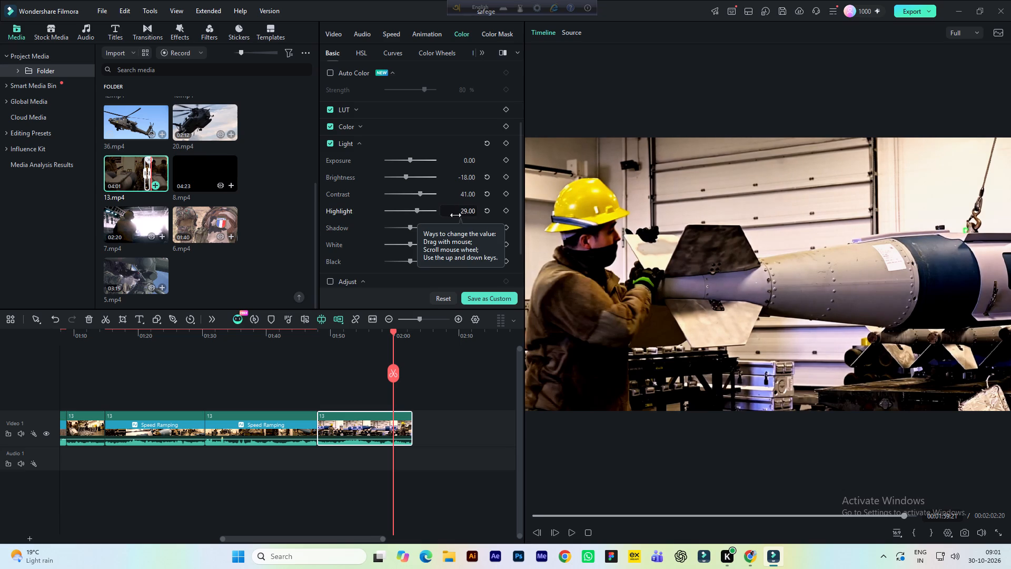
scroll(409, 205, "down", 1)
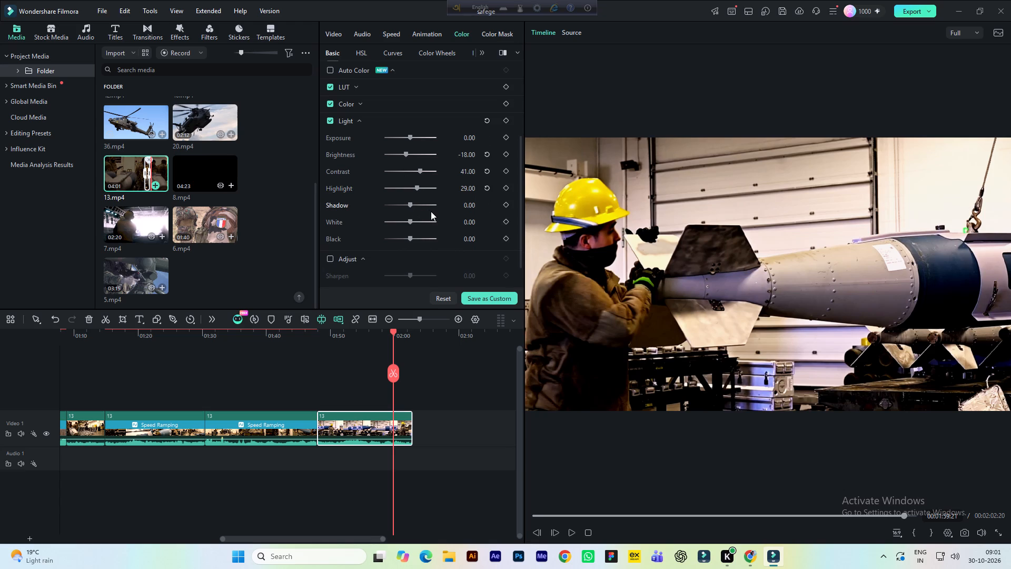
left_click(463, 206)
Adjust the clip's orange tones in HSL to hue 5, saturation 36 and luminance -41.
left_click(363, 52)
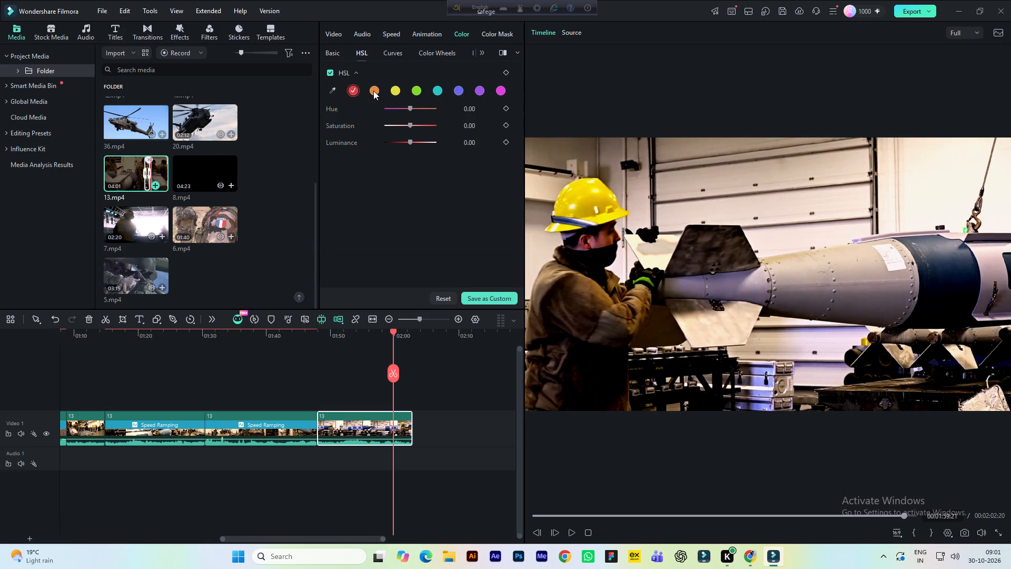
left_click(374, 90)
left_click_drag(412, 107, 404, 112)
left_click_drag(404, 112, 412, 116)
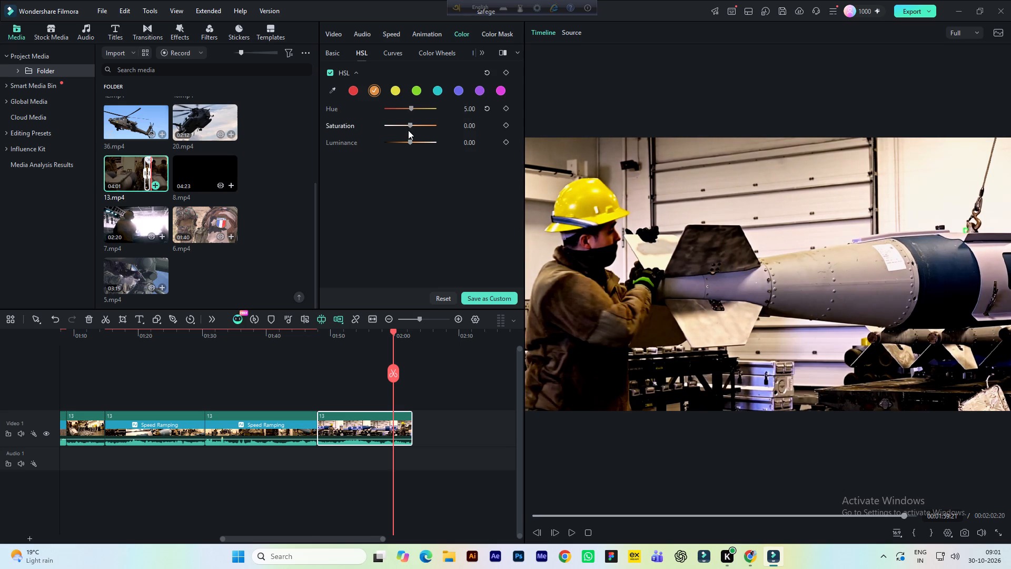
left_click_drag(411, 123, 424, 126)
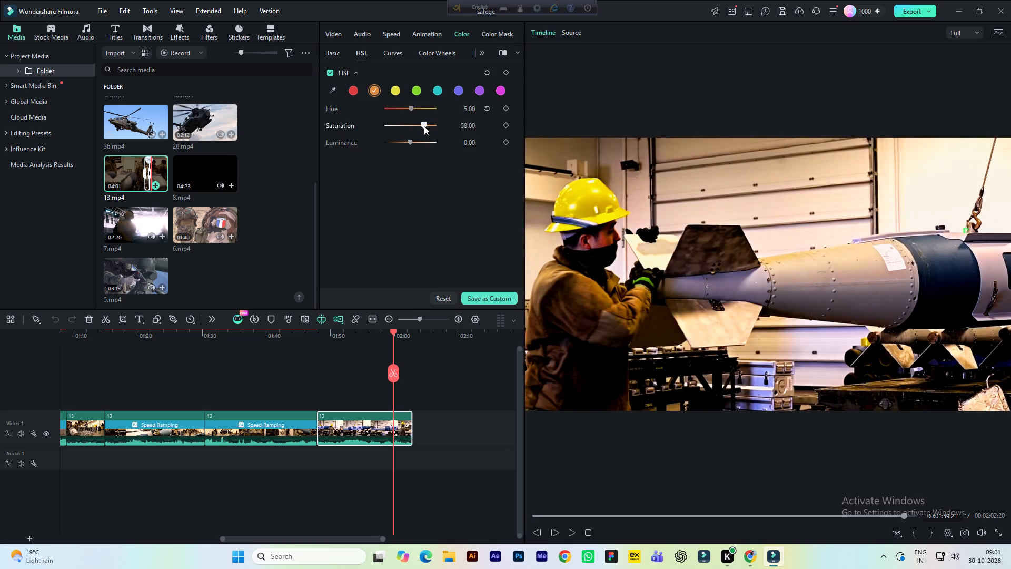
left_click_drag(424, 126, 419, 128)
left_click_drag(411, 141, 401, 141)
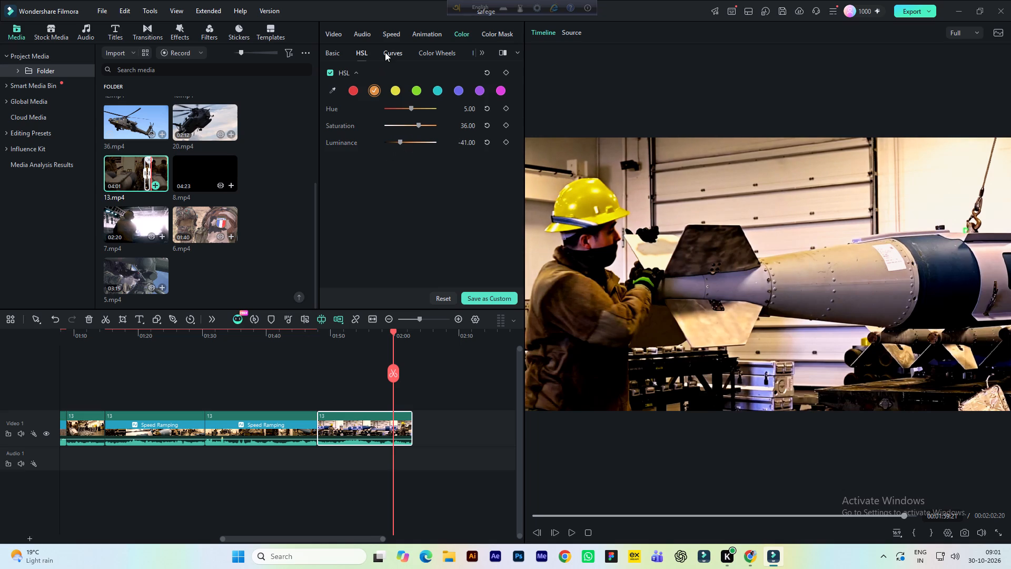
Sample the light bomb body beside its blue band for a bright-tone luma curve point, and pull that point below the diagonal.
left_click(387, 52)
scroll(389, 158, "up", 5)
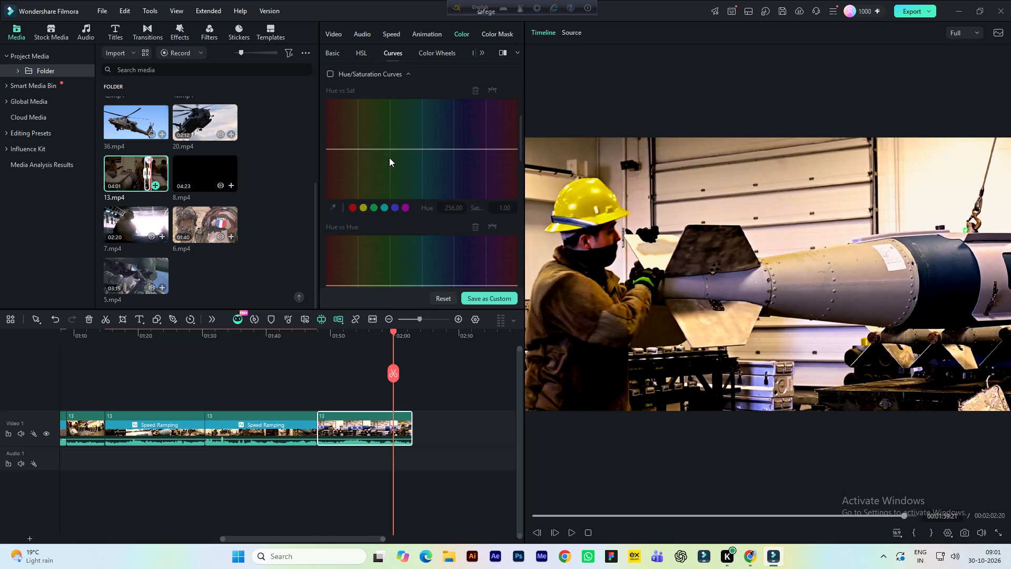
scroll(389, 158, "up", 1)
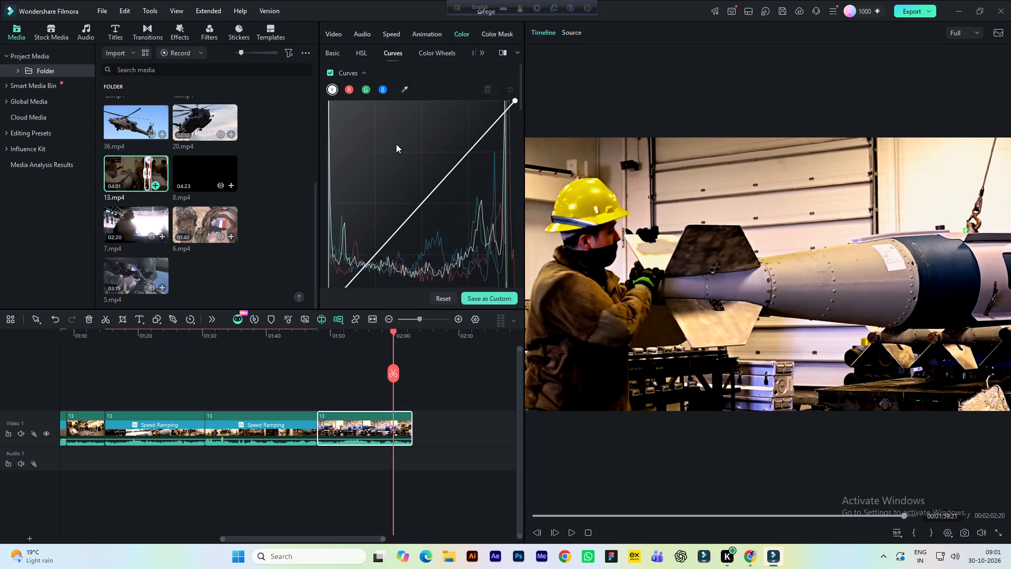
scroll(397, 143, "down", 1)
scroll(392, 152, "up", 1)
left_click(404, 91)
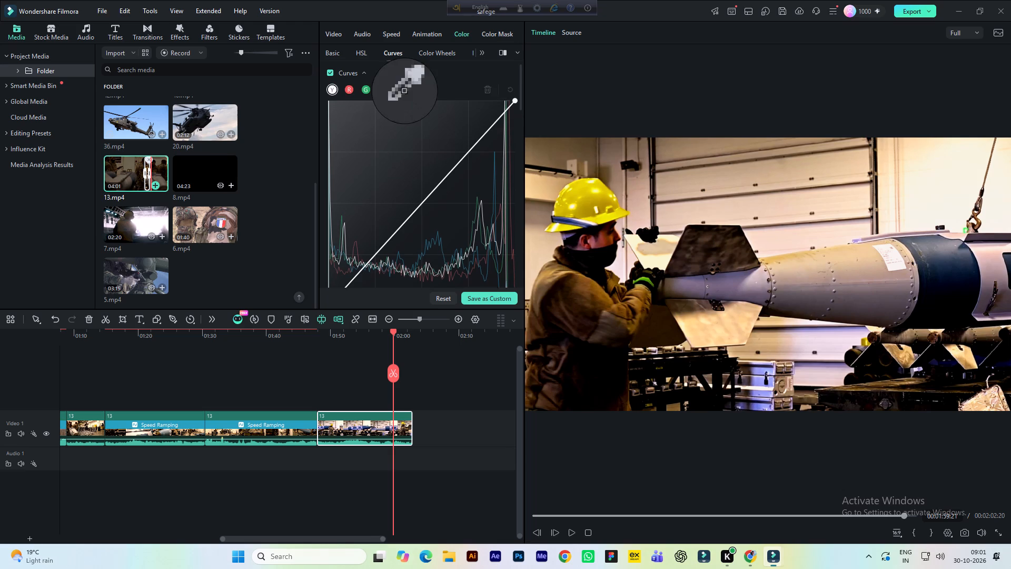
left_click(982, 251)
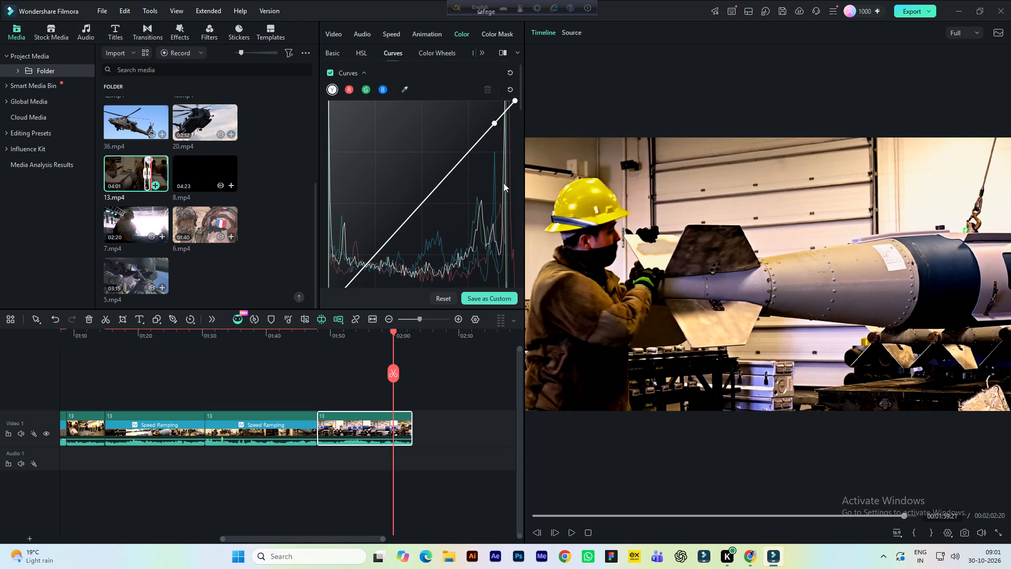
left_click_drag(492, 123, 489, 115)
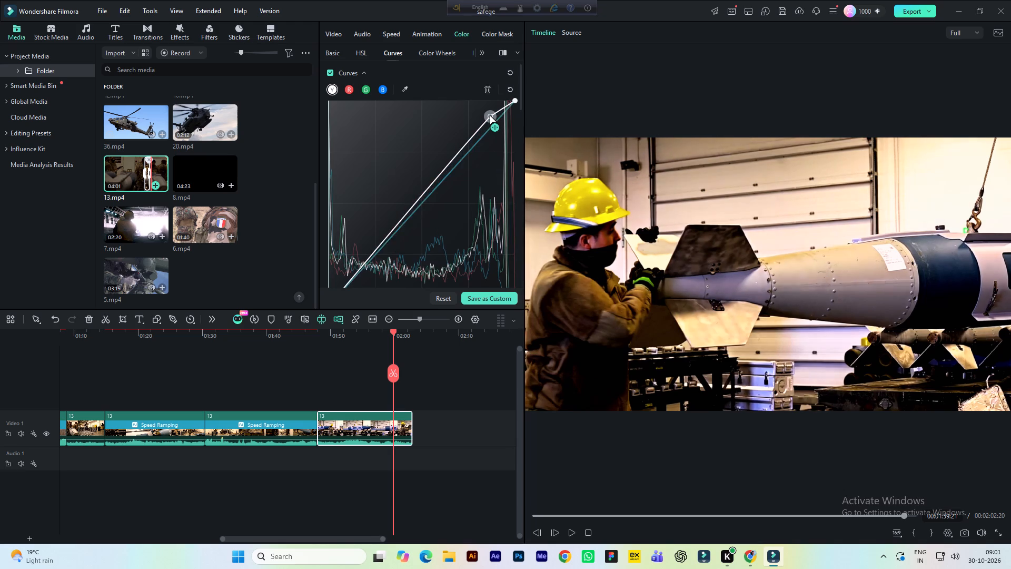
left_click_drag(489, 115, 497, 142)
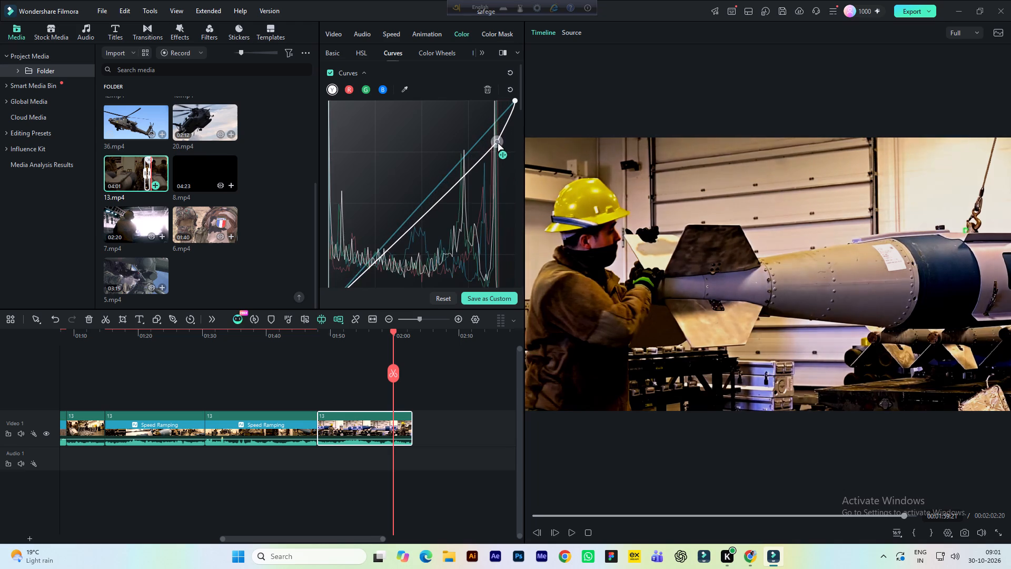
left_click_drag(497, 142, 497, 149)
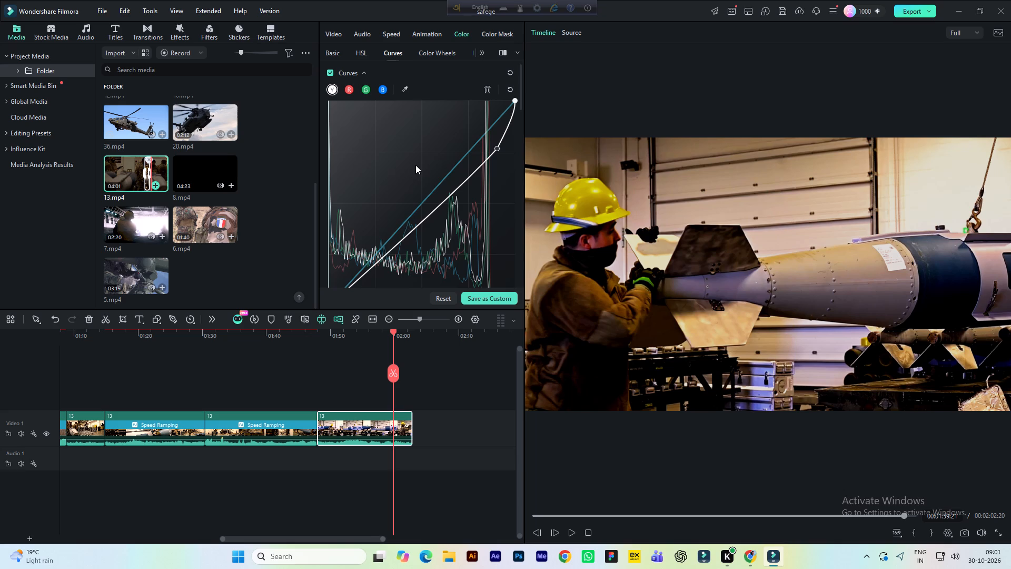
Sample the bomb's tail tube for a darker luma curve point, and nudge the bright-tone point slightly toward darker tones, below the diagonal.
left_click(405, 88)
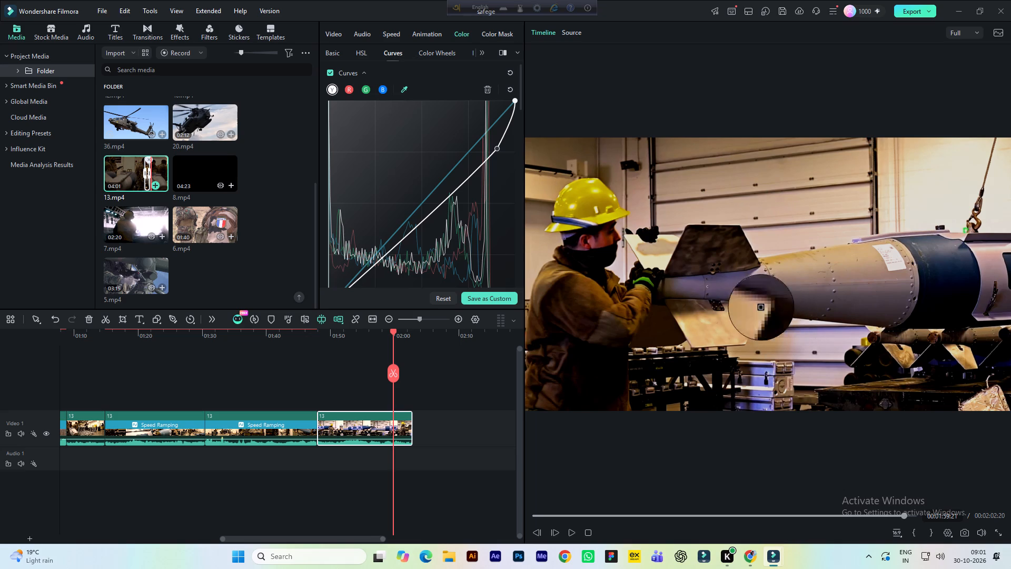
left_click(733, 273)
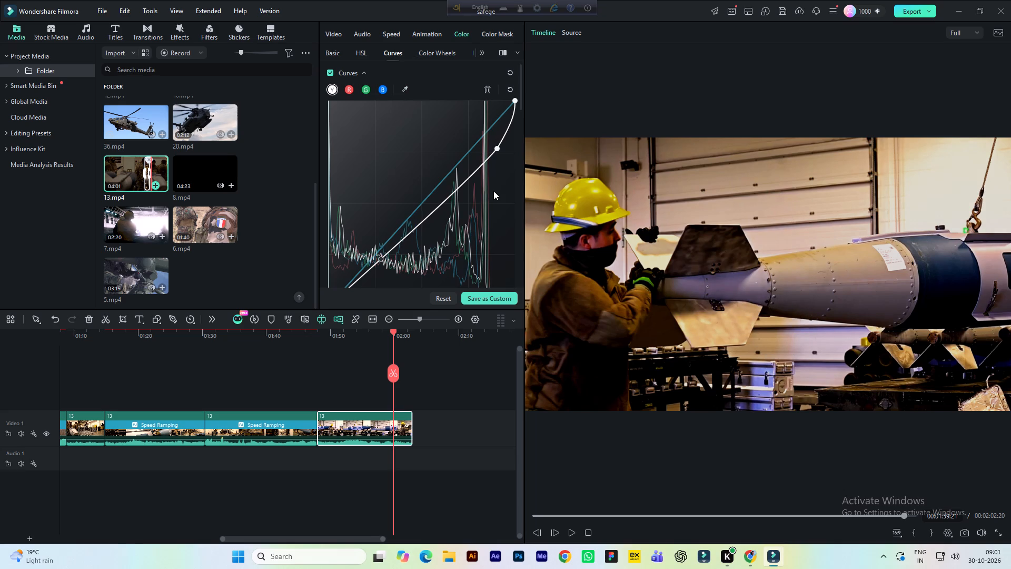
left_click_drag(496, 149, 487, 140)
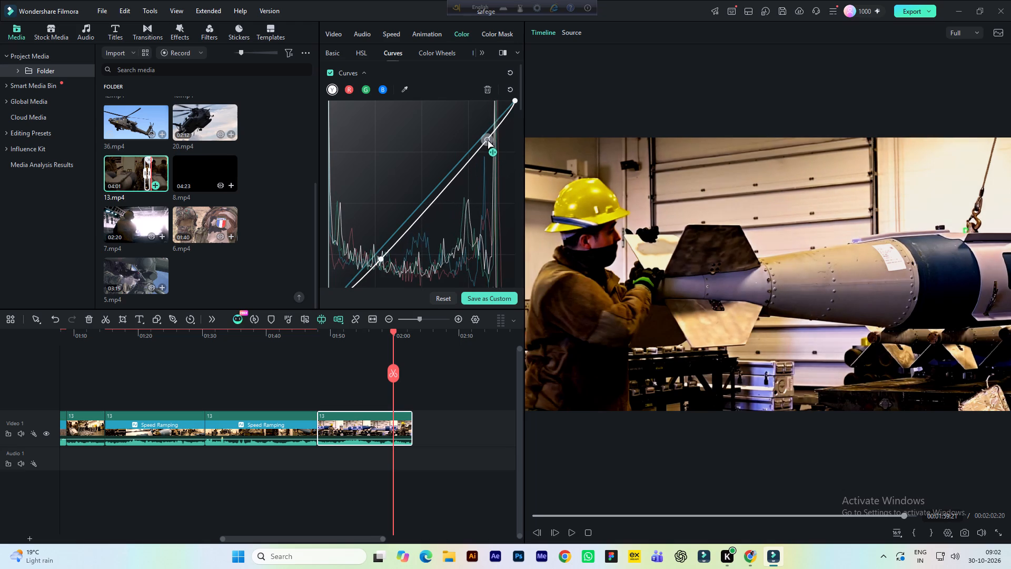
left_click_drag(487, 140, 487, 146)
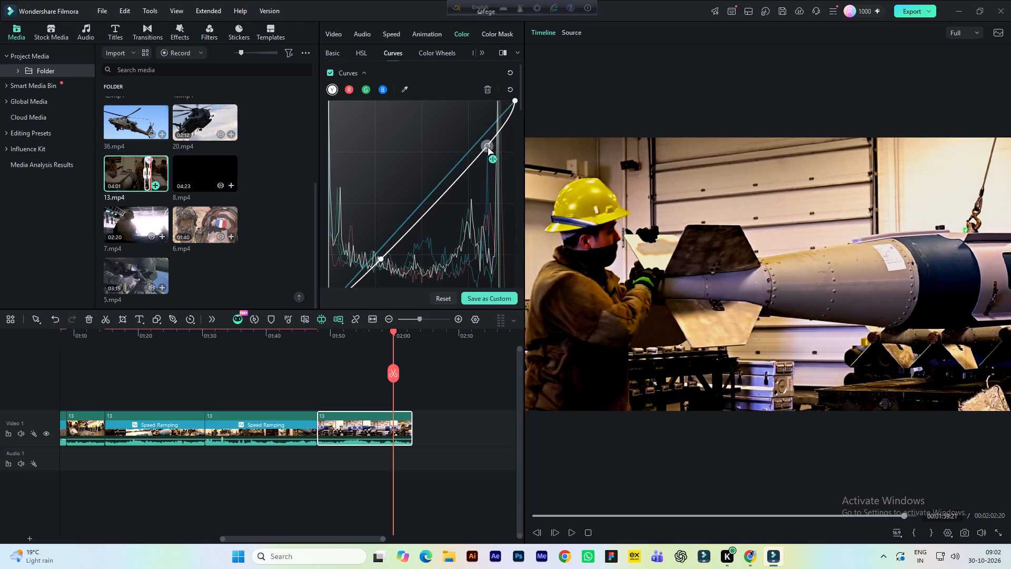
left_click_drag(487, 146, 489, 150)
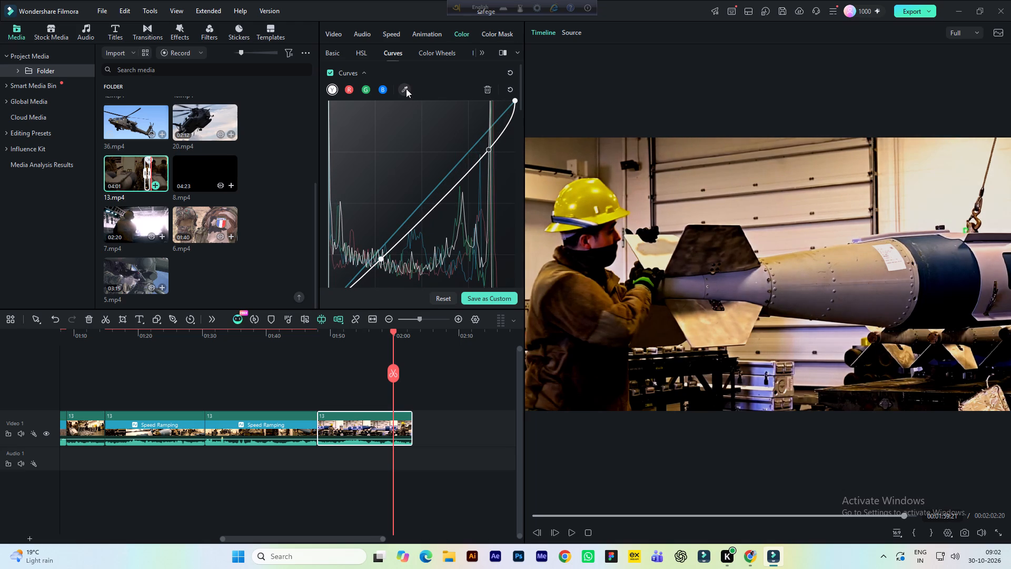
left_click(406, 89)
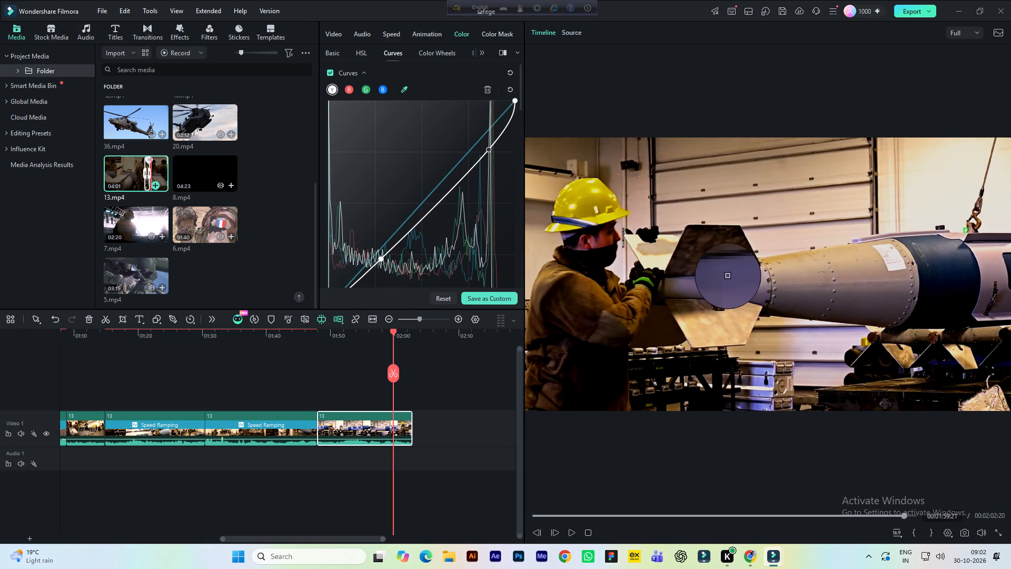
left_click(728, 276)
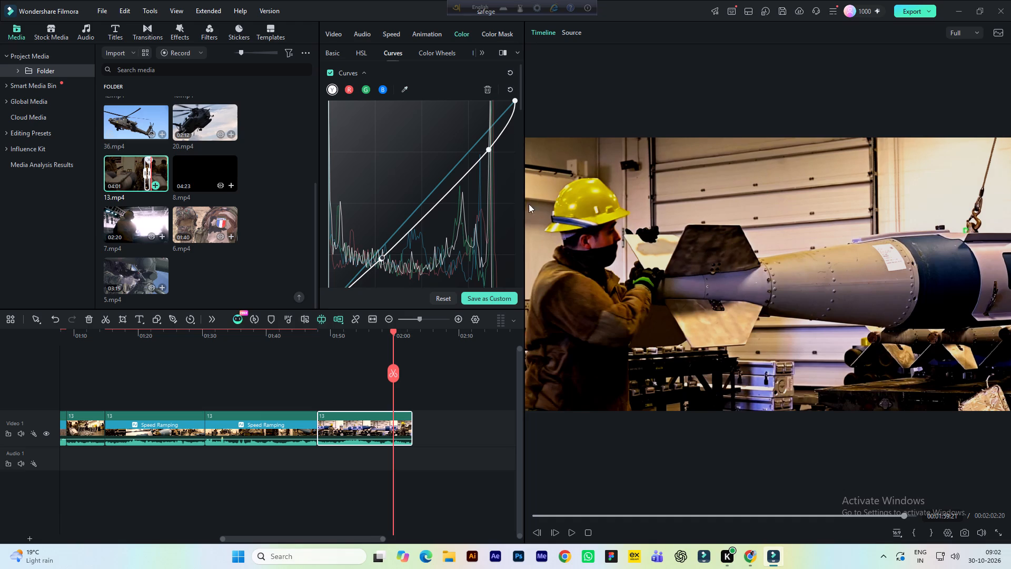
left_click(487, 150)
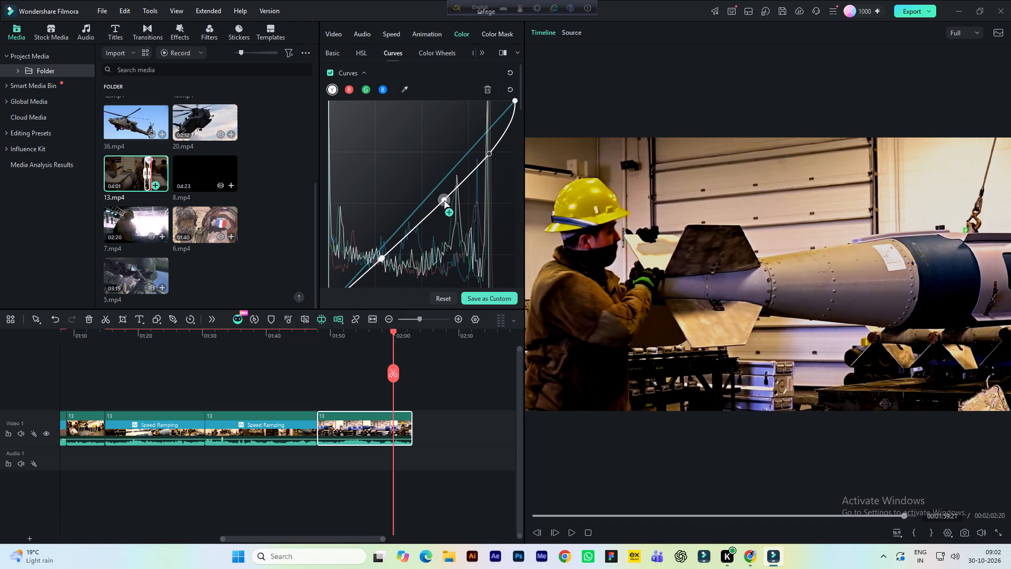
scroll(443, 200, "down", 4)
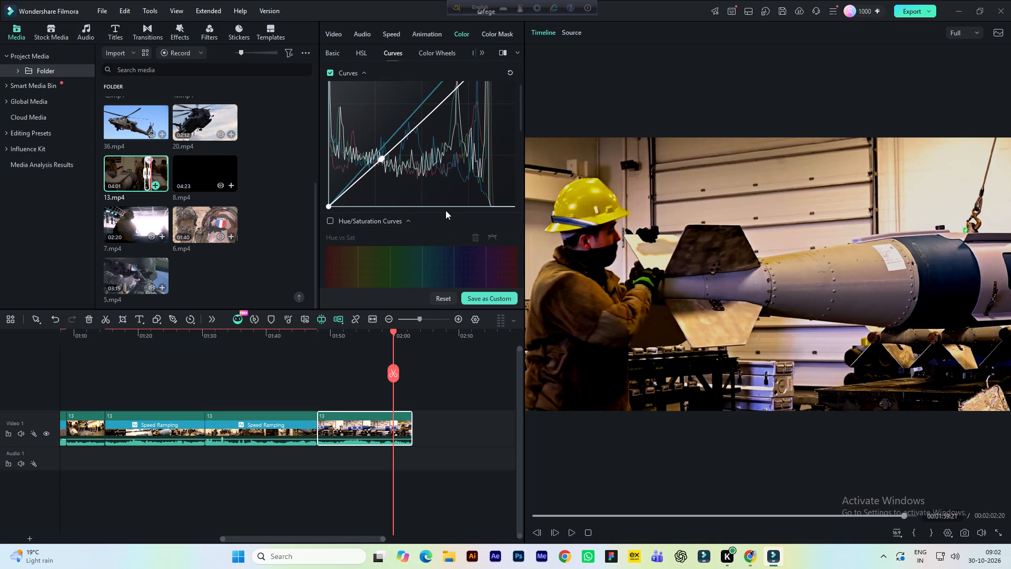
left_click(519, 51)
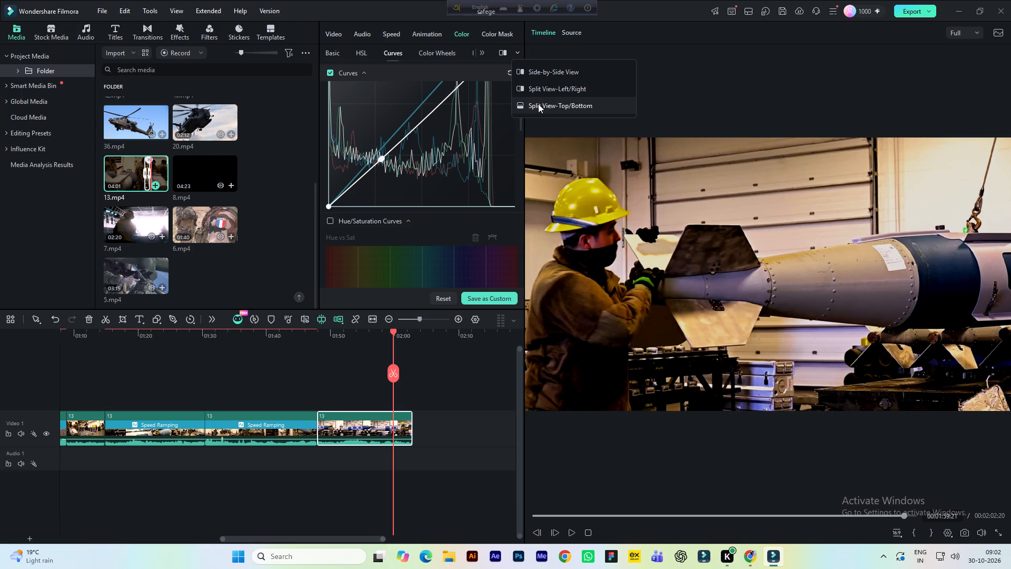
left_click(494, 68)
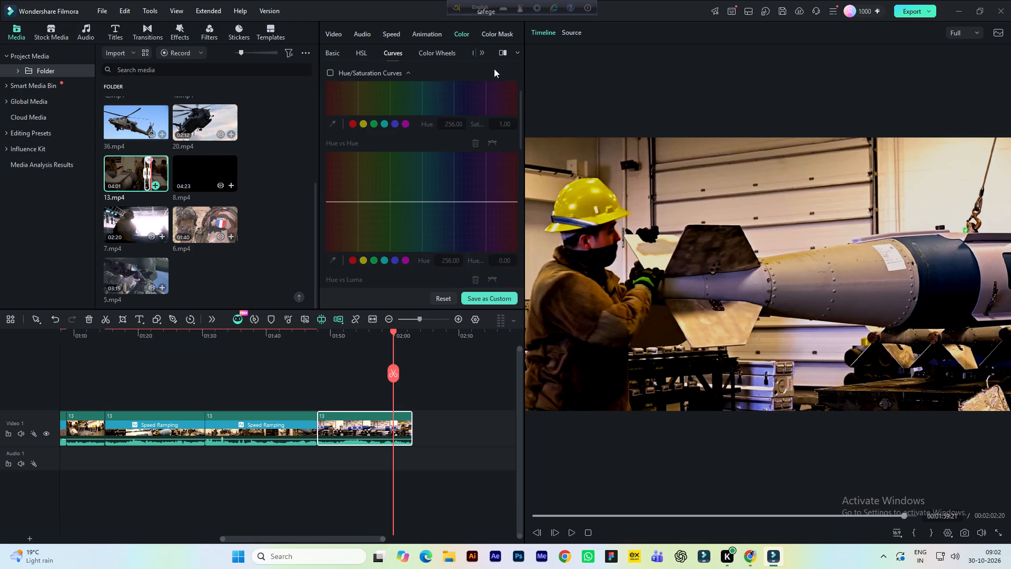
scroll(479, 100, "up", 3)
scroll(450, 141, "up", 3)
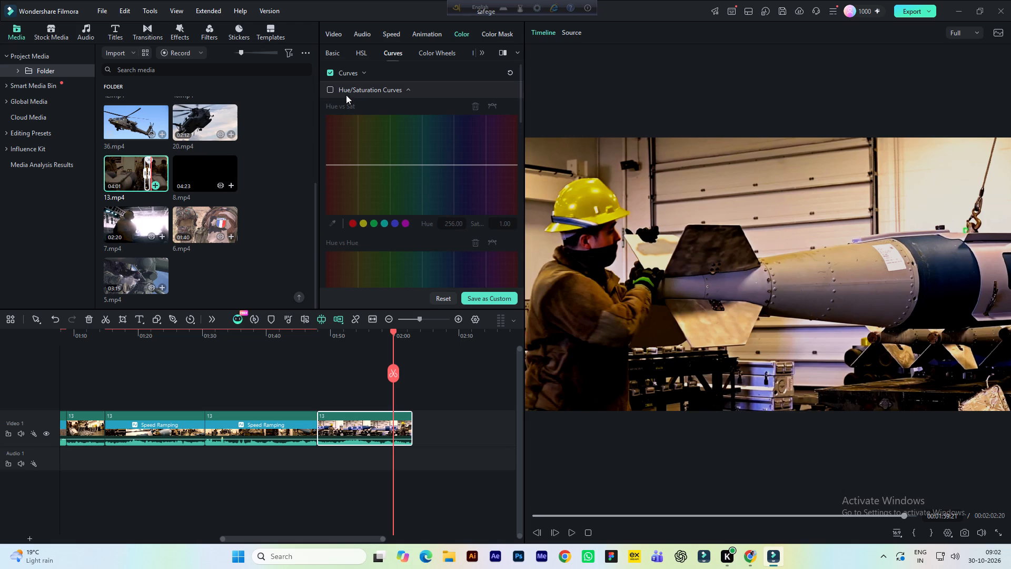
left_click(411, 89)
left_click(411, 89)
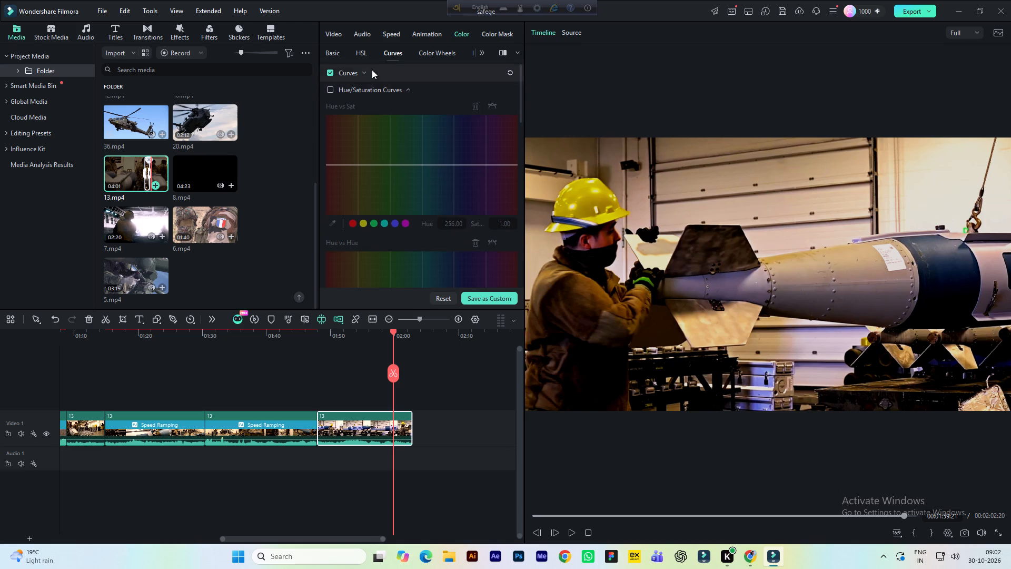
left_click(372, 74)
Enable the Hue/Saturation Curves and lower the yellow point in Hue vs Sat to hue 65.27, saturation 0.32.
scroll(438, 184, "down", 4)
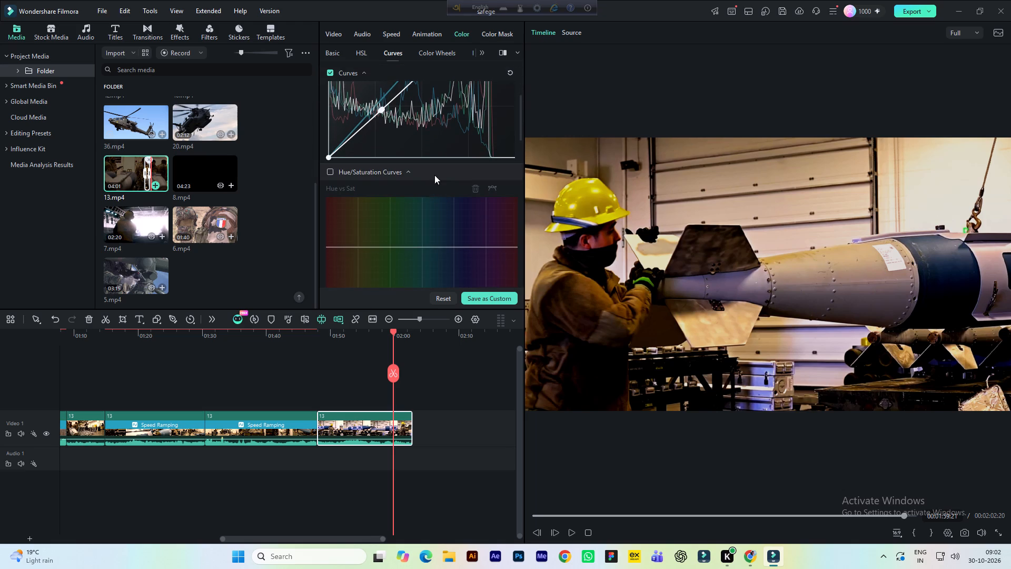
scroll(425, 193, "down", 1)
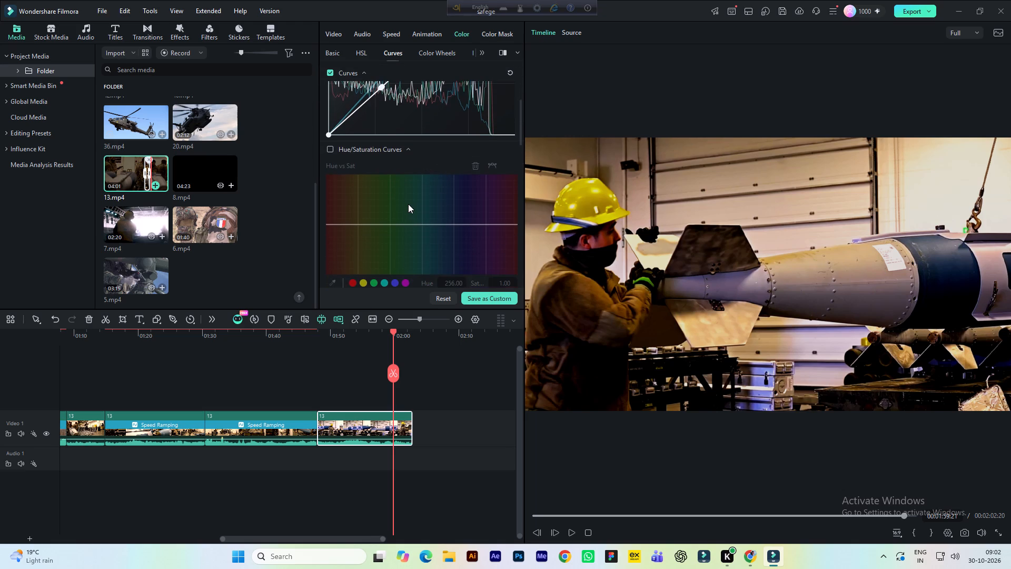
left_click(330, 150)
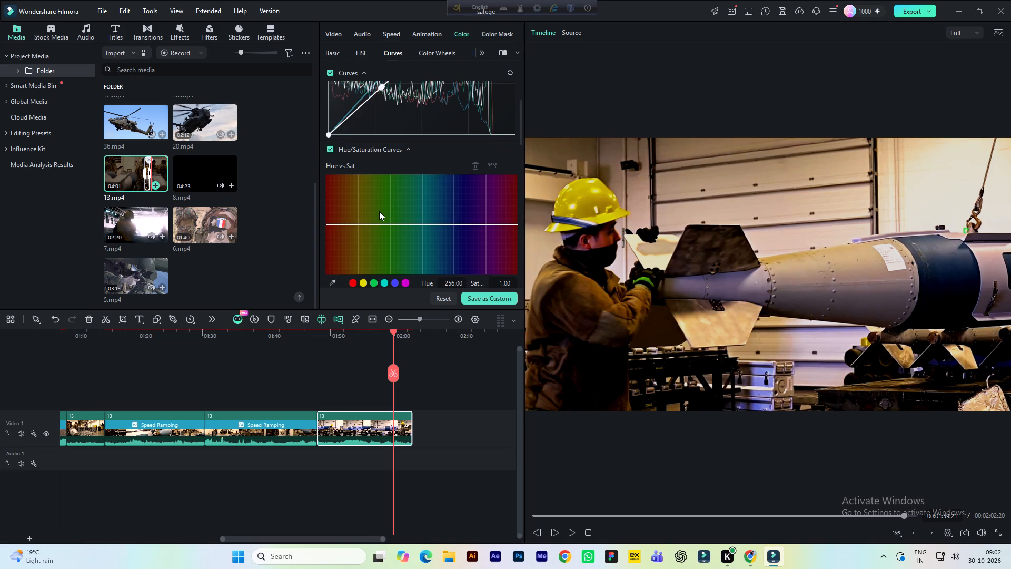
scroll(379, 211, "down", 1)
left_click(361, 259)
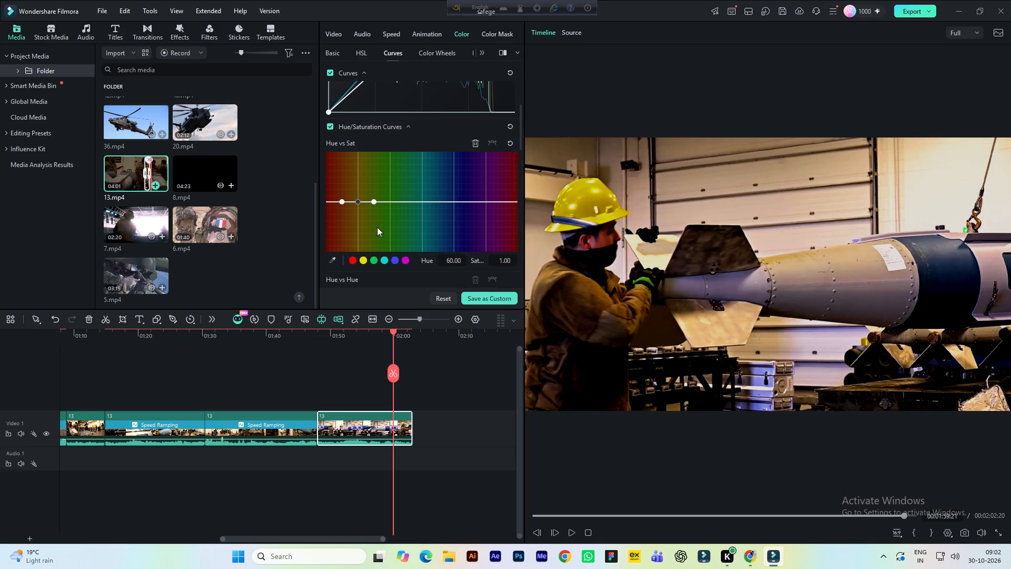
left_click_drag(359, 202, 361, 210)
left_click_drag(361, 210, 359, 243)
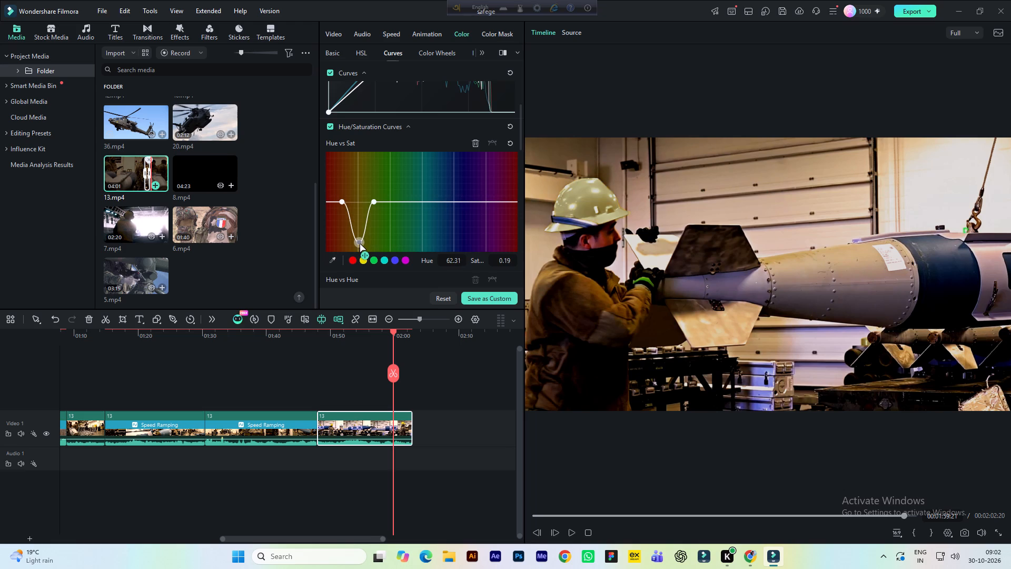
left_click_drag(359, 243, 359, 230)
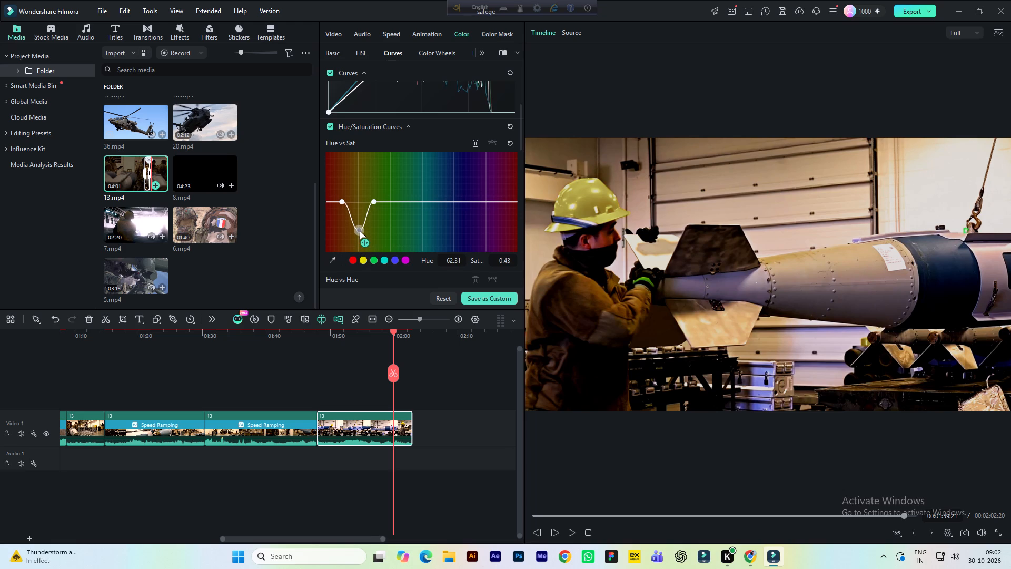
left_click_drag(359, 230, 361, 236)
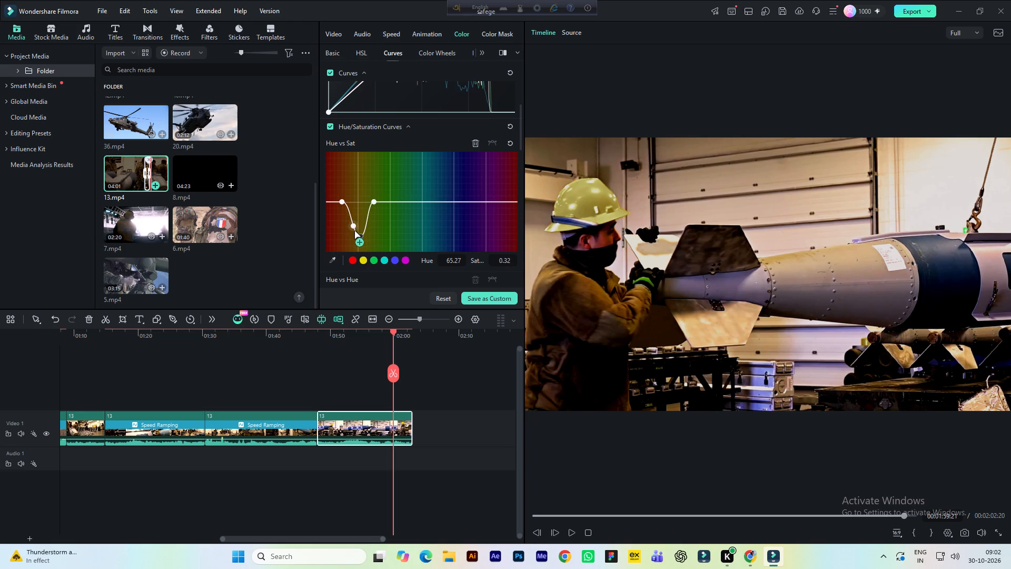
Add a red point to the Hue vs Sat curve and move it to hue 17.80, saturation 0.13.
left_click(353, 260)
left_click_drag(326, 199, 334, 219)
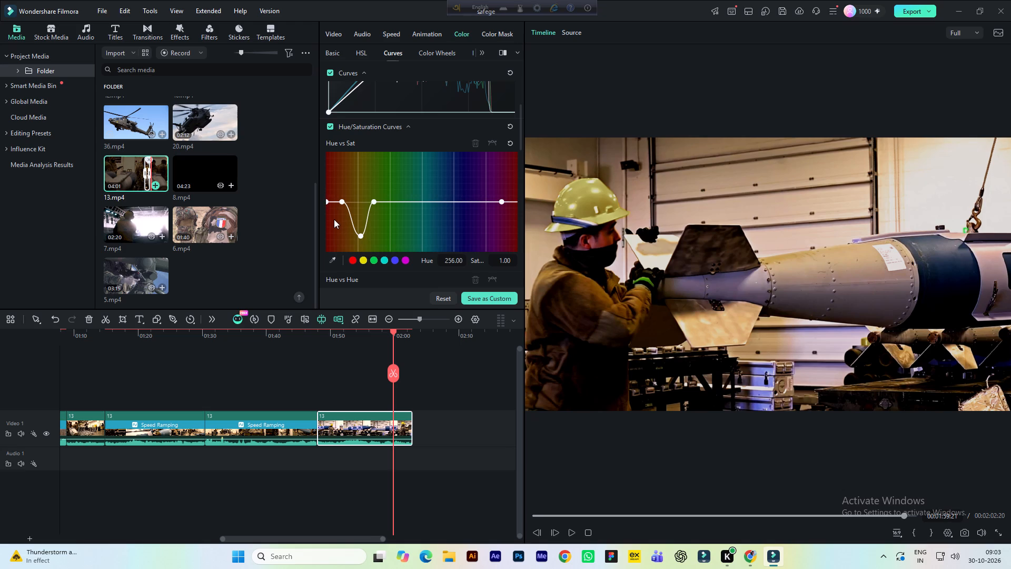
left_click_drag(334, 219, 334, 221)
left_click_drag(325, 202, 326, 202)
left_click_drag(326, 202, 335, 237)
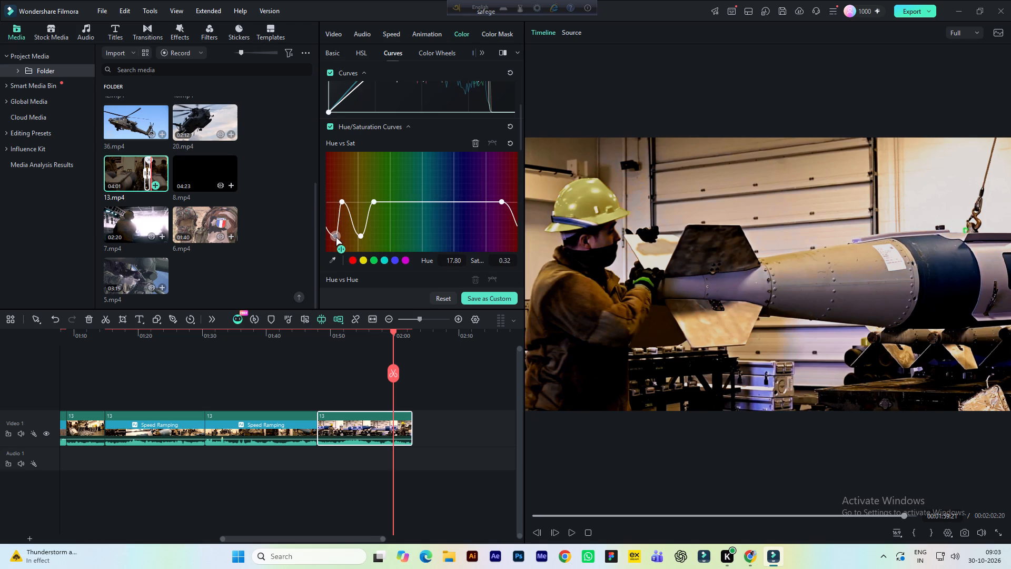
left_click_drag(335, 237, 335, 246)
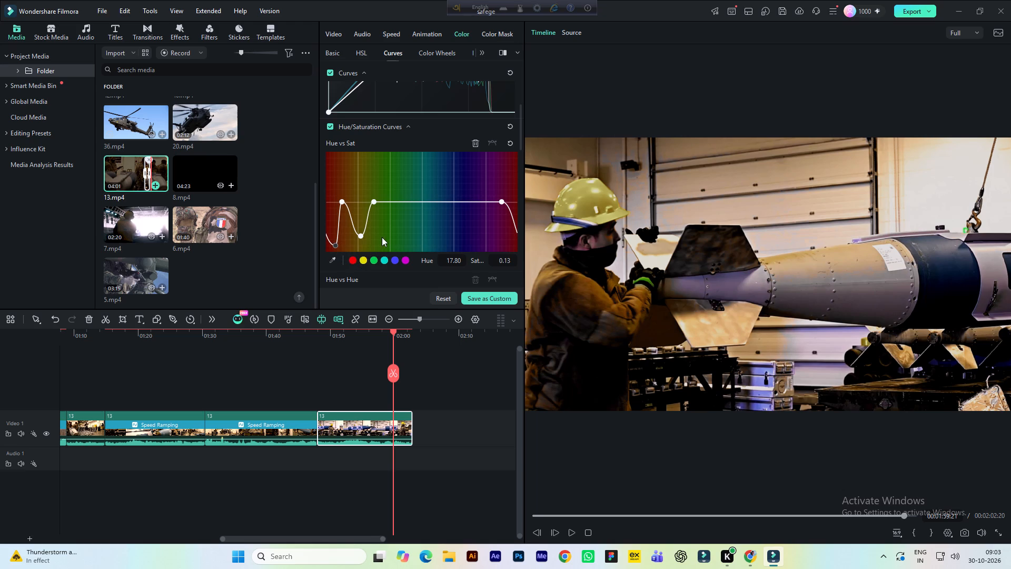
Sample the worker's face for a Hue vs Hue point and shift it to hue 23.74 with a value of -15.16.
scroll(386, 231, "down", 1)
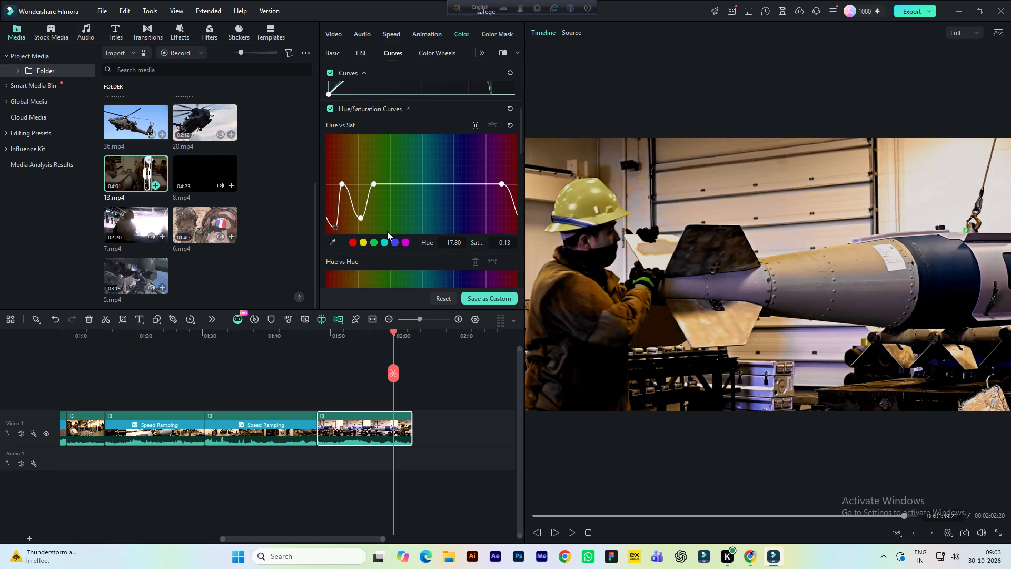
scroll(387, 231, "down", 4)
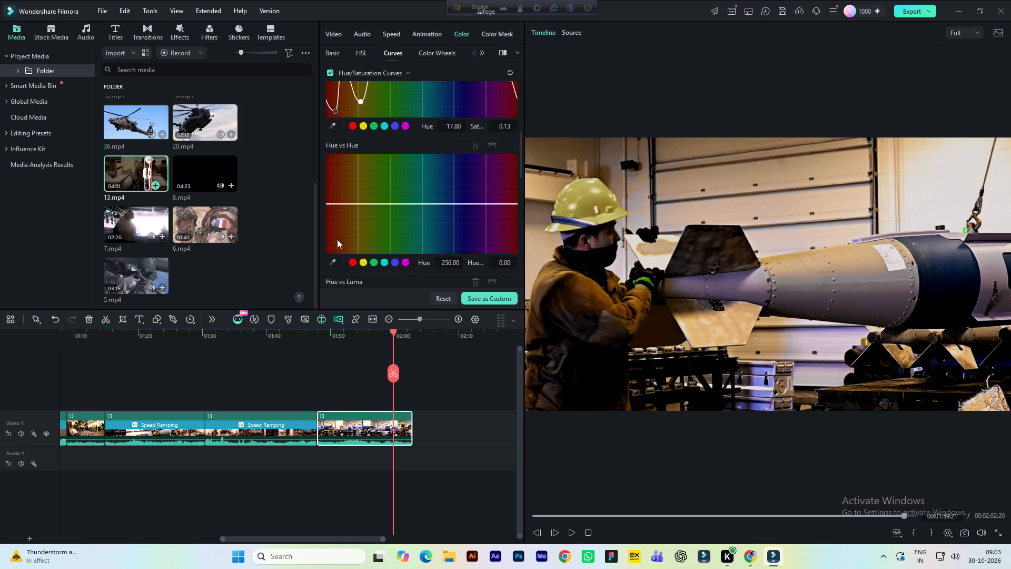
left_click(331, 262)
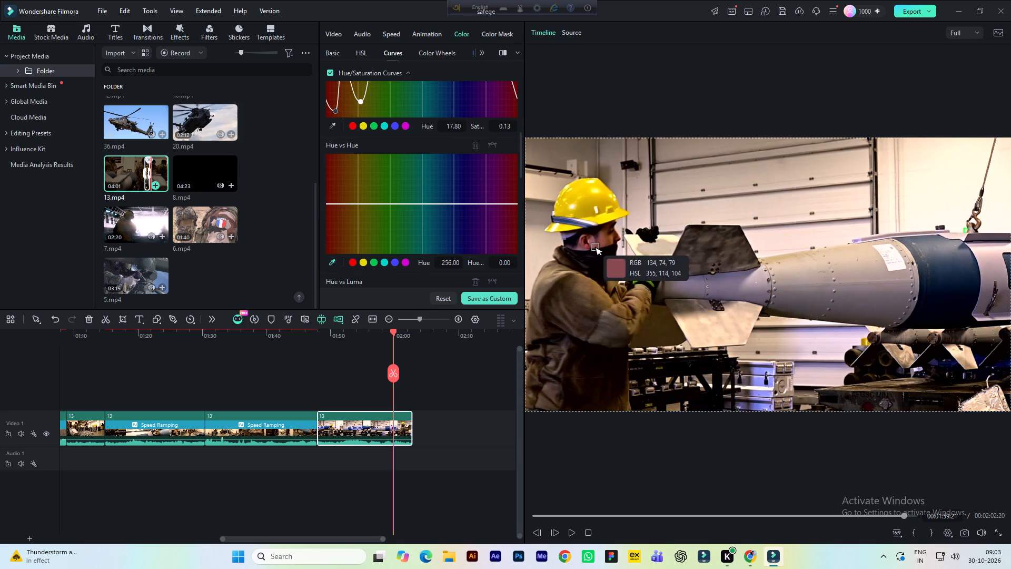
left_click(607, 241)
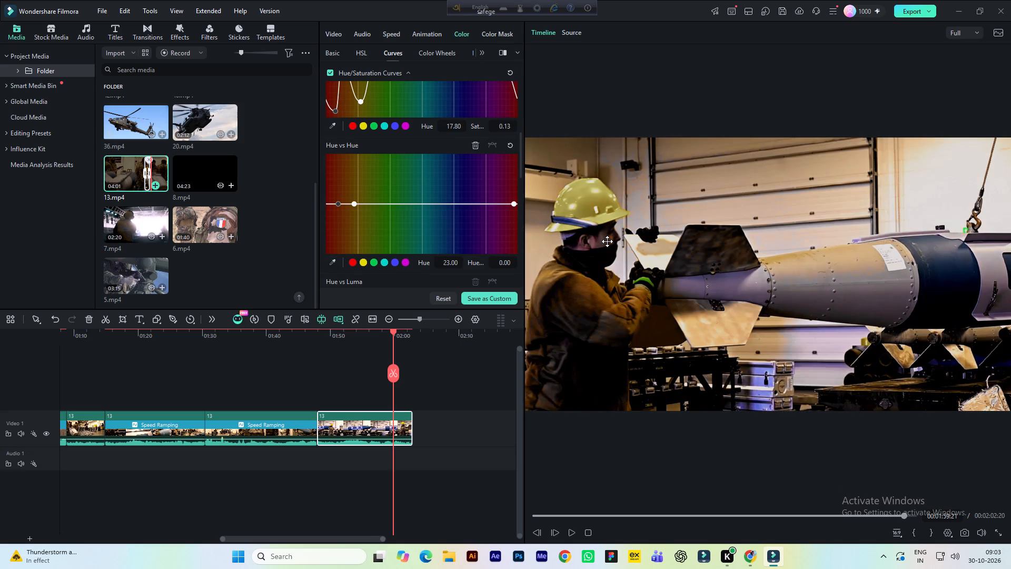
left_click(338, 204)
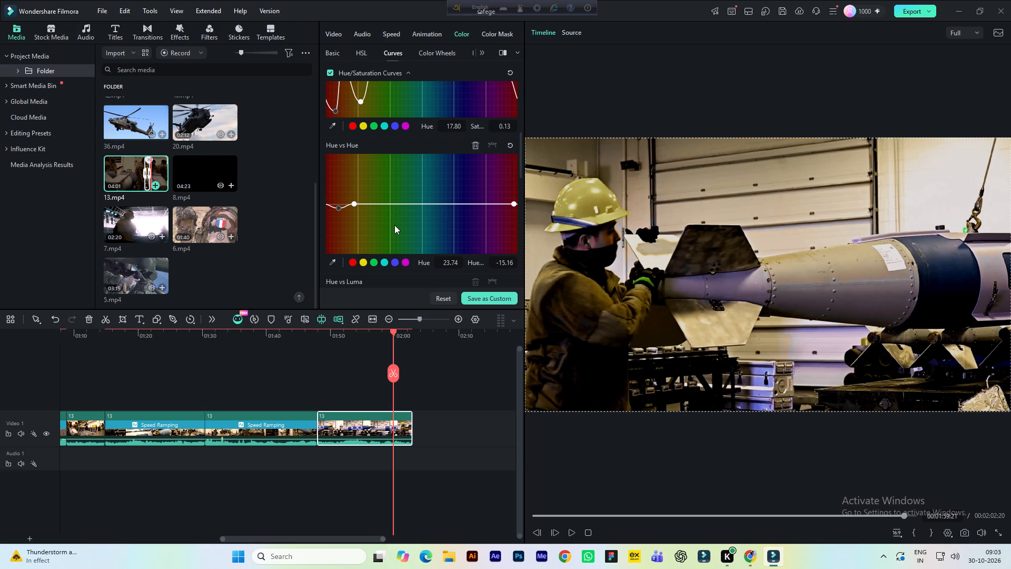
Look over the remaining hue curves and play back the last shot to check its colour correction.
scroll(397, 224, "down", 4)
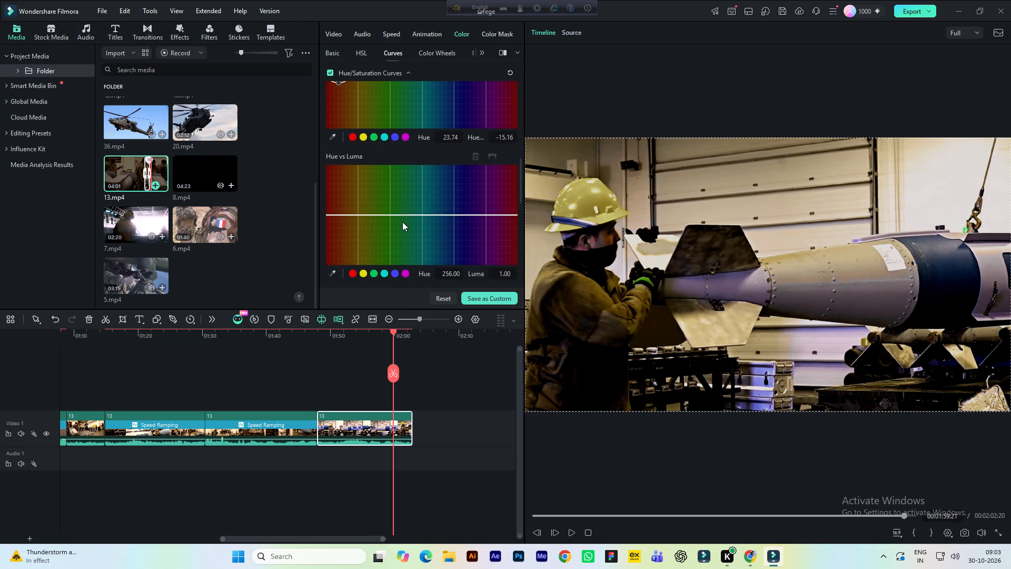
scroll(402, 222, "down", 1)
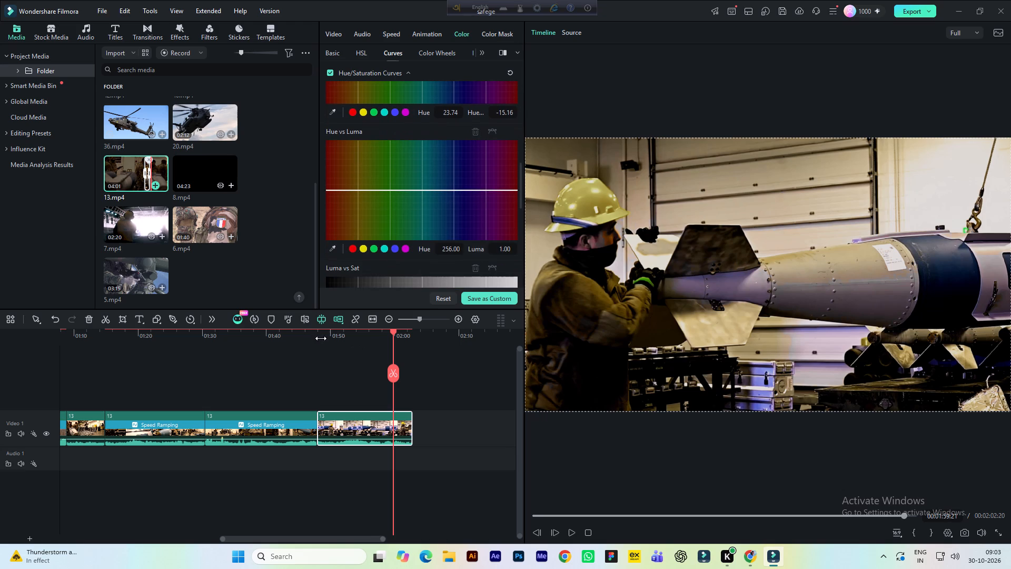
left_click(321, 338)
left_click(310, 335)
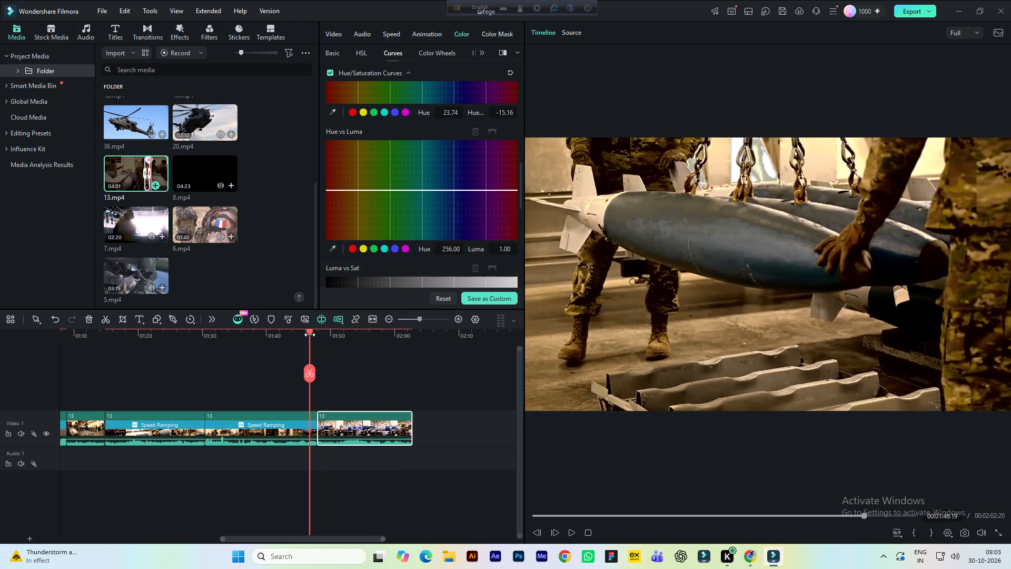
key("space")
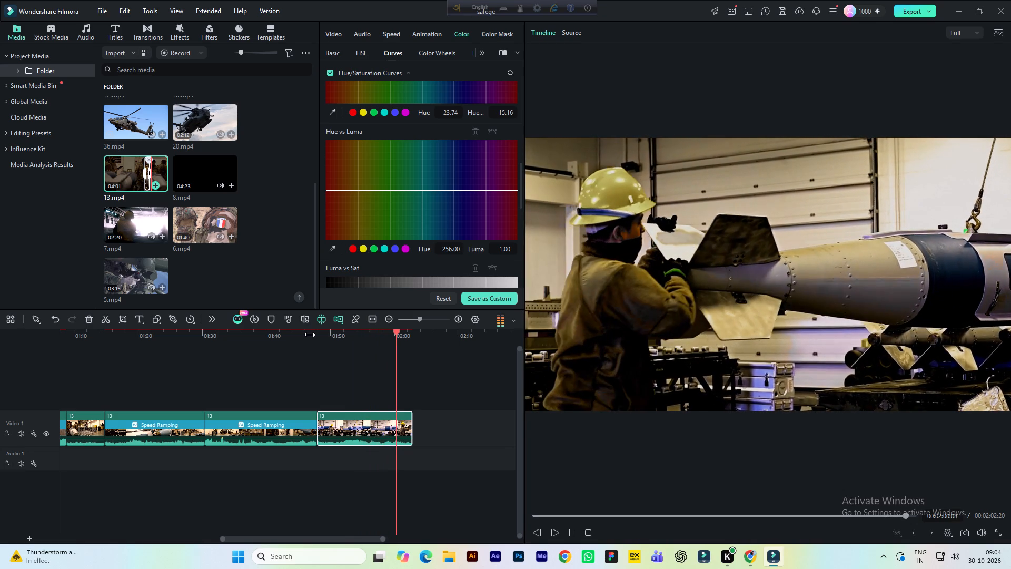
key("space")
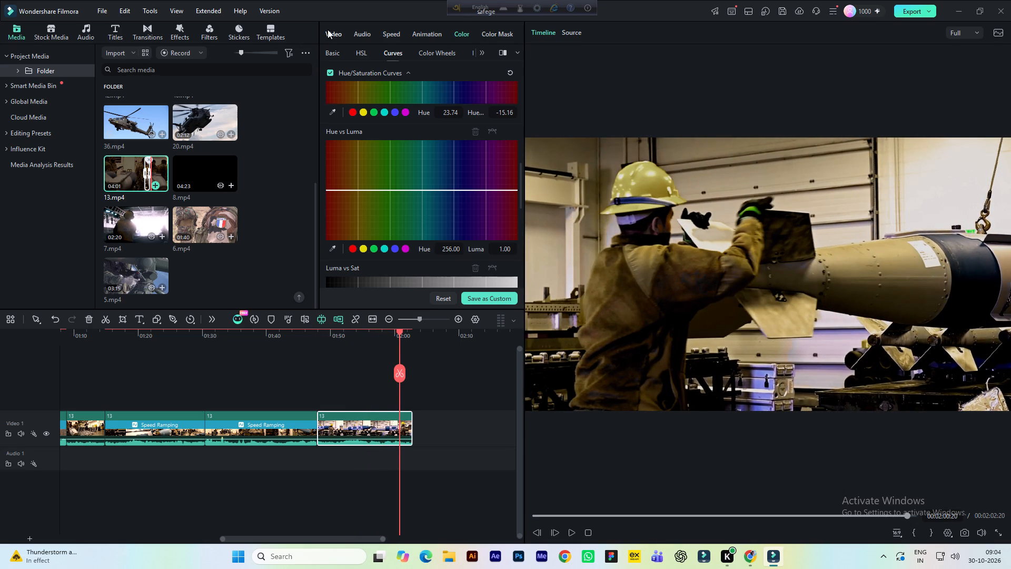
Skim the 13.mp4 source footage beyond the already used range to look for another usable shot.
left_click(329, 29)
left_click(568, 30)
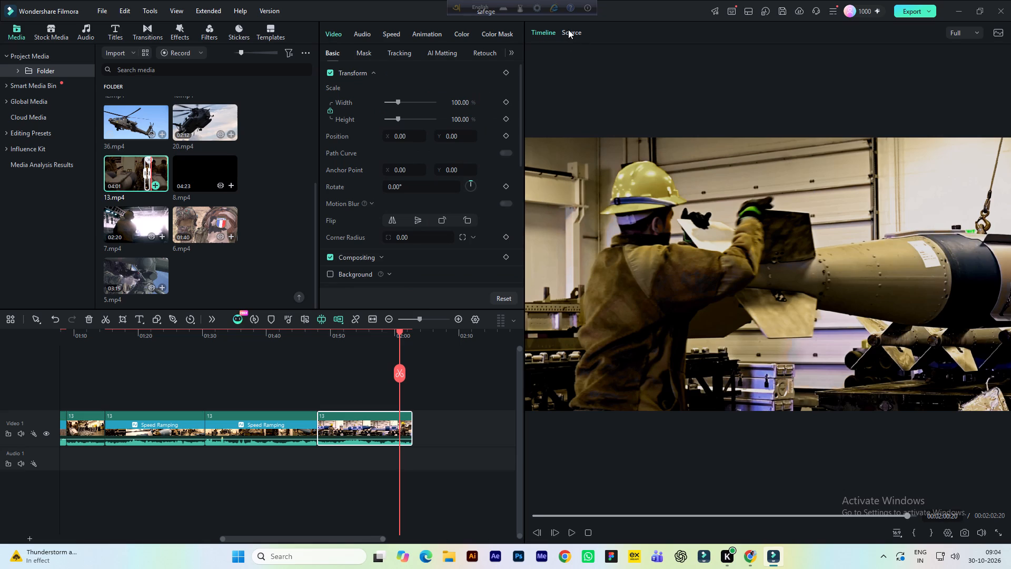
key("space")
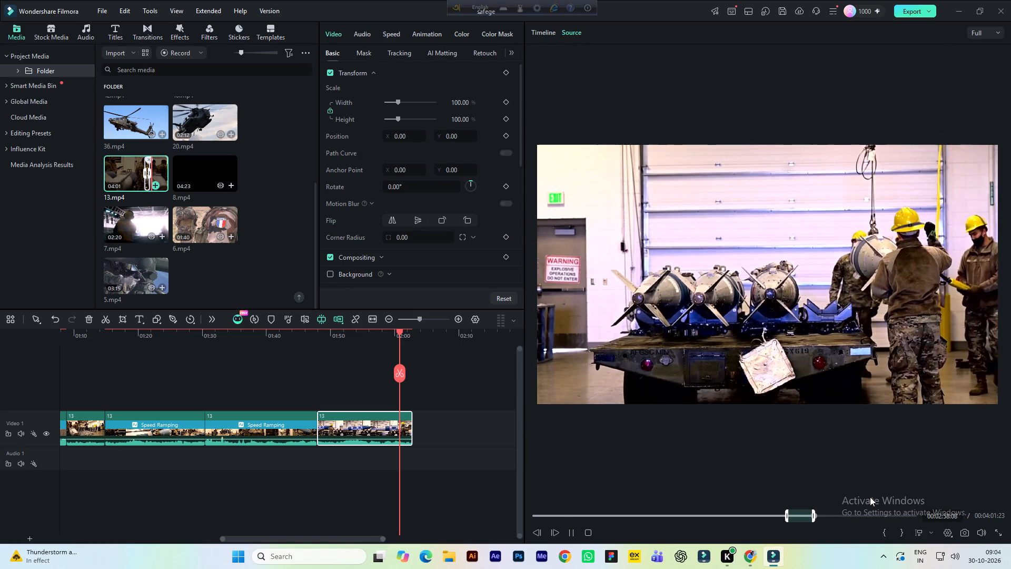
left_click(821, 517)
left_click(826, 514)
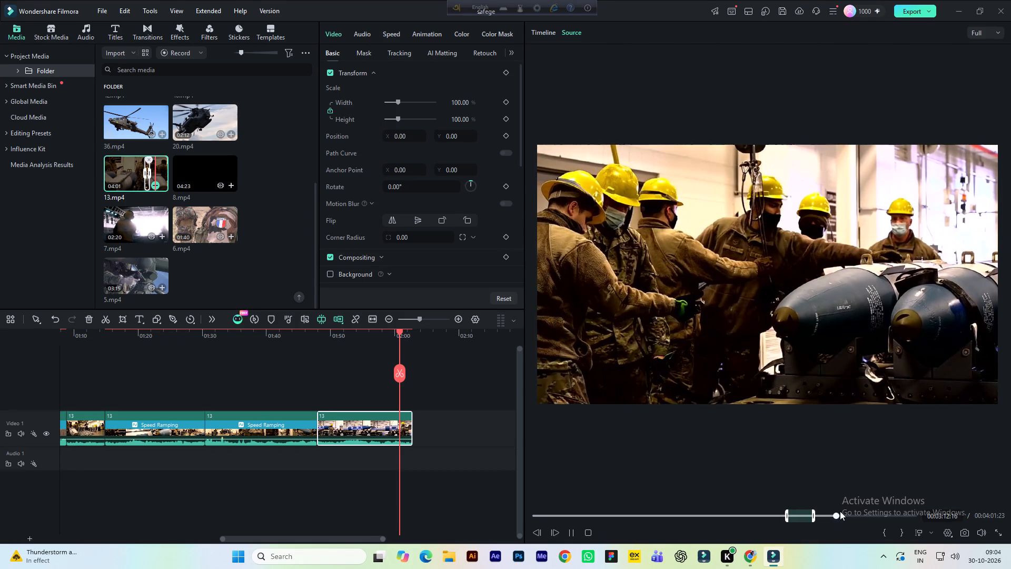
left_click(845, 515)
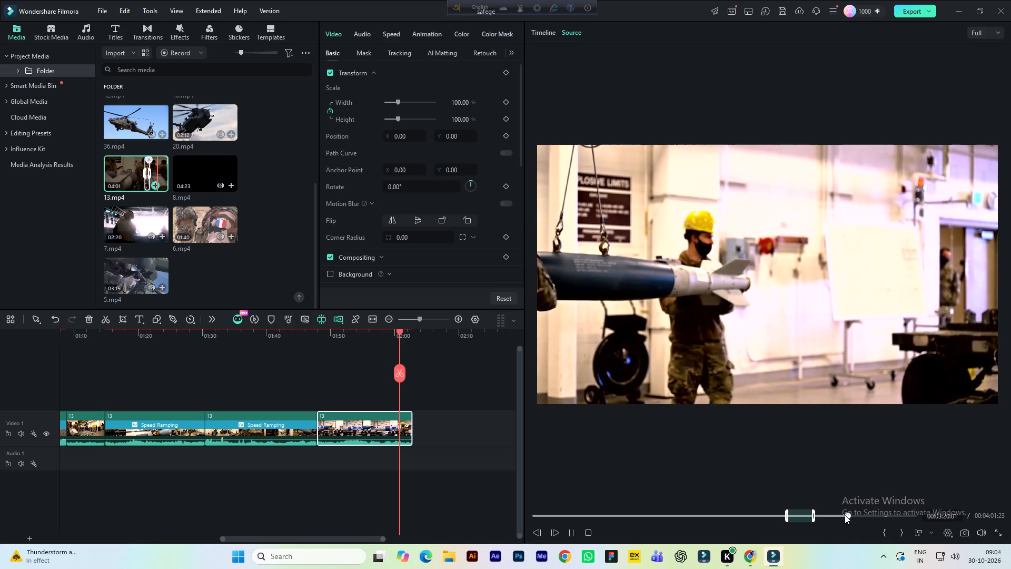
left_click(856, 514)
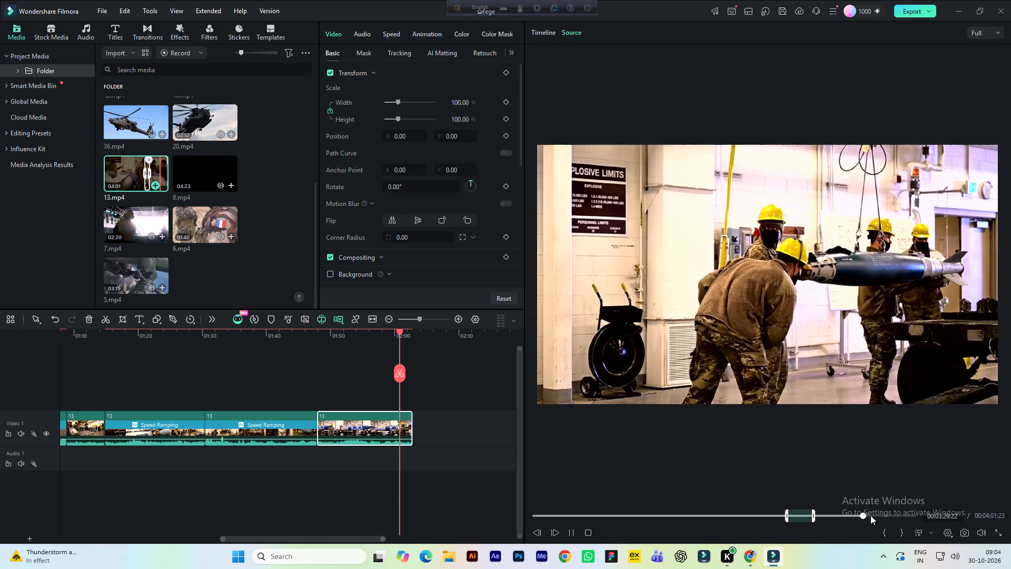
left_click(873, 515)
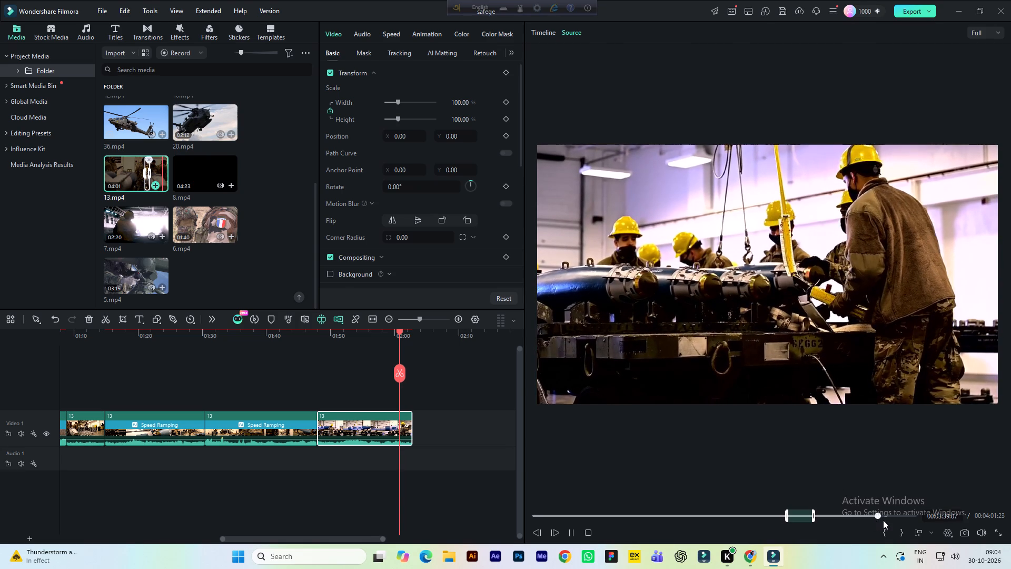
key("space")
left_click(885, 515)
key("space")
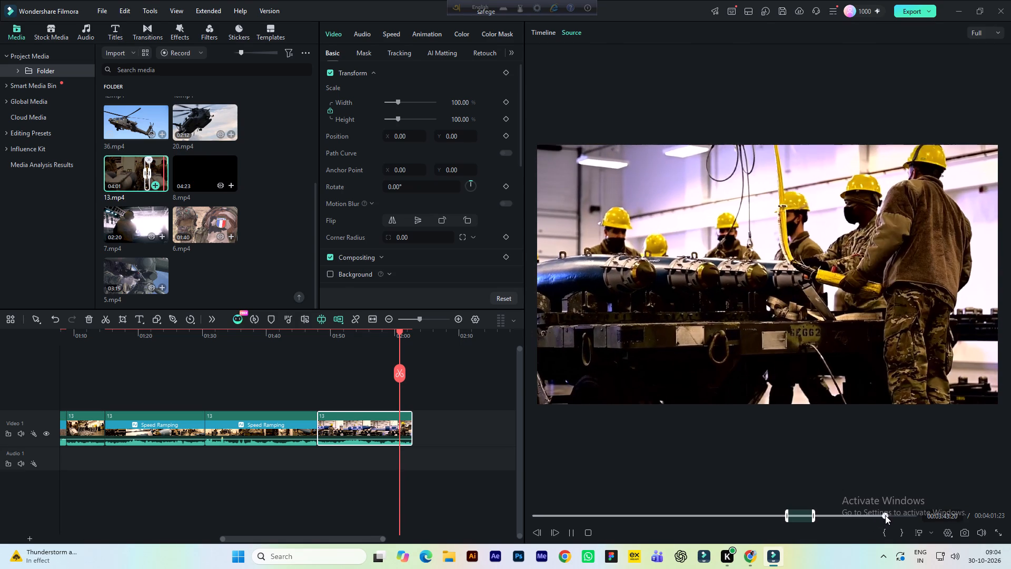
key("space")
Add the Geometric Strobe 02 transition from the trending transitions between the first two clips at the timeline's start.
left_click_drag(270, 538, 224, 528)
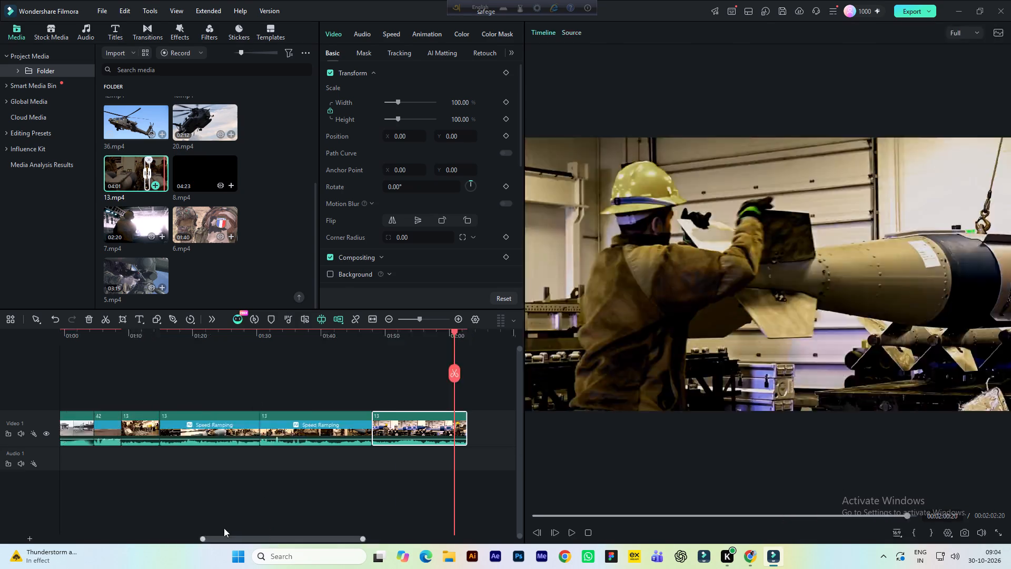
left_click_drag(224, 528, 79, 515)
left_click(91, 389)
left_click(69, 336)
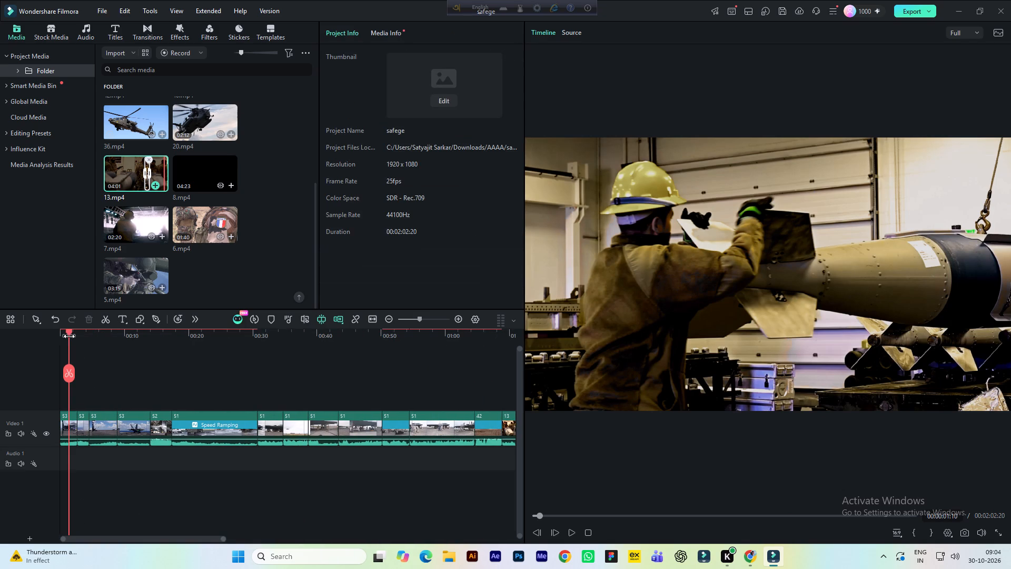
left_click(68, 429)
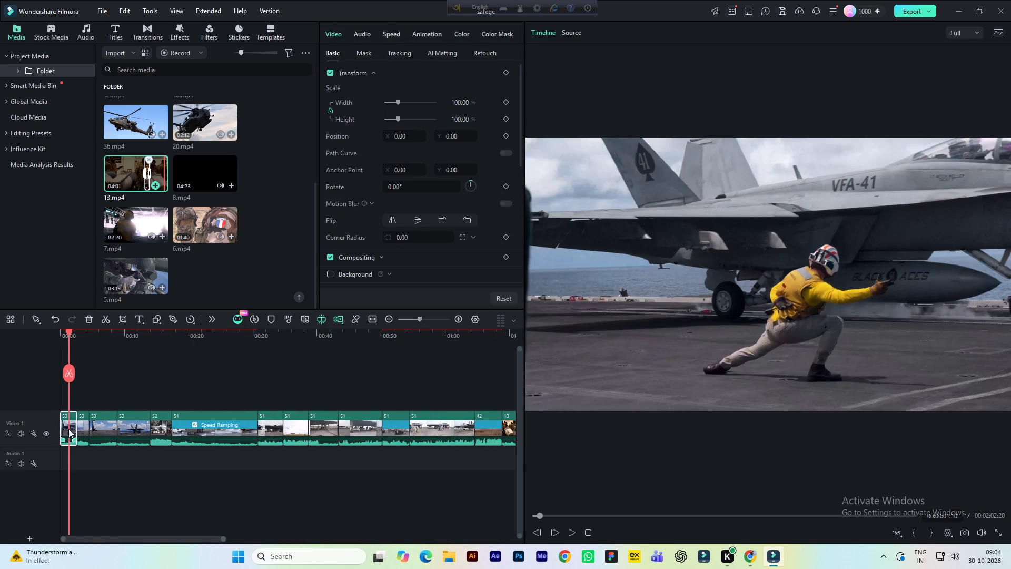
left_click(153, 34)
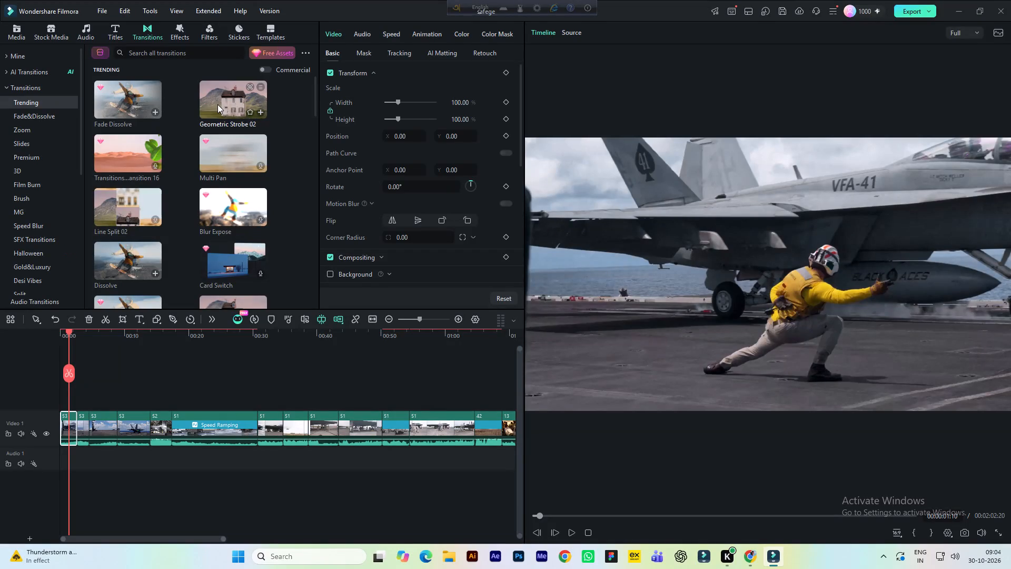
left_click_drag(220, 101, 71, 428)
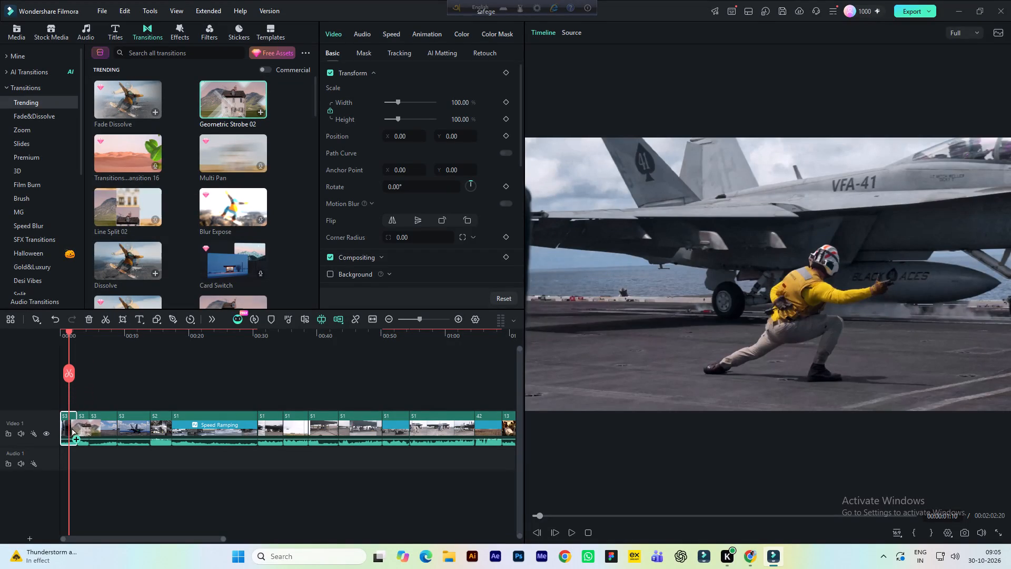
Move the Geometric Strobe 02 transition to overlap the cut between both clips and shorten it to 00:00:00:12.
left_click_drag(118, 336, 156, 342)
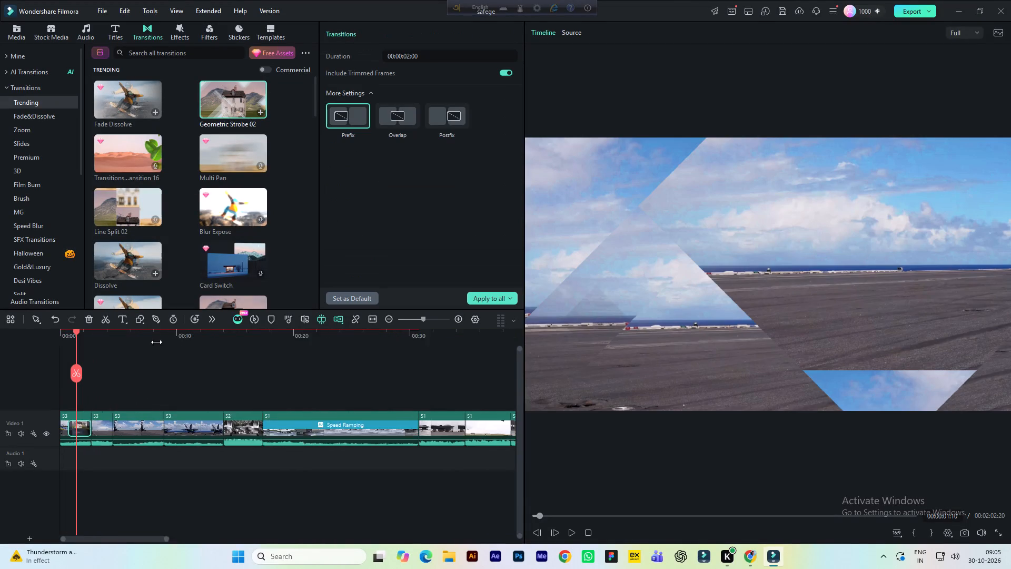
left_click_drag(156, 342, 239, 355)
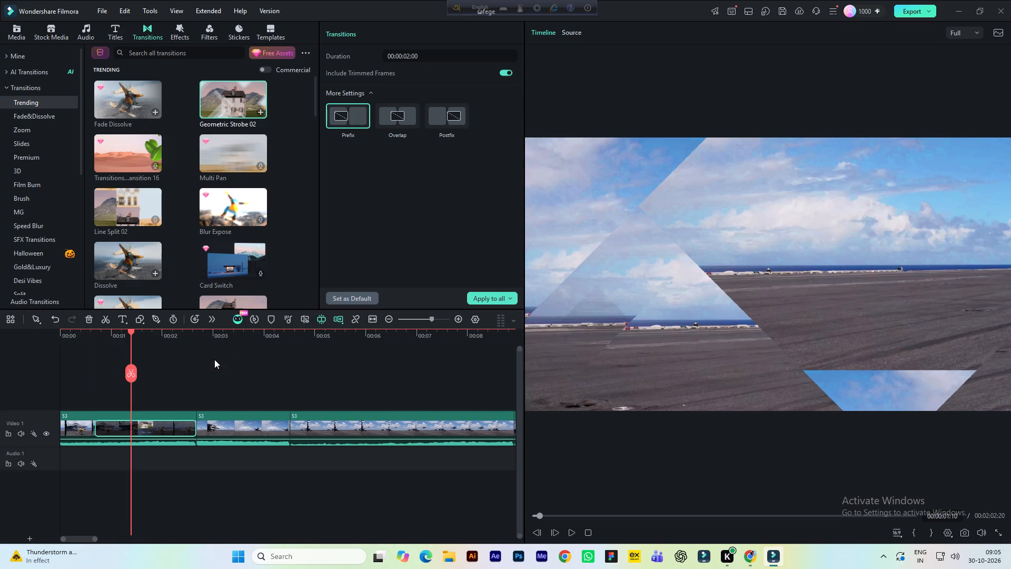
left_click_drag(142, 427, 150, 427)
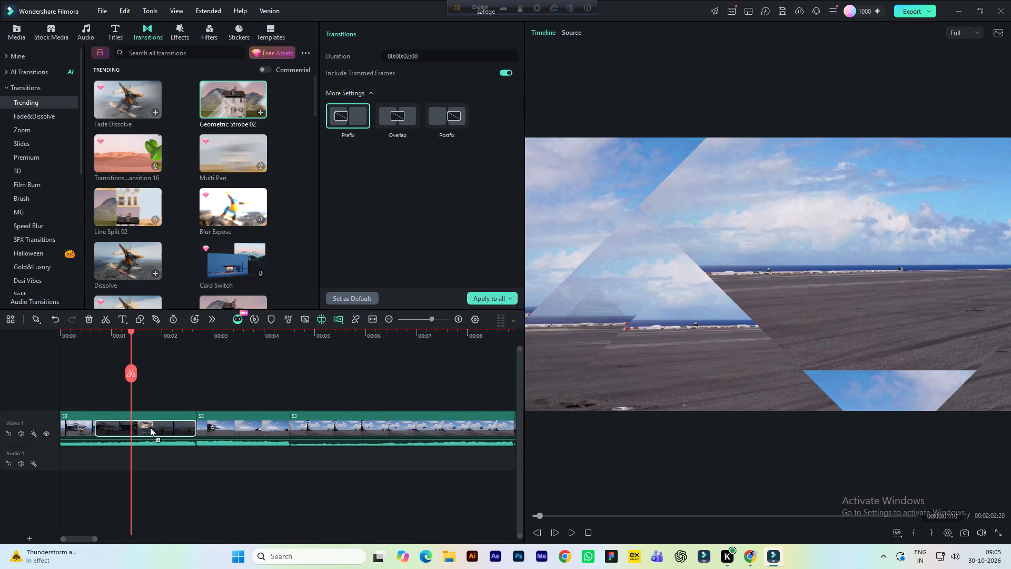
left_click_drag(150, 427, 184, 429)
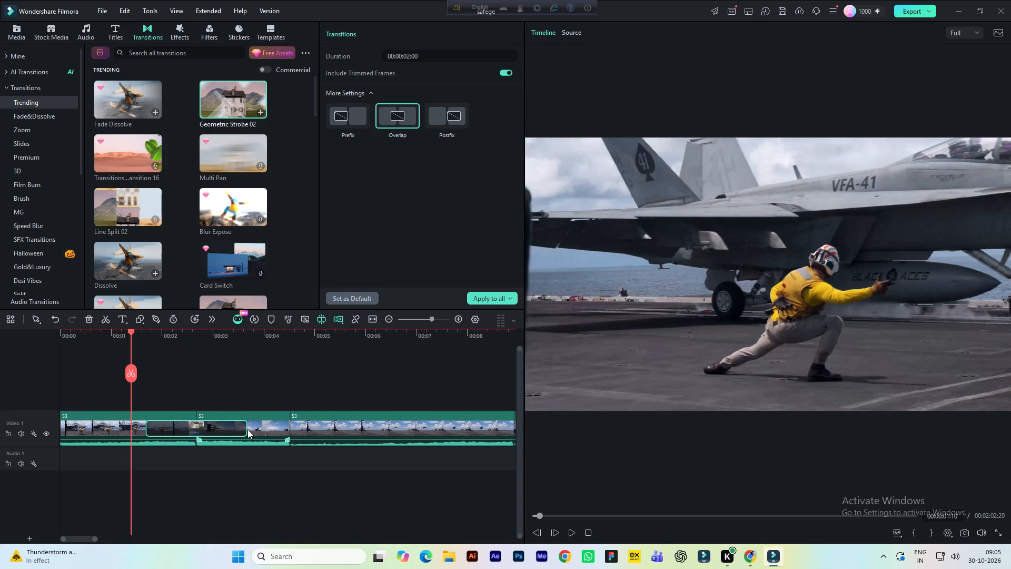
left_click_drag(245, 427, 224, 427)
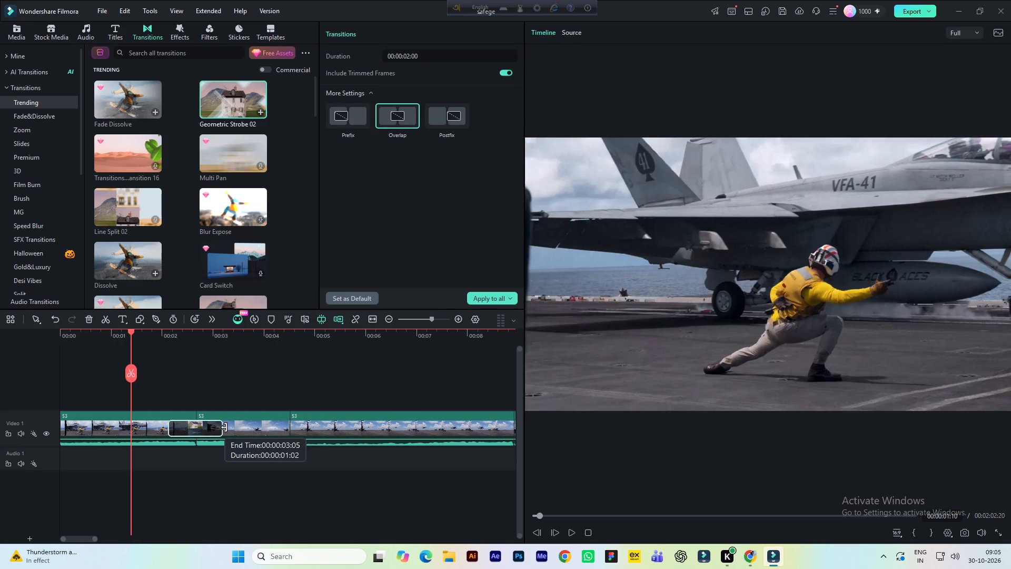
left_click_drag(224, 427, 209, 429)
Play the opening of the timeline twice to check the shortened transition between the first two clips.
left_click(90, 336)
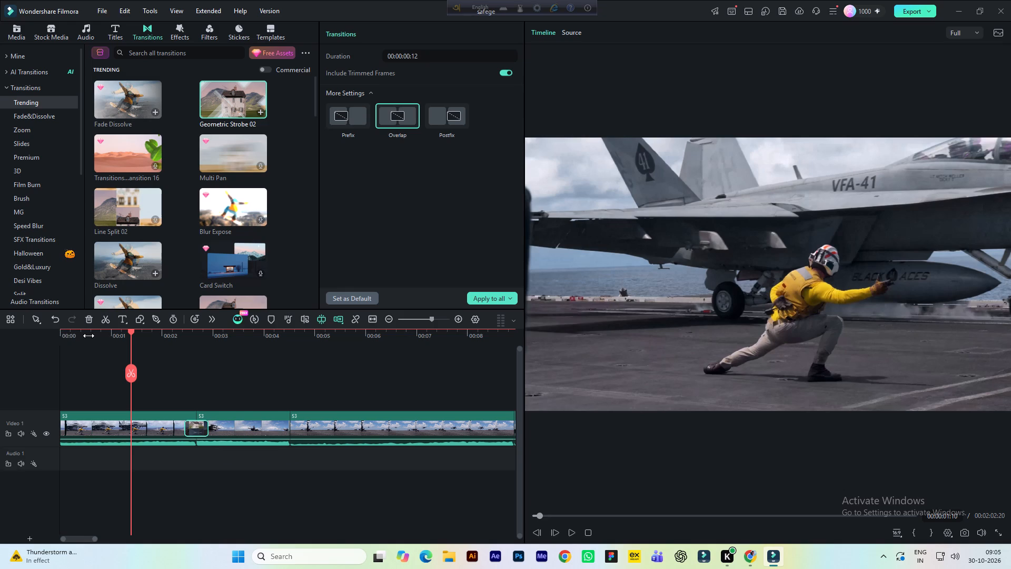
key("space")
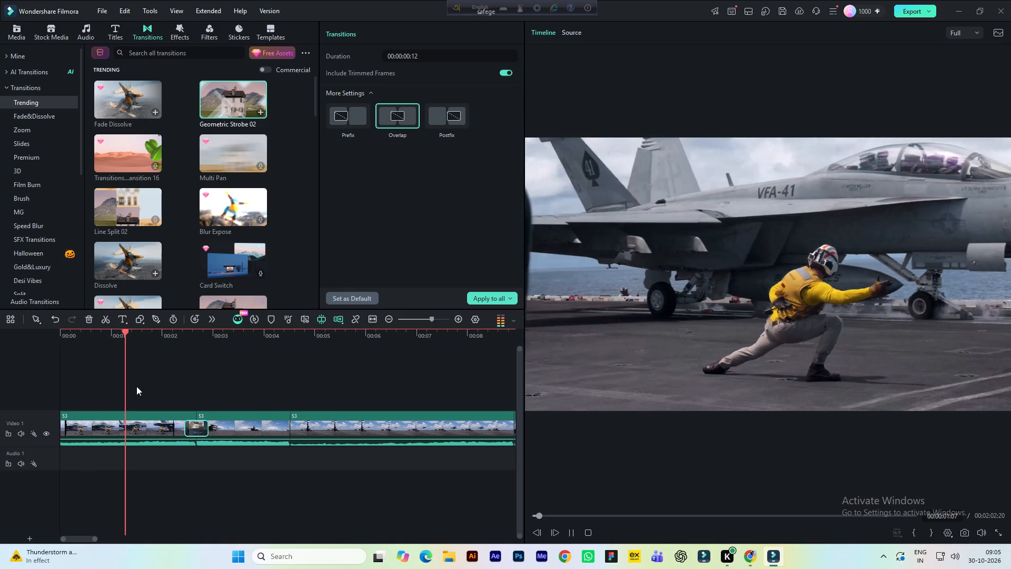
key("space")
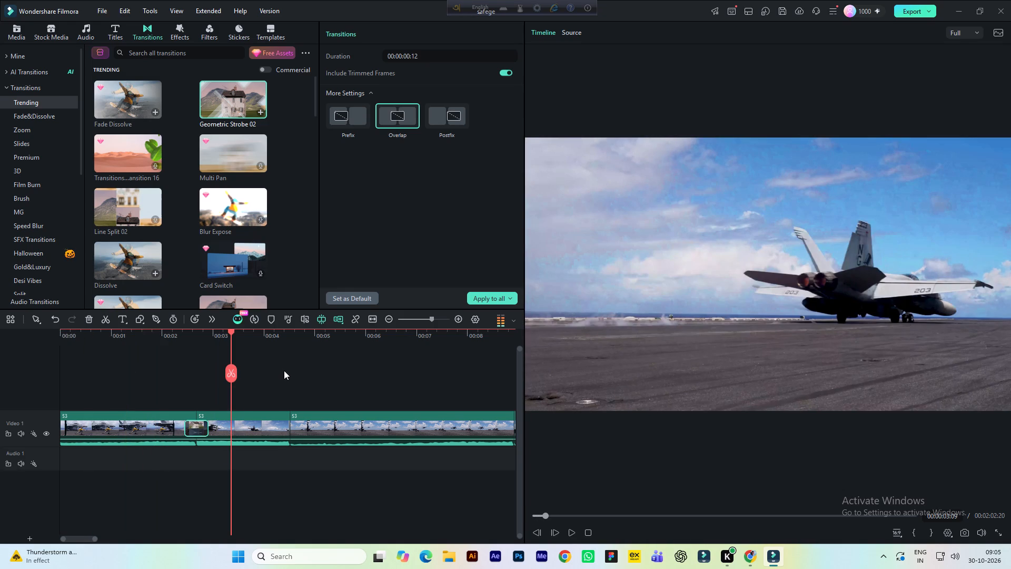
left_click(148, 338)
left_click(124, 332)
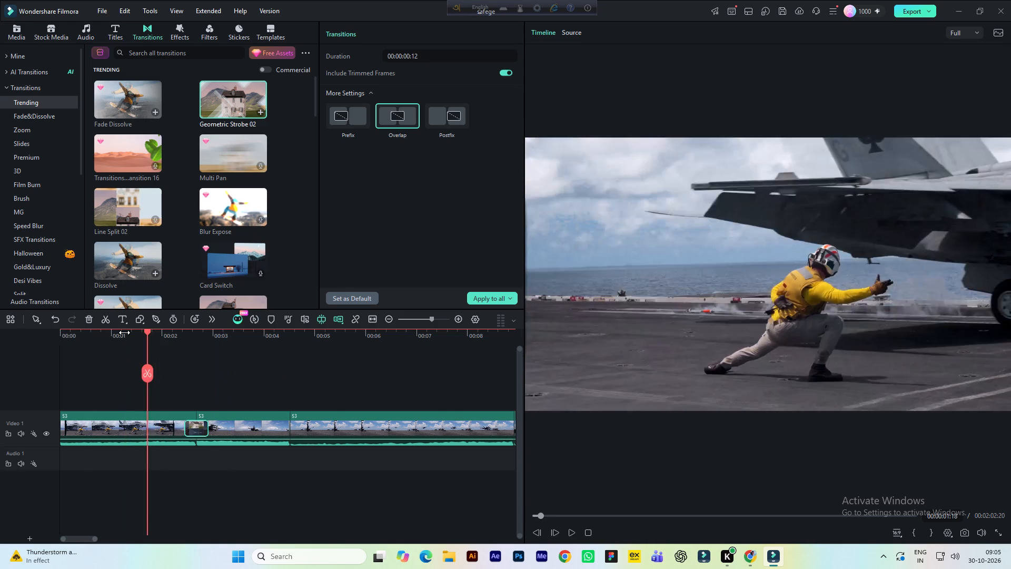
key("space")
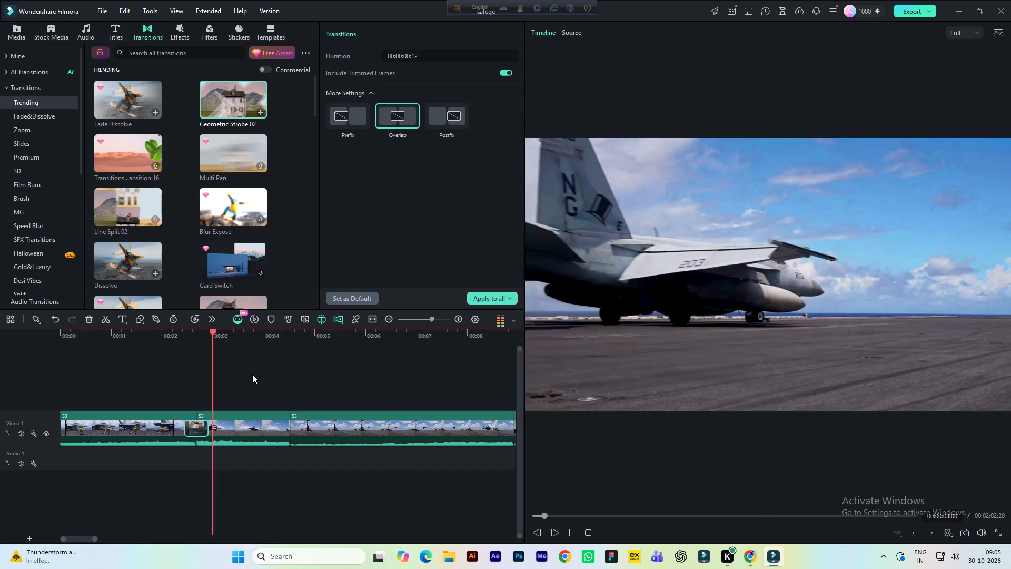
key("space")
Add the Line Split 03 transition from the trending transitions at the cut between the second and third clips.
left_click_drag(204, 337, 185, 341)
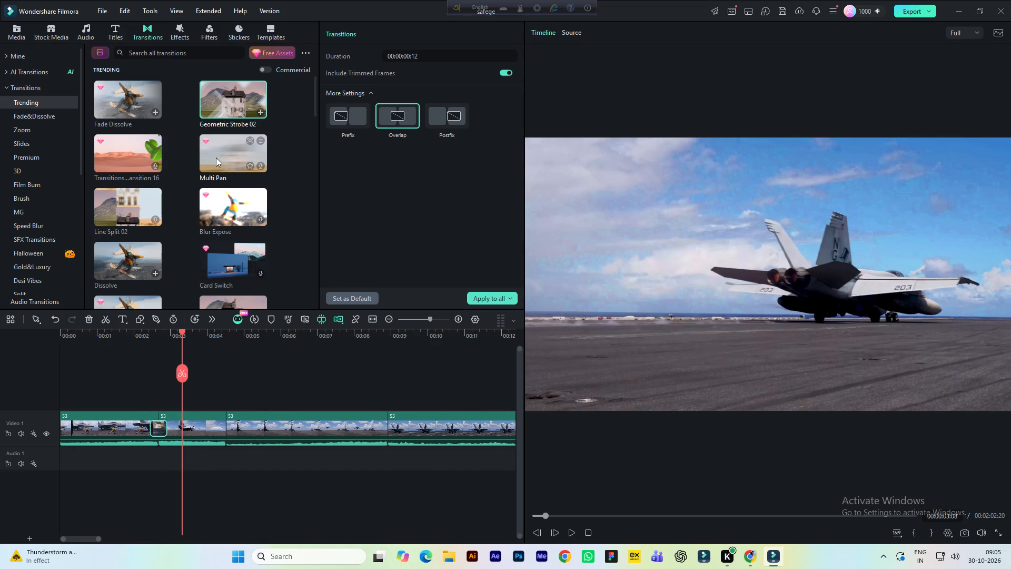
scroll(293, 155, "down", 2)
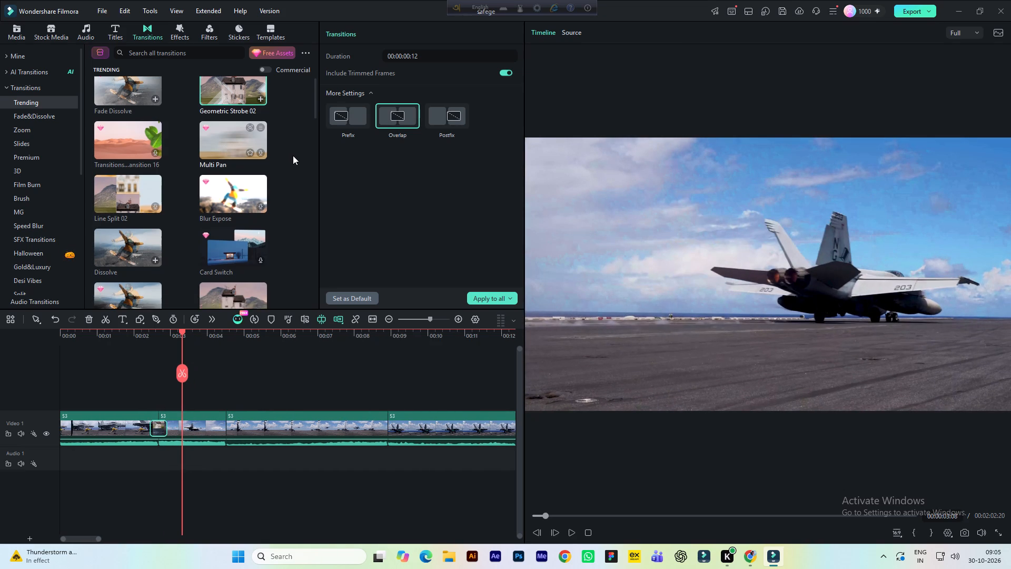
left_click(293, 160)
scroll(292, 161, "up", 2)
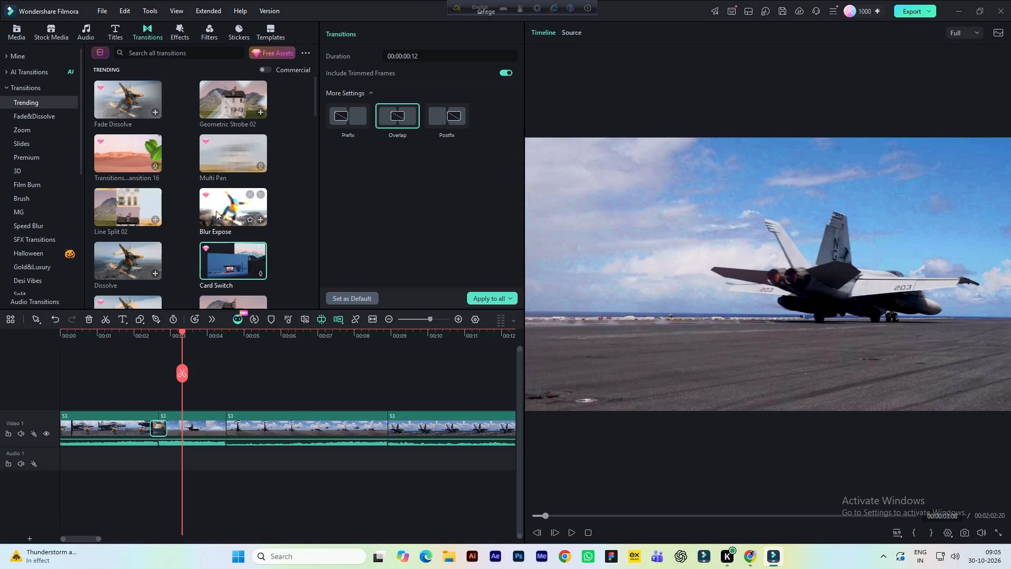
scroll(225, 218, "down", 1)
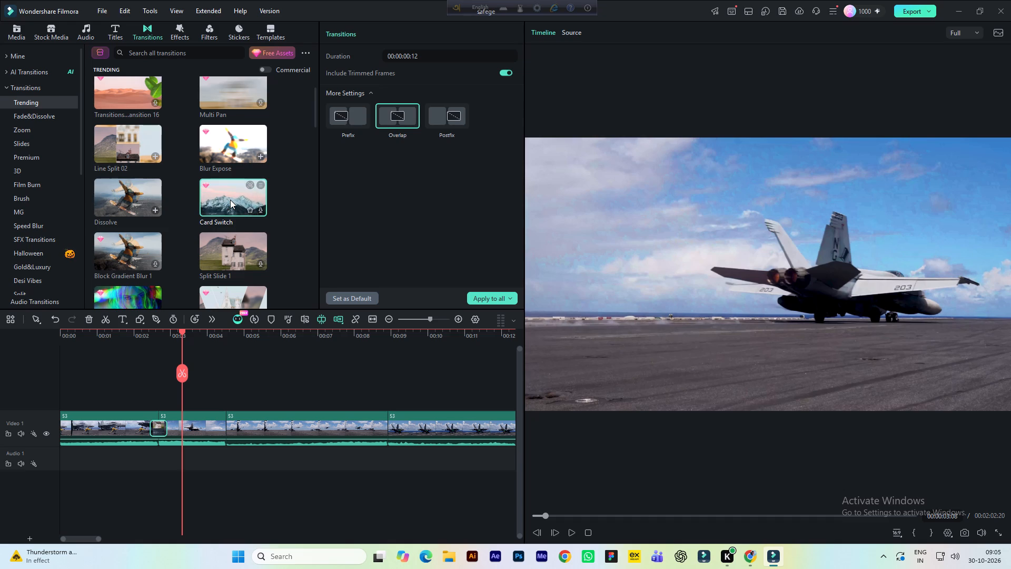
scroll(243, 198, "down", 1)
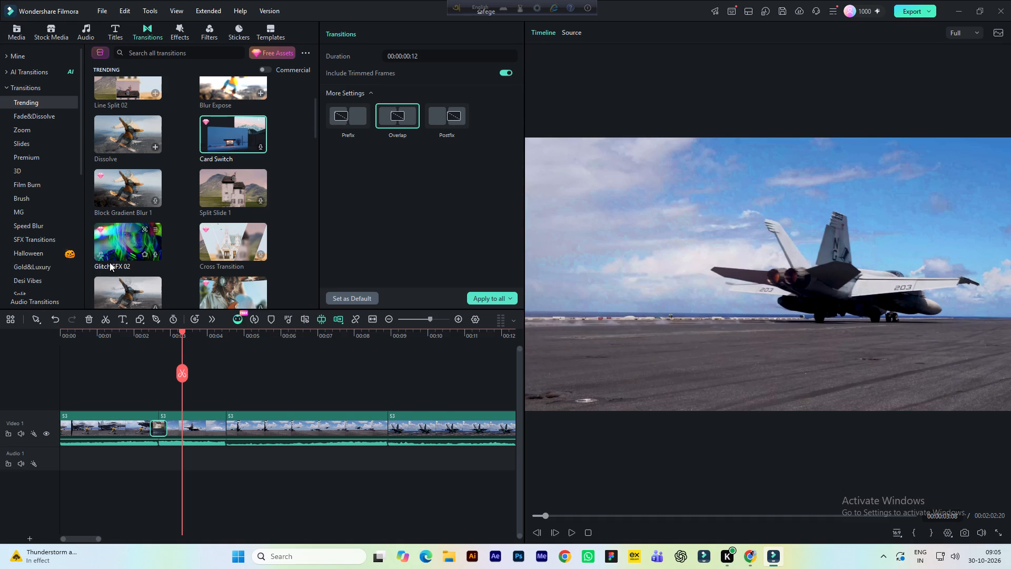
scroll(184, 219, "down", 1)
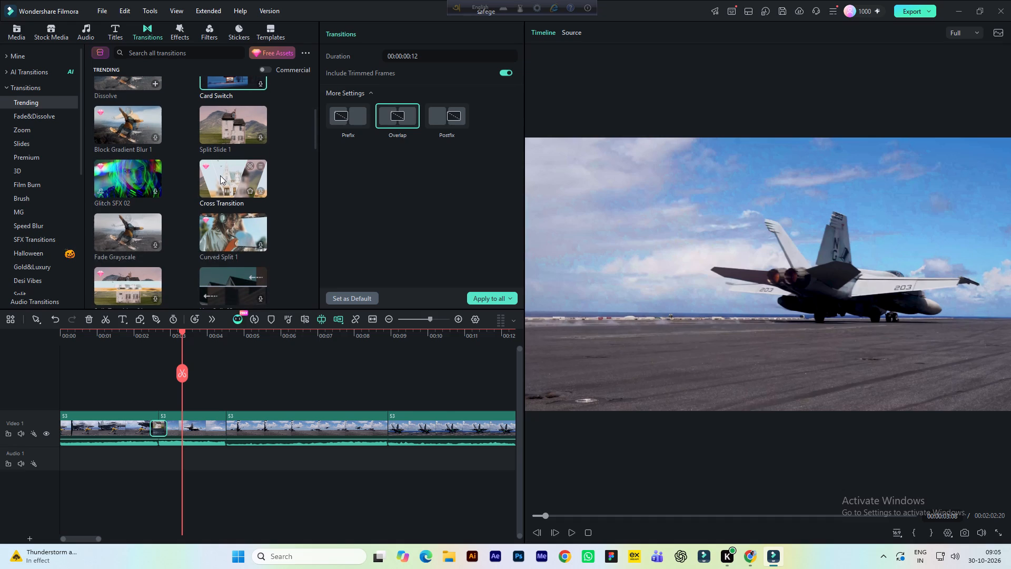
left_click(236, 181)
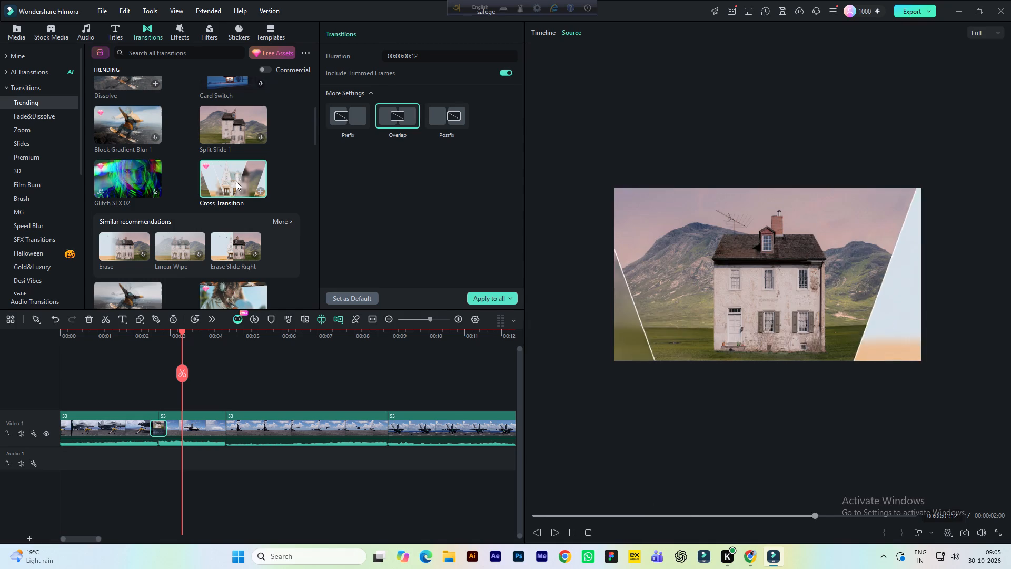
left_click(294, 192)
scroll(290, 193, "down", 1)
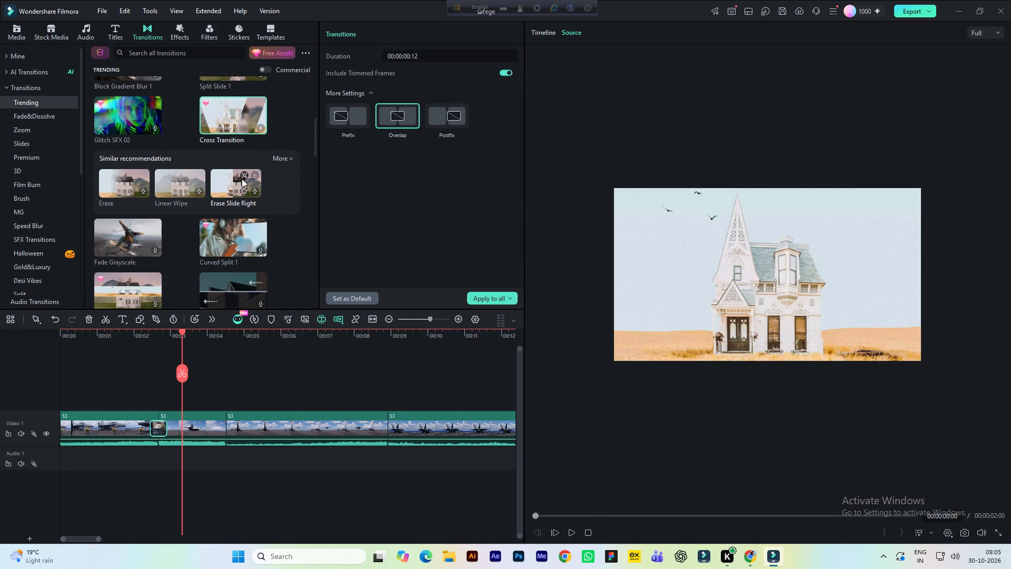
scroll(222, 188, "down", 2)
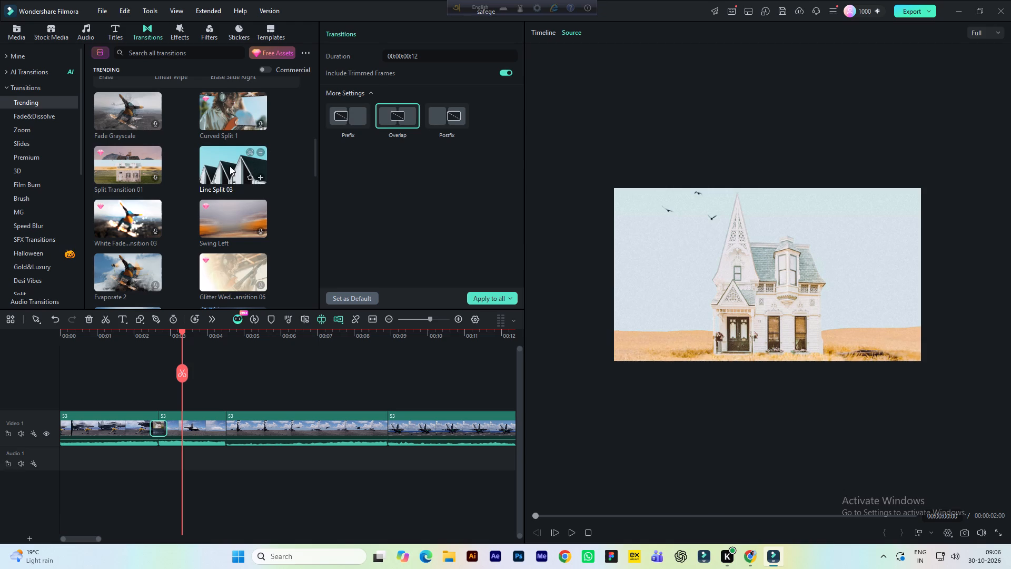
left_click_drag(224, 166, 224, 222)
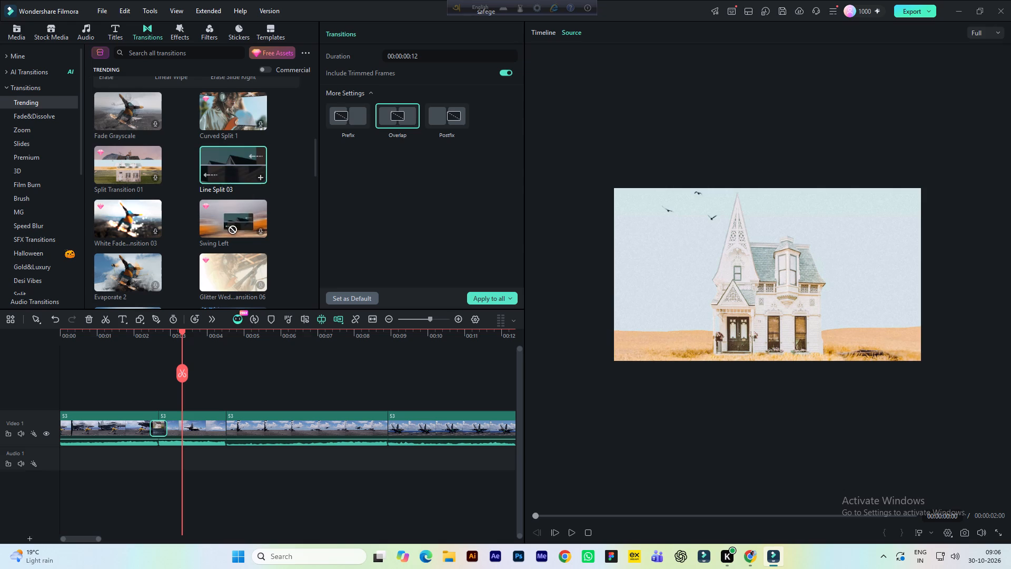
left_click_drag(224, 222, 236, 419)
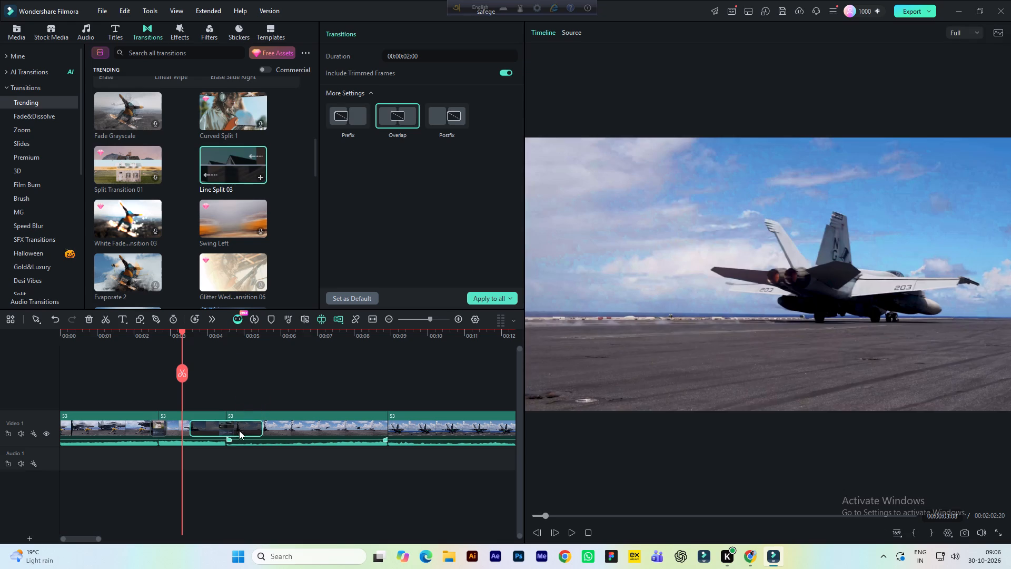
Shorten the Line Split 03 transition to 00:00:00:22 and play across the cut to check it.
left_click_drag(263, 429, 252, 430)
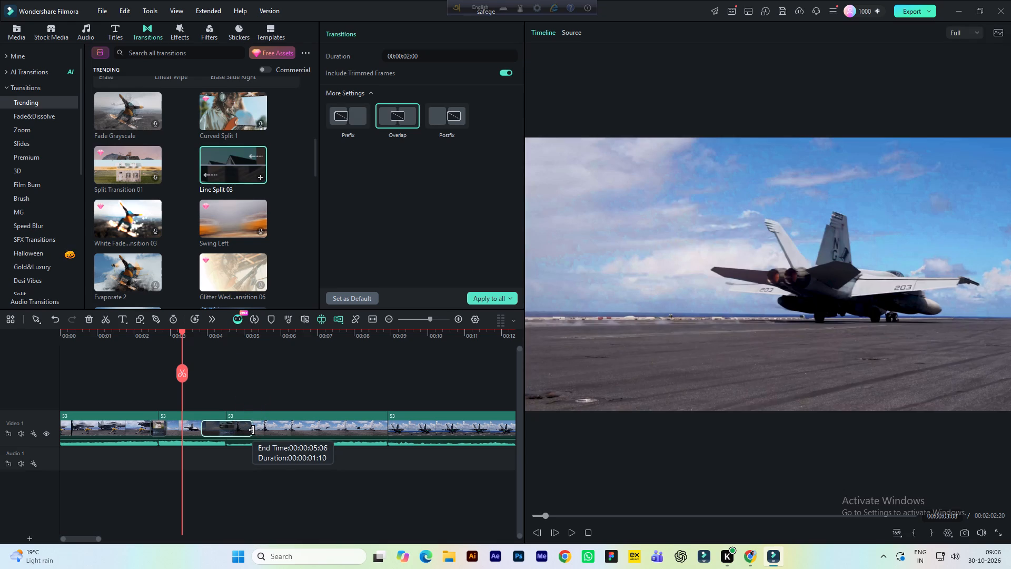
left_click_drag(252, 430, 242, 428)
key("space")
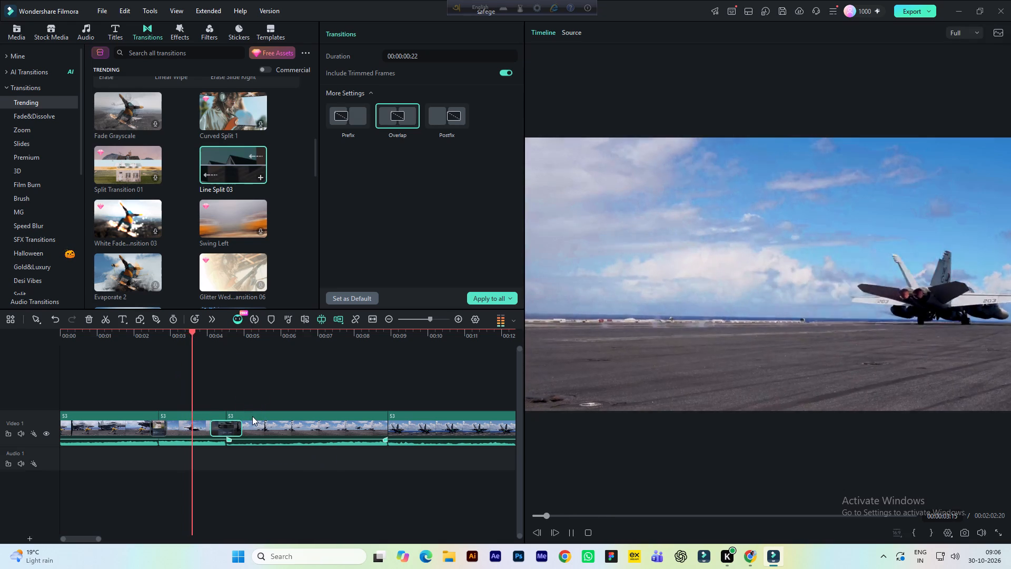
key("space")
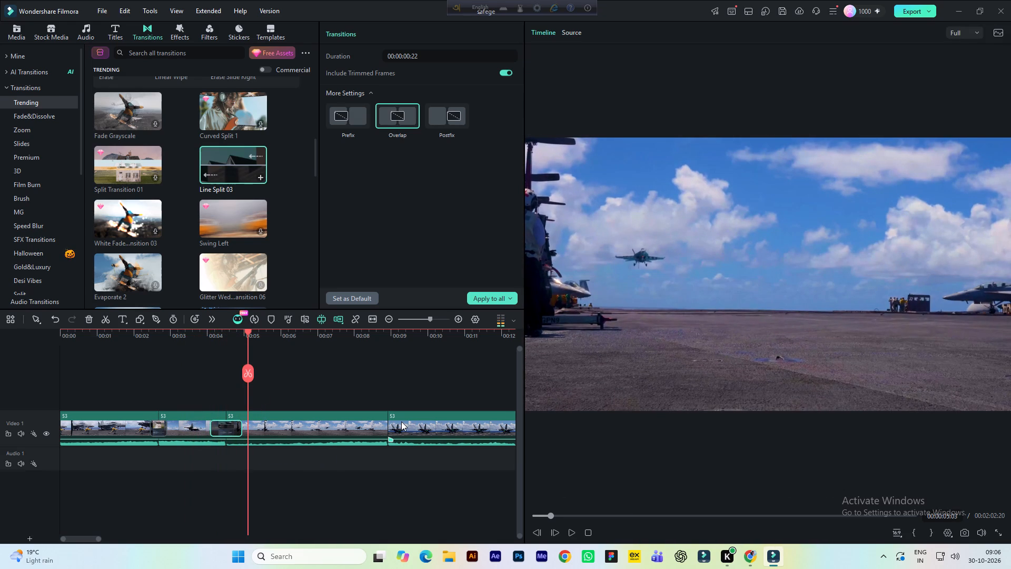
Save the project.
key("ctrl+s")
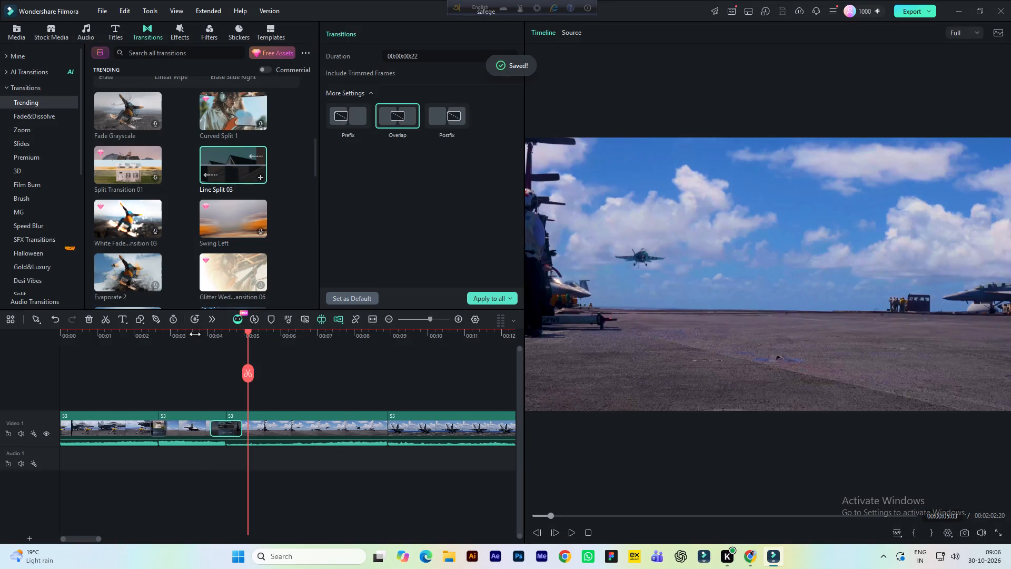
Replay the opening of the timeline from before the first cut to review both transitions.
left_click(195, 334)
key("space")
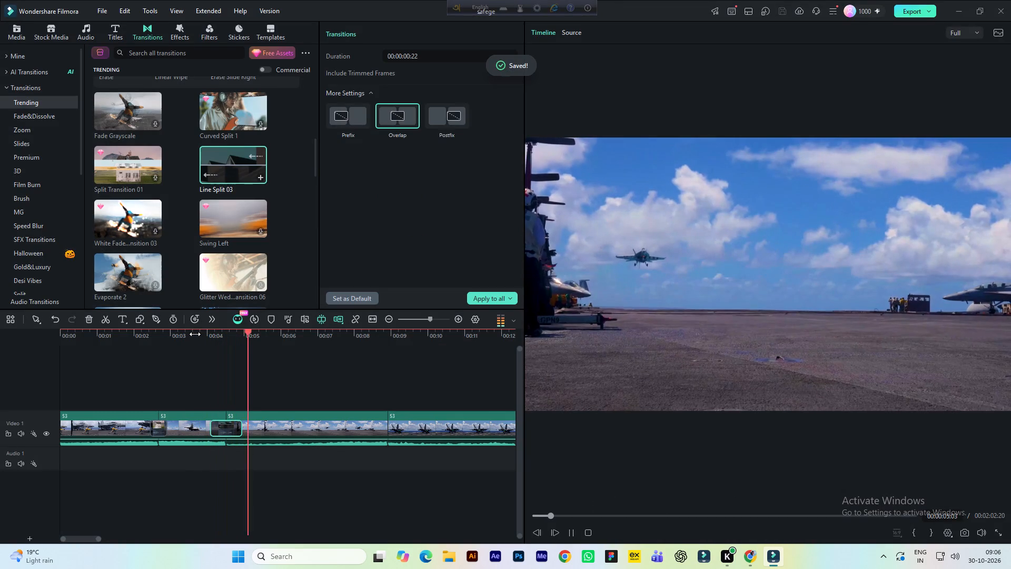
key("space")
left_click(126, 335)
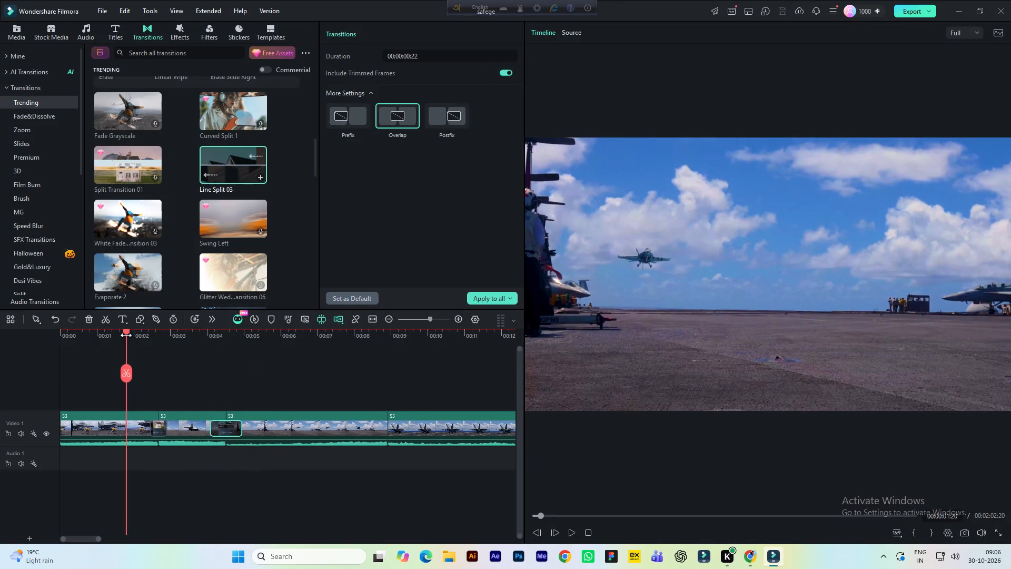
key("space")
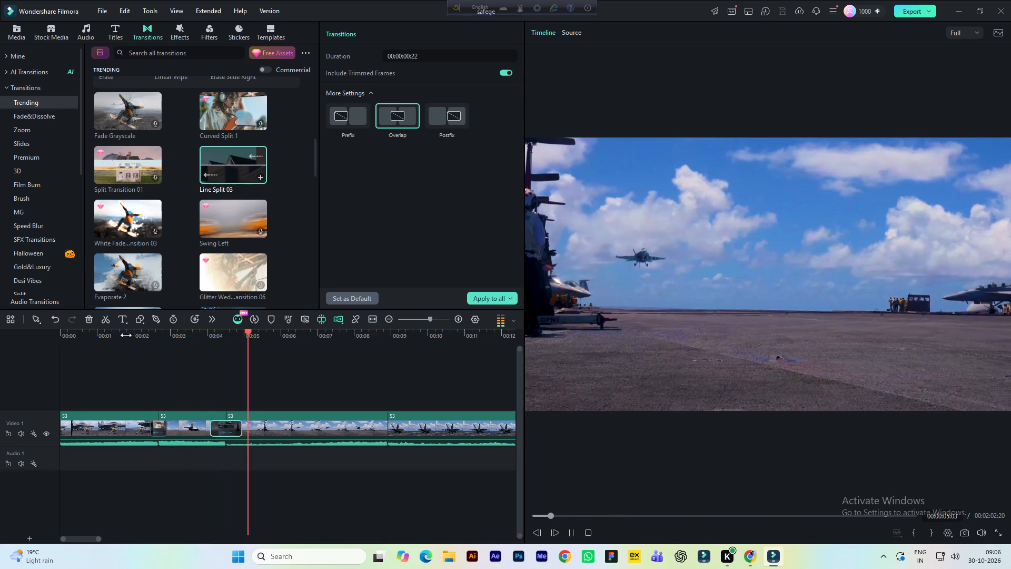
key("space")
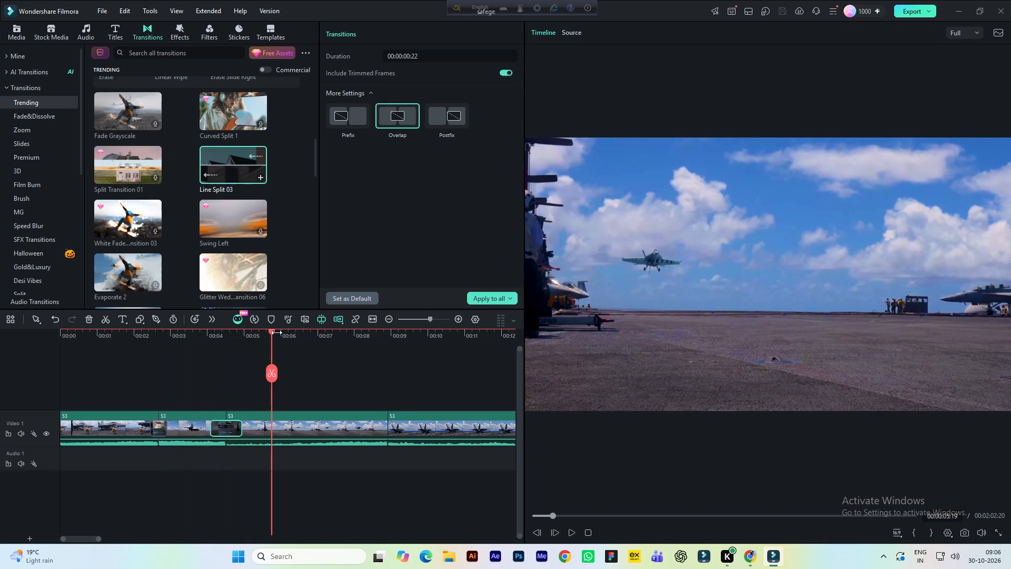
Add the Dynamic Commercial 2 transition from the trending transitions at the cut between the third and fourth clips.
left_click(304, 331)
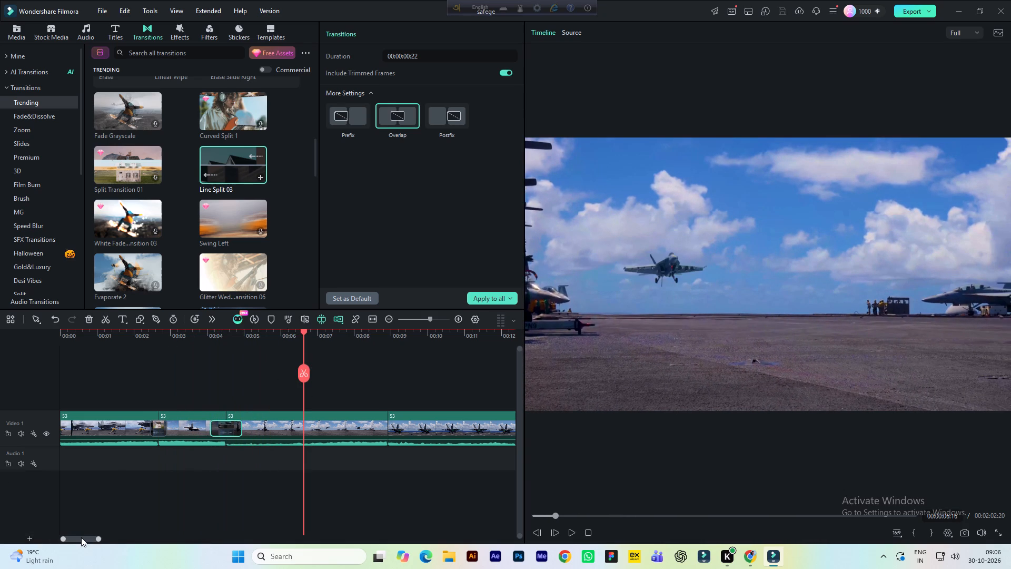
left_click_drag(81, 537, 92, 538)
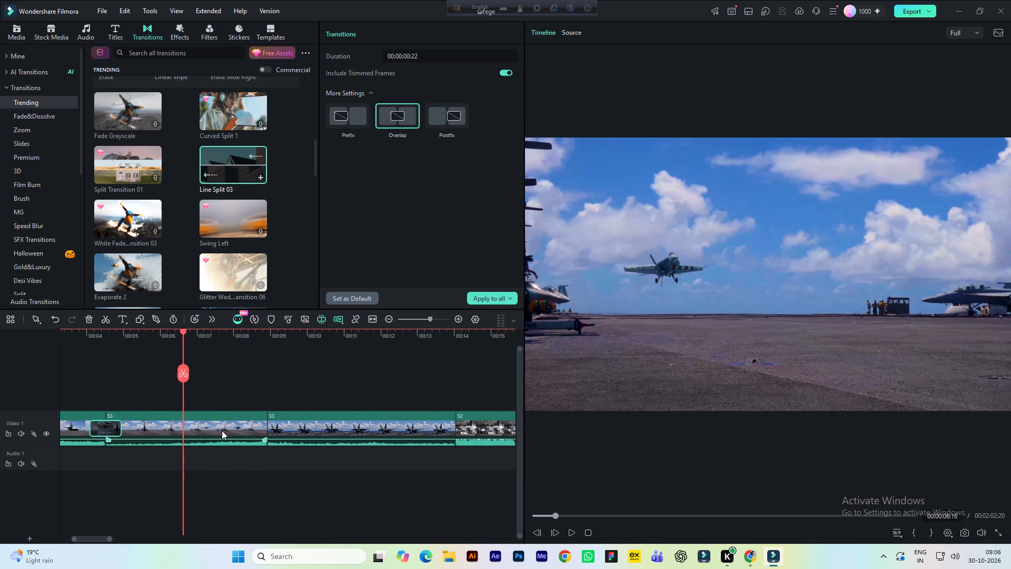
left_click(222, 430)
left_click(231, 329)
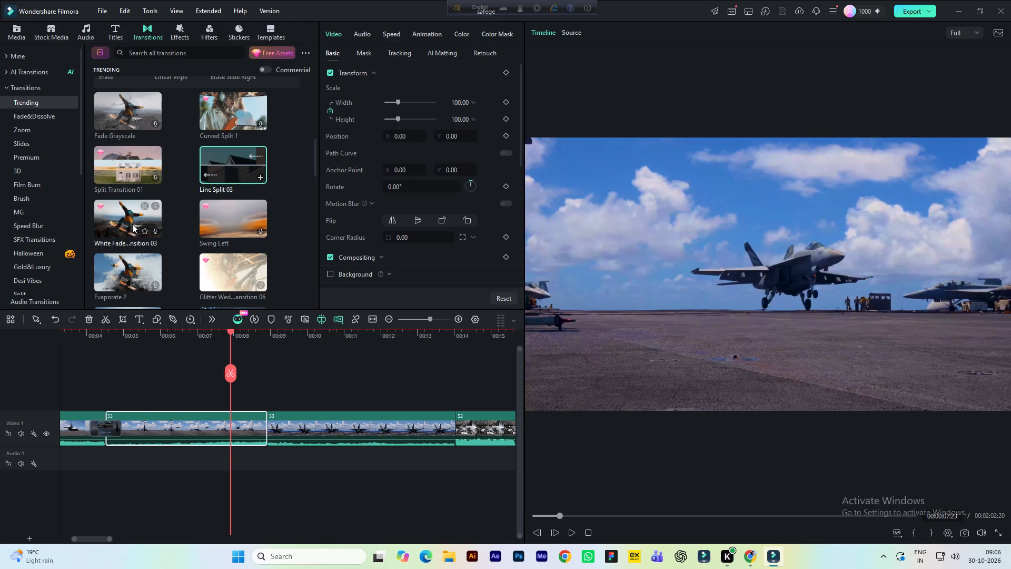
scroll(132, 222, "down", 2)
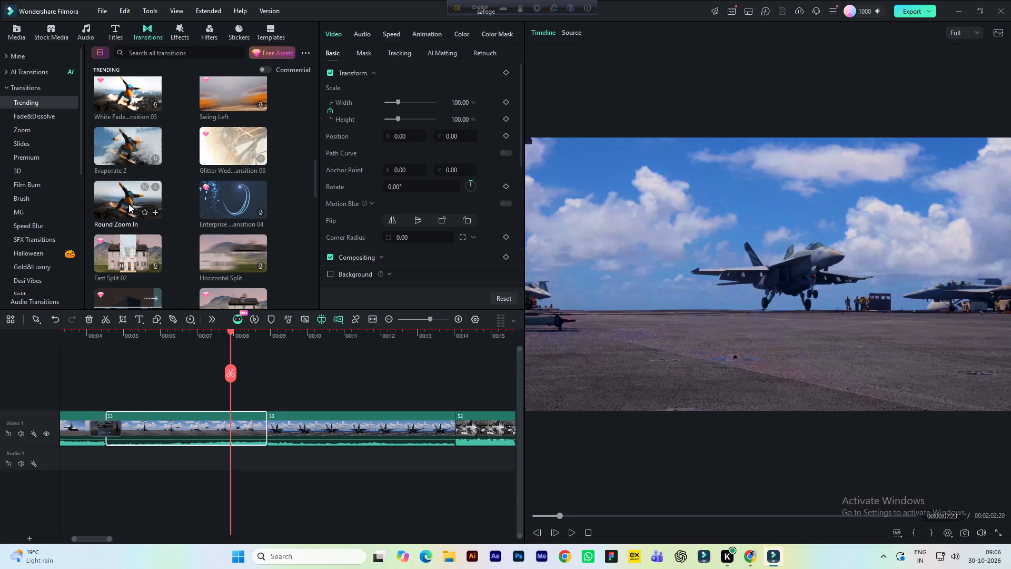
scroll(129, 204, "down", 2)
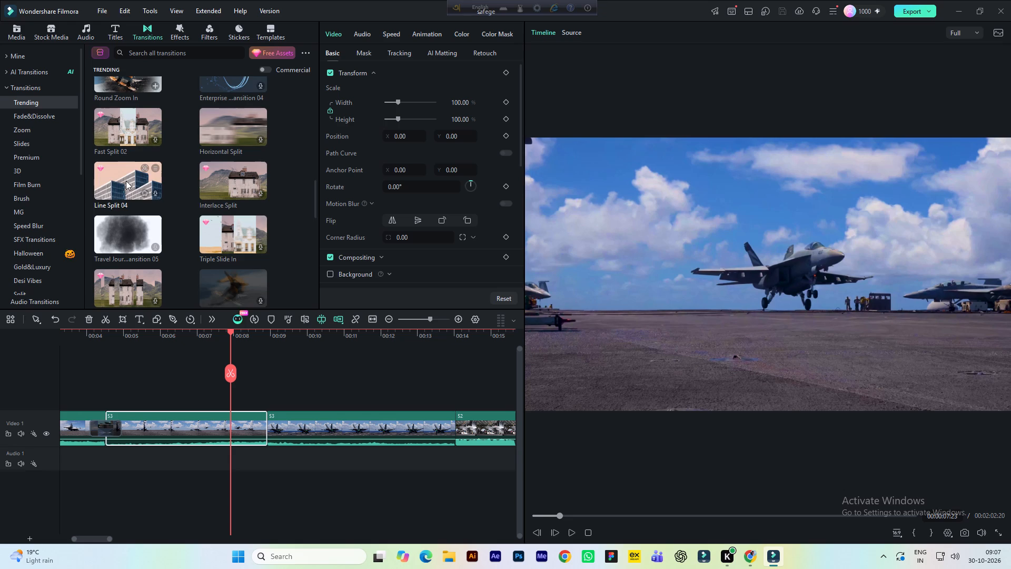
scroll(126, 187, "down", 1)
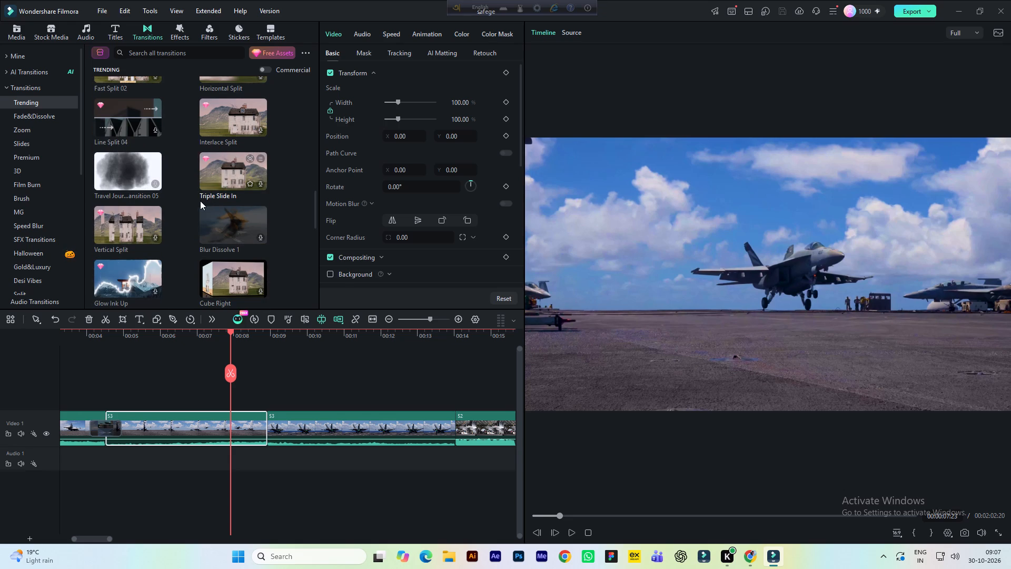
scroll(200, 201, "down", 1)
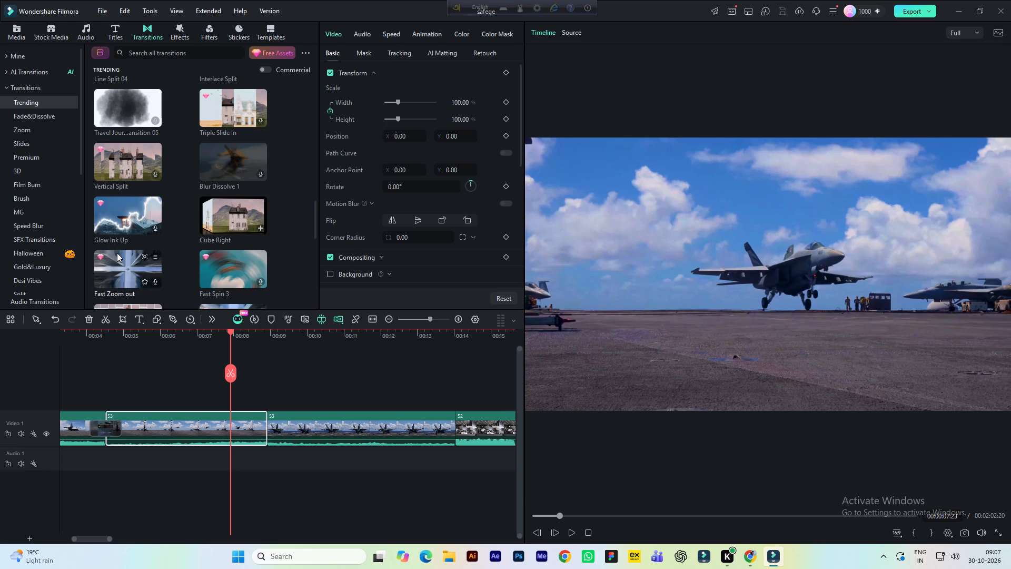
scroll(235, 269, "down", 2)
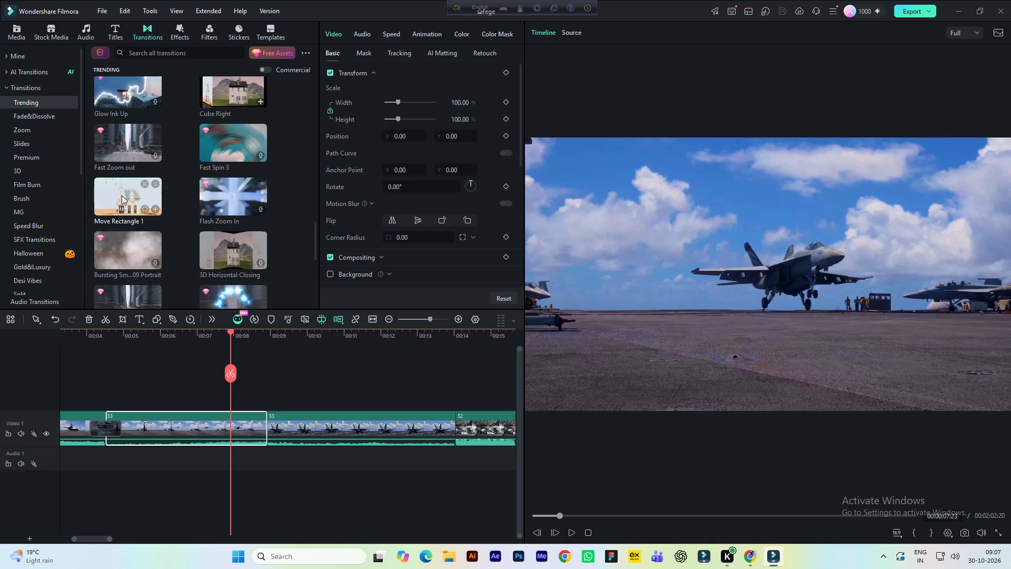
scroll(127, 201, "down", 2)
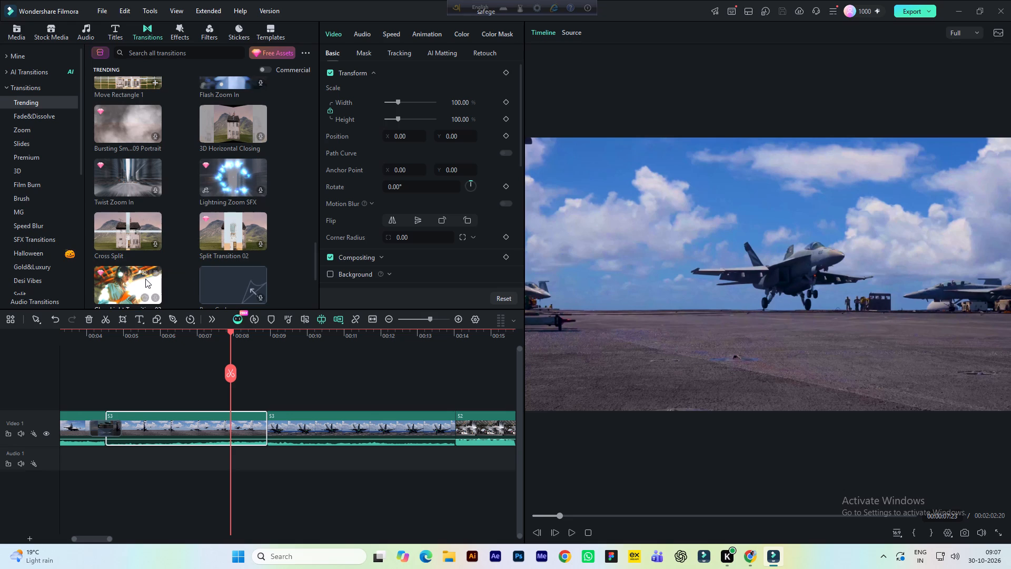
scroll(133, 275, "down", 1)
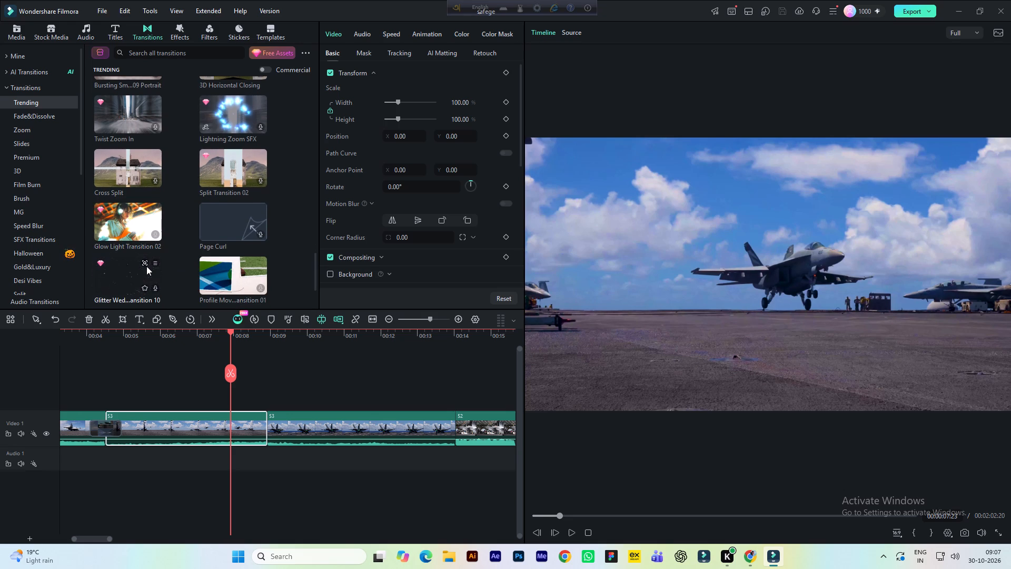
scroll(136, 246, "down", 2)
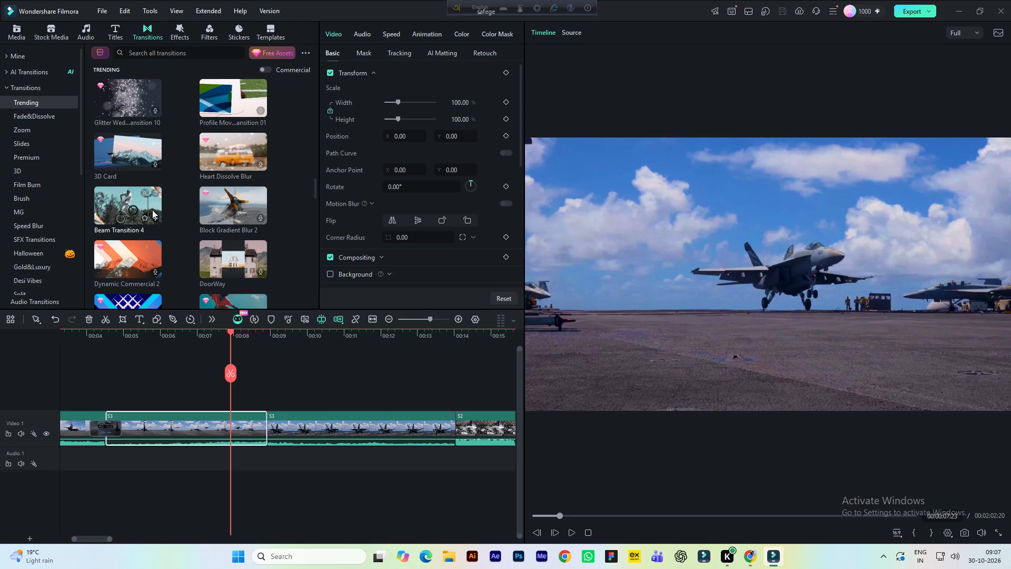
scroll(221, 207, "down", 1)
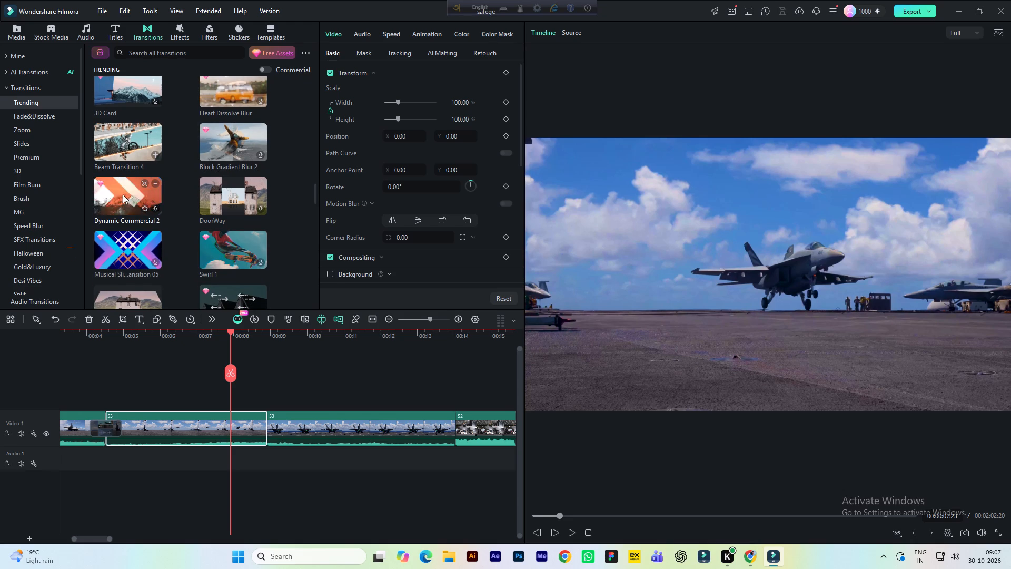
left_click_drag(123, 194, 265, 416)
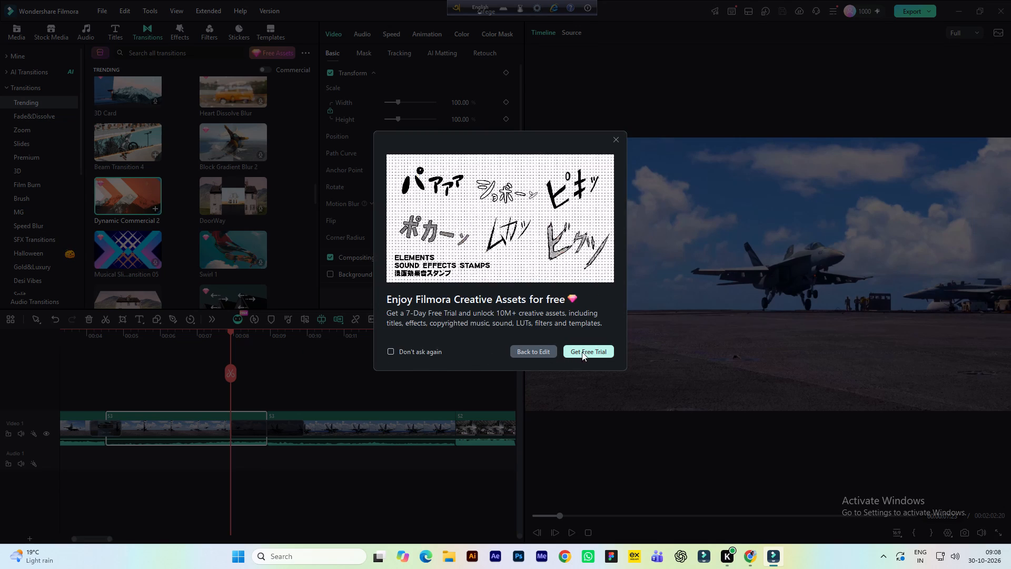
Request the 7-day free trial of the Filmora creative assets.
left_click(597, 352)
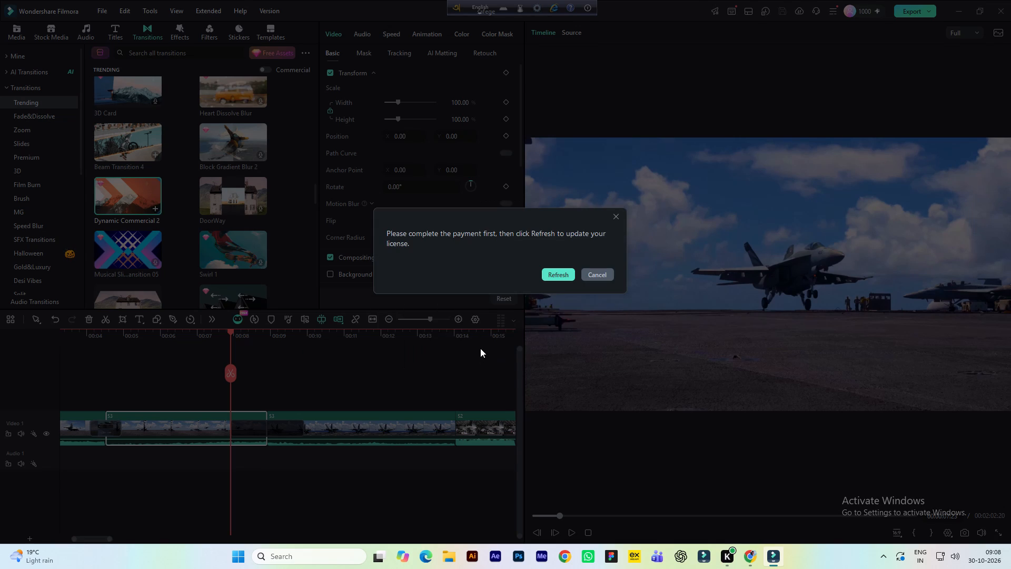
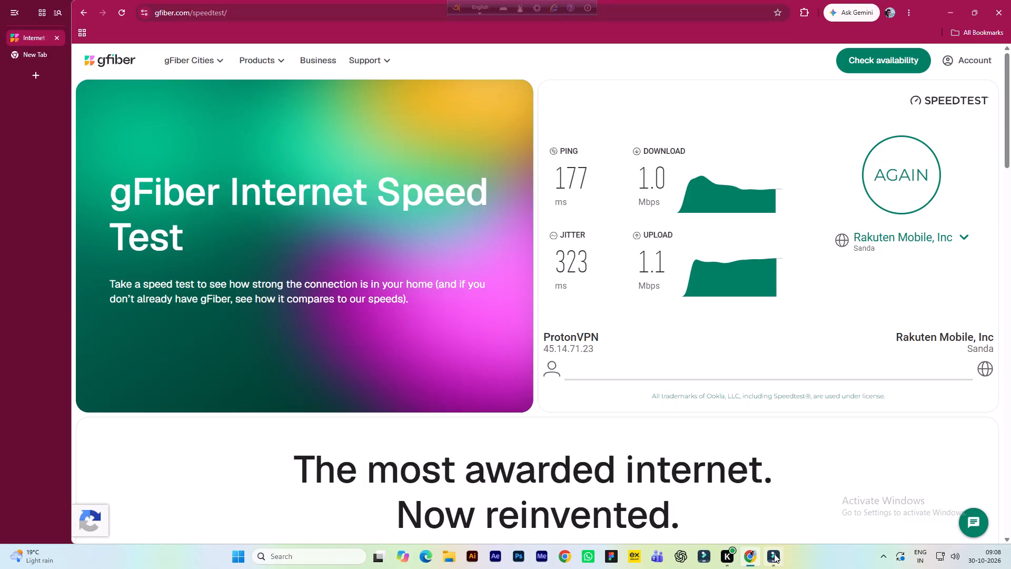
Switch back to Filmora and dismiss the payment prompt without refreshing the license.
left_click(774, 554)
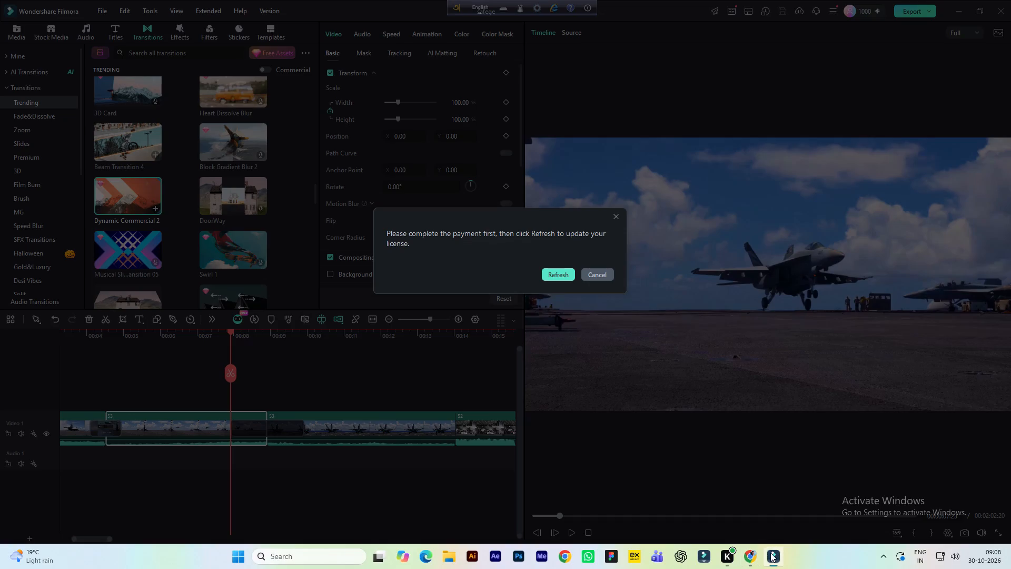
left_click(600, 276)
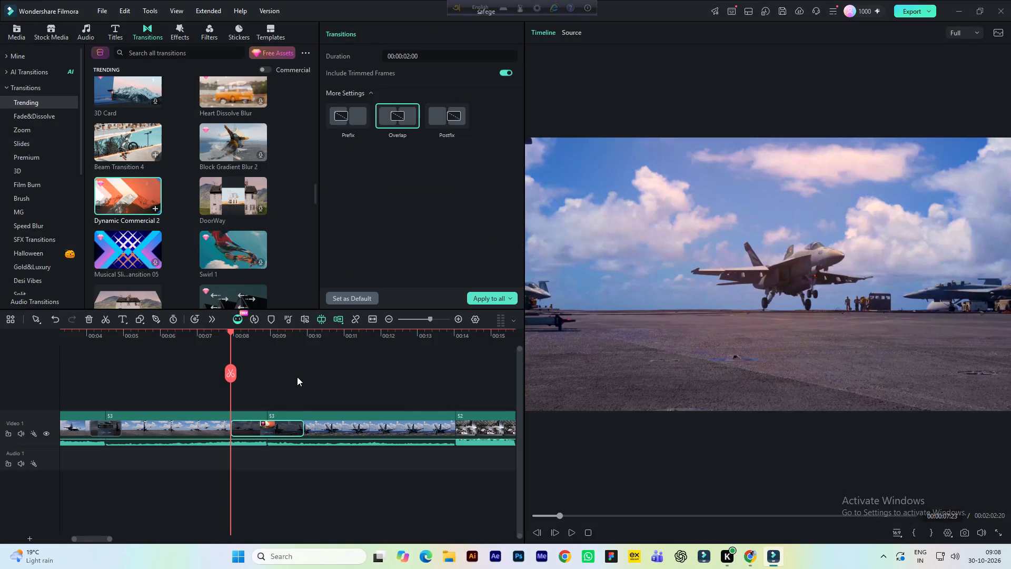
Shorten the Dynamic Commercial 2 transition between the third and fourth clips to 1 second and play it back.
left_click_drag(301, 428, 285, 431)
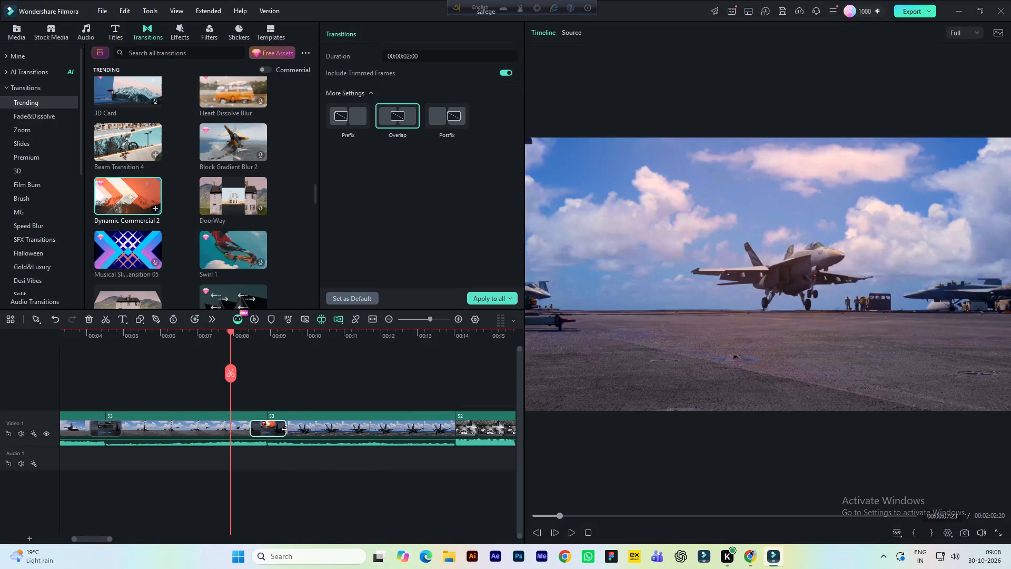
key("space")
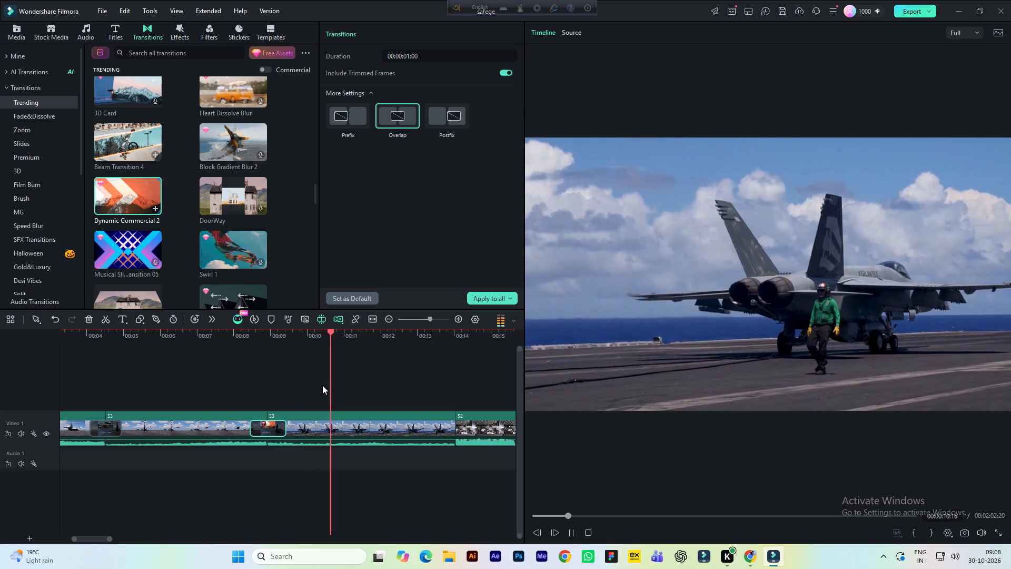
key("space")
Play the end of the fourth clip and preview the trending Earthquake transition 01 as a candidate for its next cut.
left_click_drag(94, 538, 100, 536)
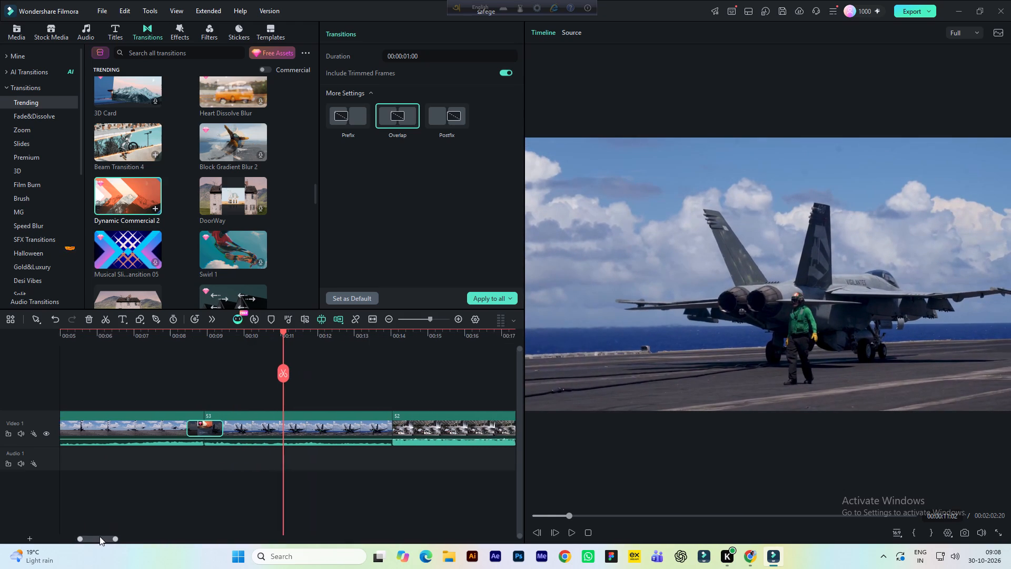
left_click_drag(100, 536, 109, 533)
left_click(235, 336)
key("space")
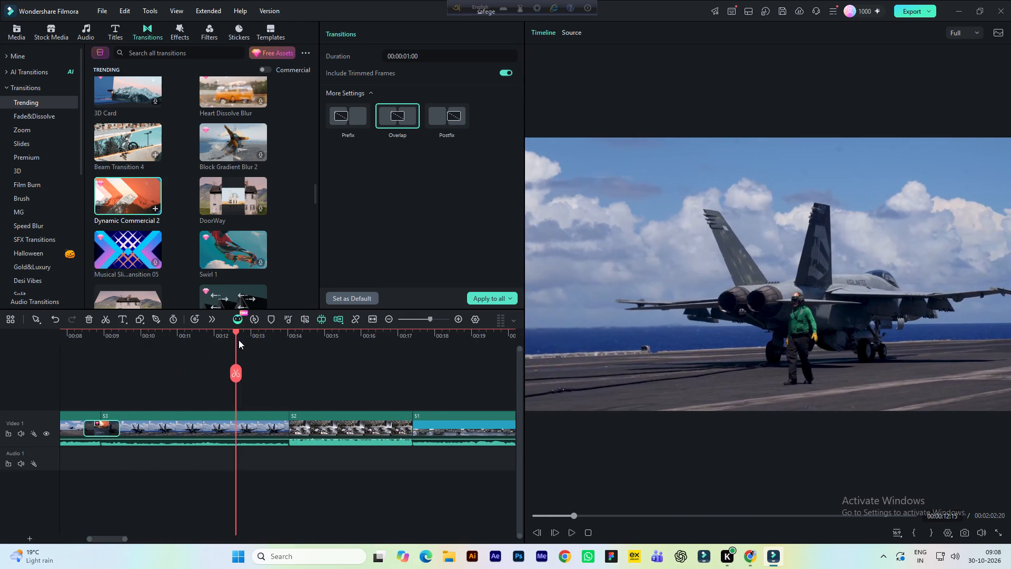
key("space")
scroll(171, 180, "down", 2)
left_click(221, 183)
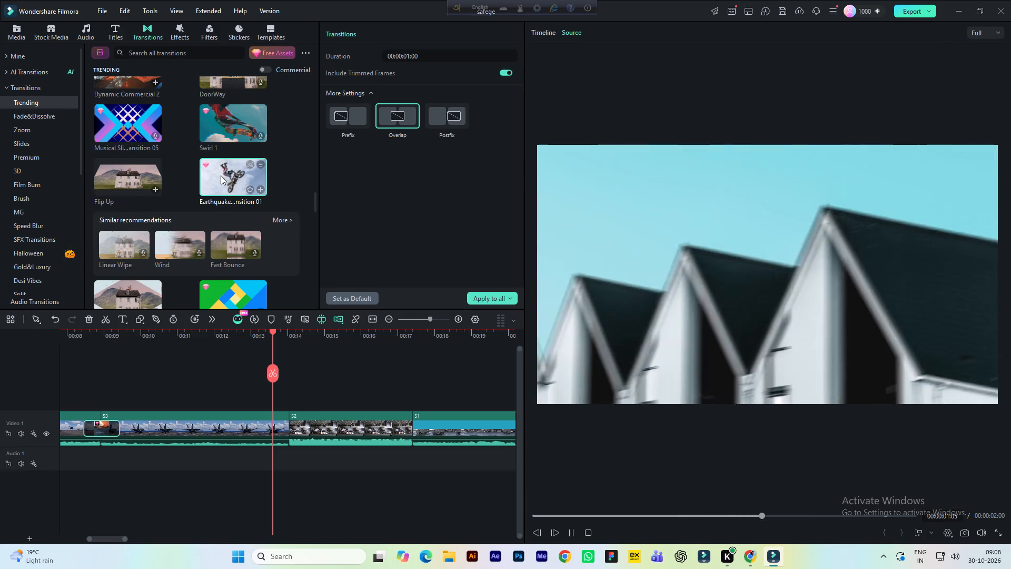
key("space")
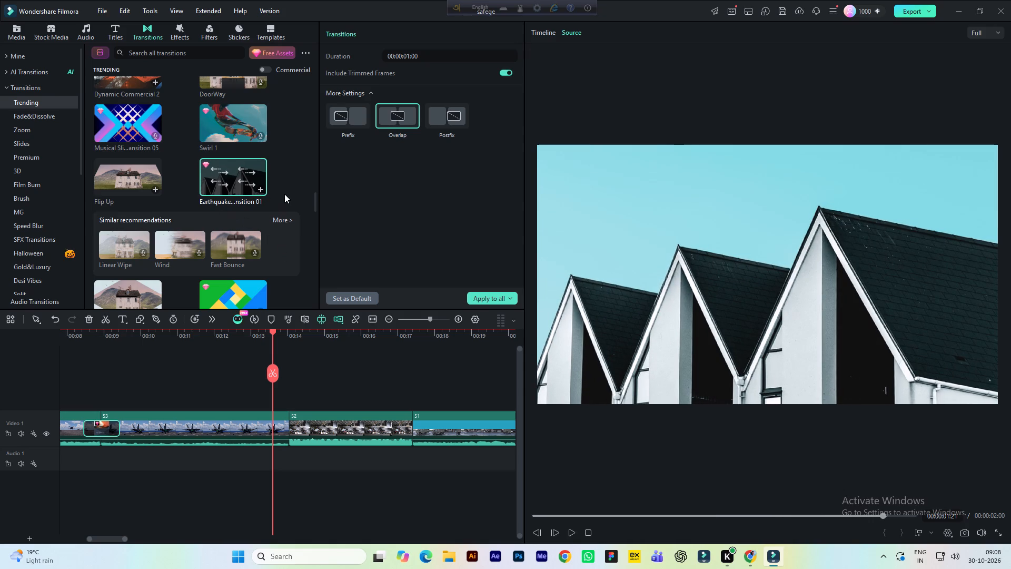
Replay the fourth clip and its cut to the fifth clip to judge which transition suits them.
left_click(246, 336)
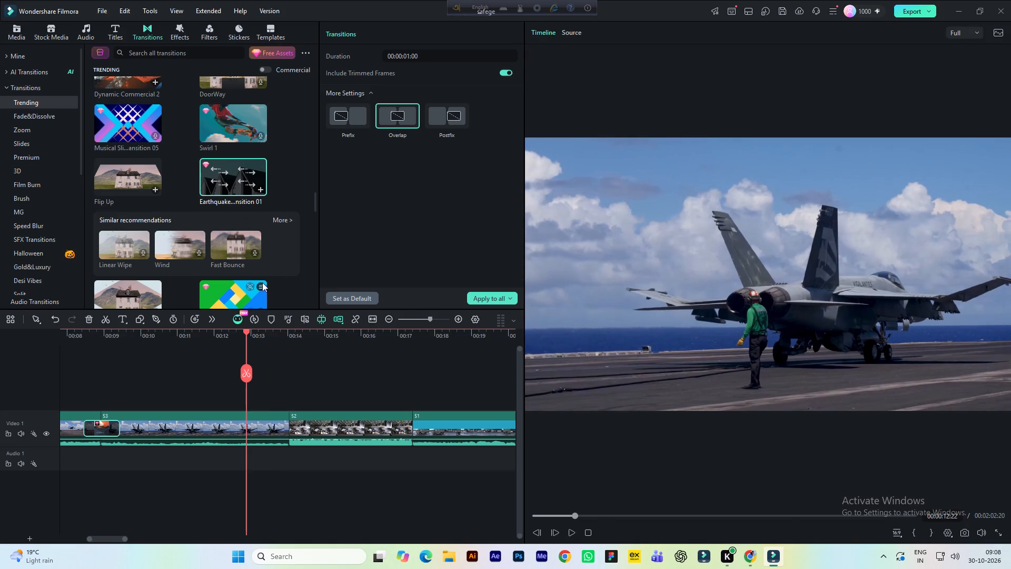
key("space")
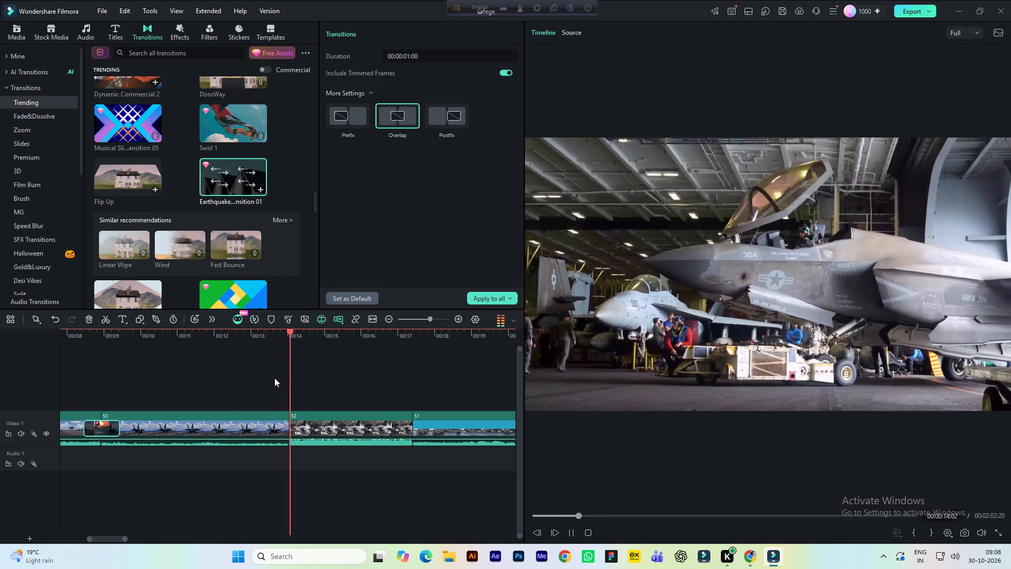
key("space")
left_click(230, 334)
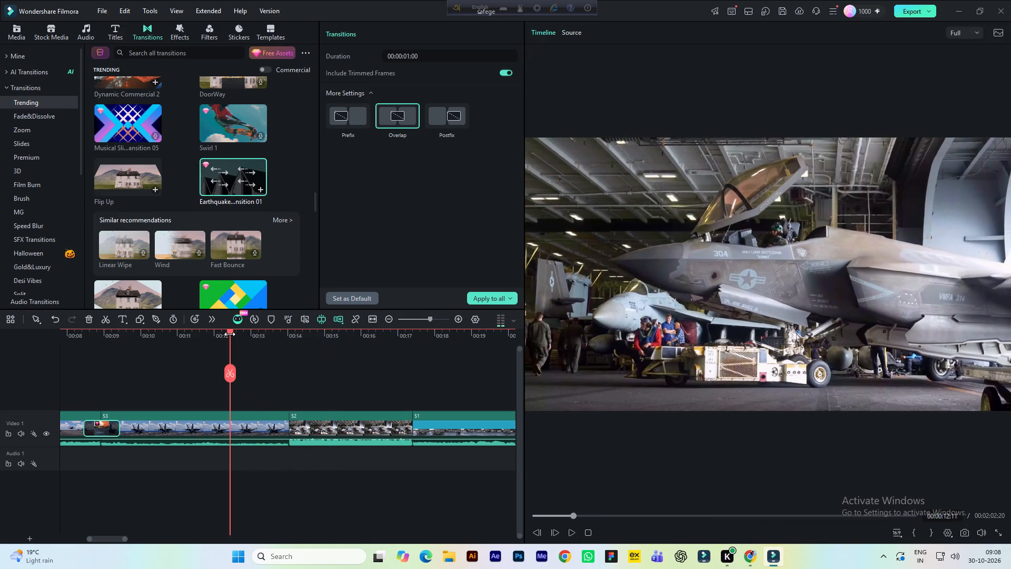
key("space")
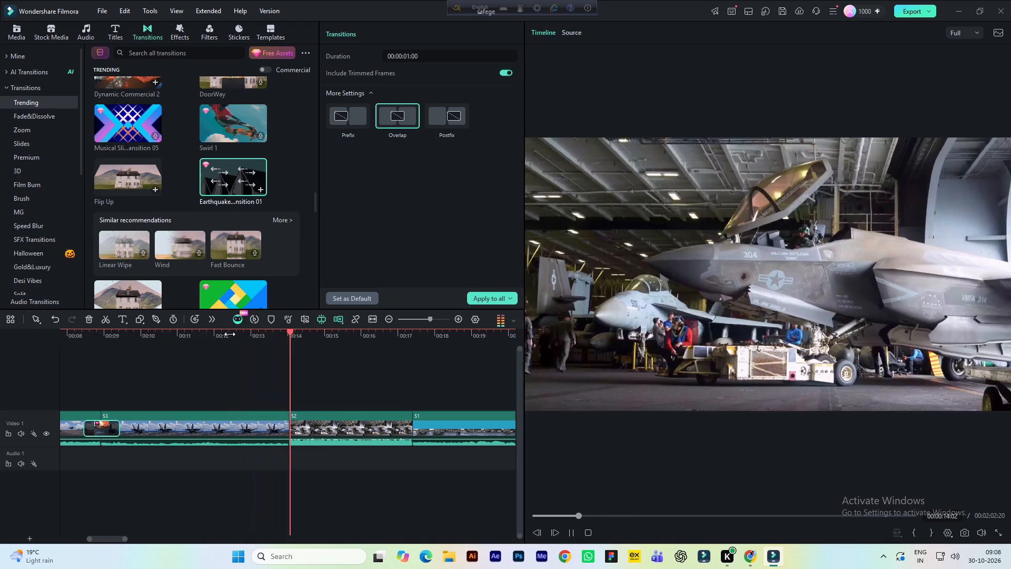
key("space")
left_click(219, 429)
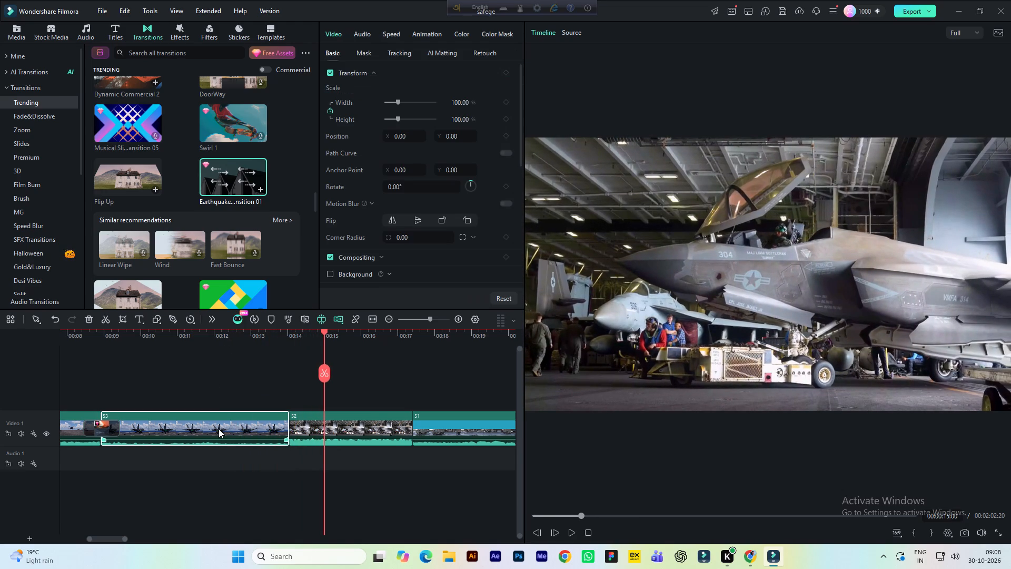
left_click(71, 338)
key("space")
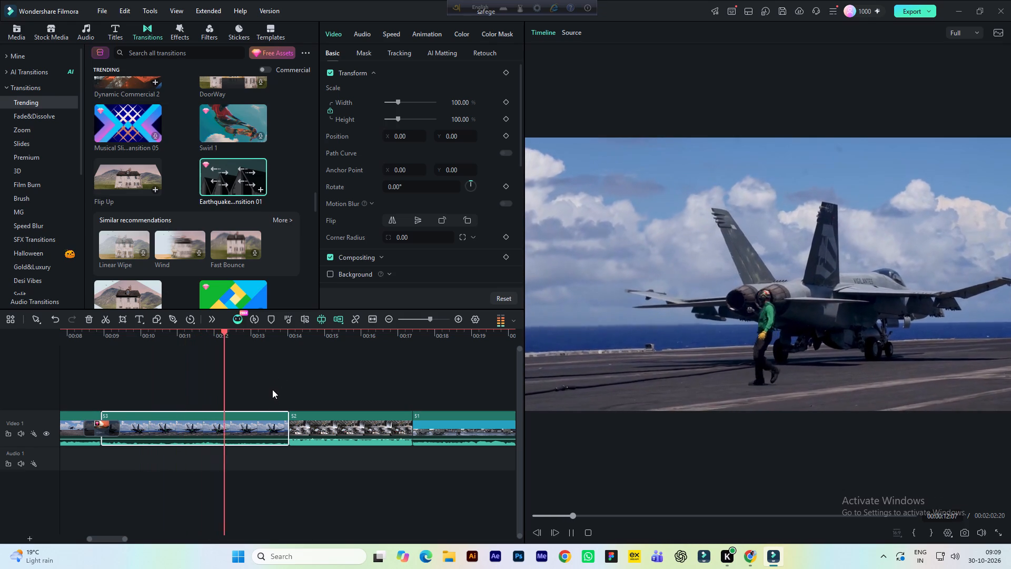
key("space")
Add the Elegant Luxury Wedding Transition 04 from the trending transitions at the cut between the fourth and fifth clips.
scroll(272, 227, "down", 1)
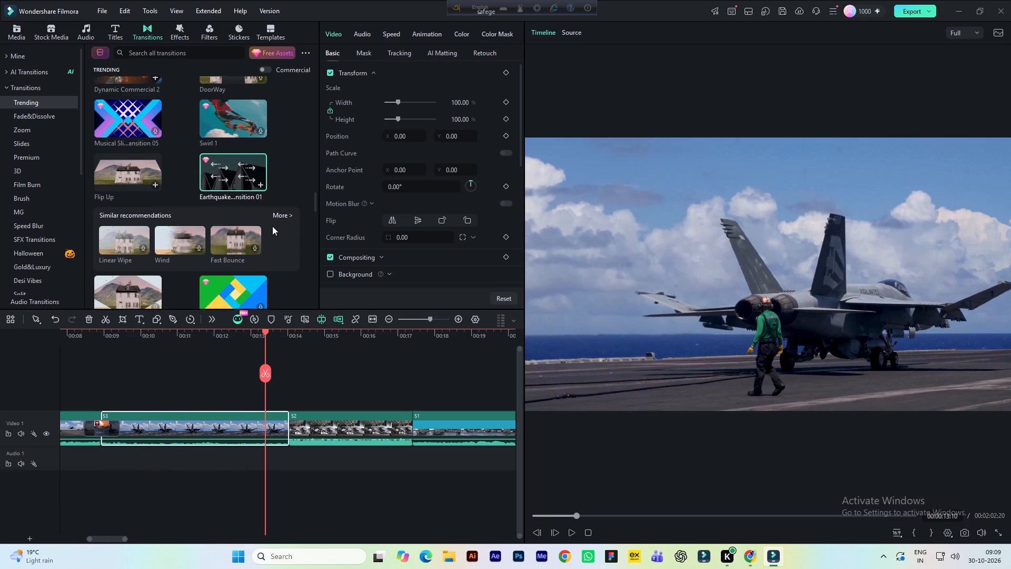
scroll(275, 227, "down", 1)
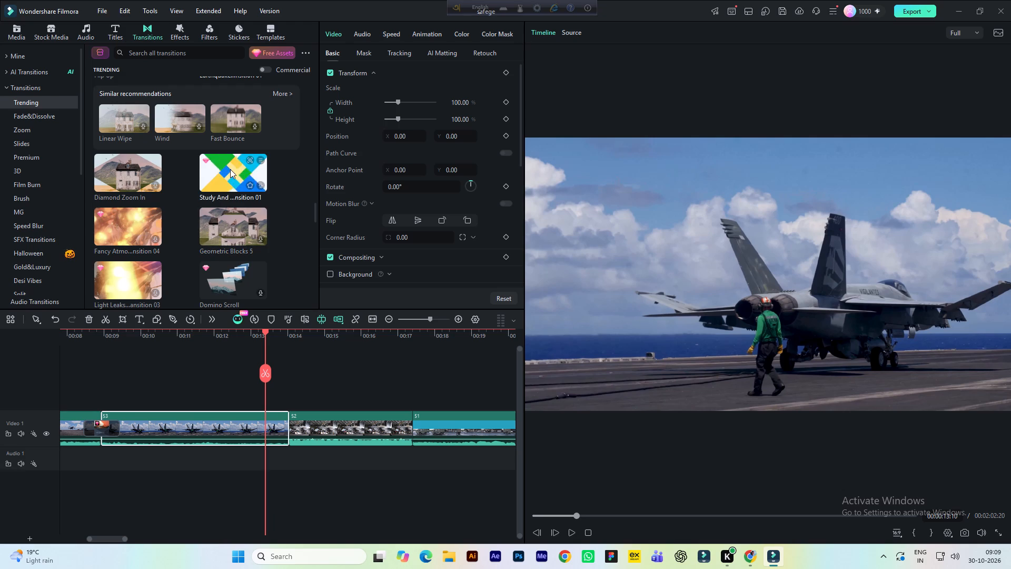
scroll(224, 170, "down", 3)
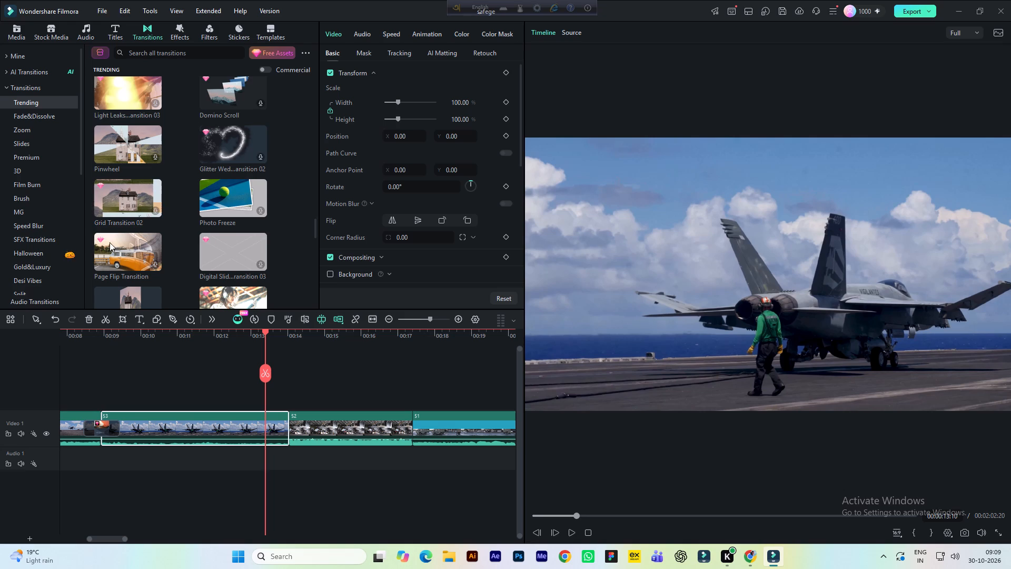
scroll(110, 246, "down", 1)
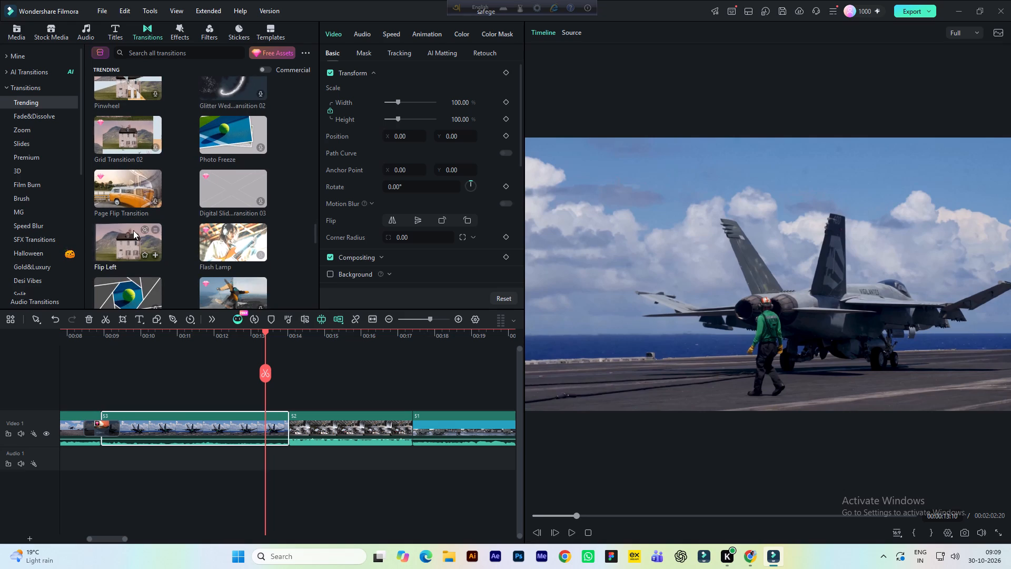
scroll(133, 230, "down", 1)
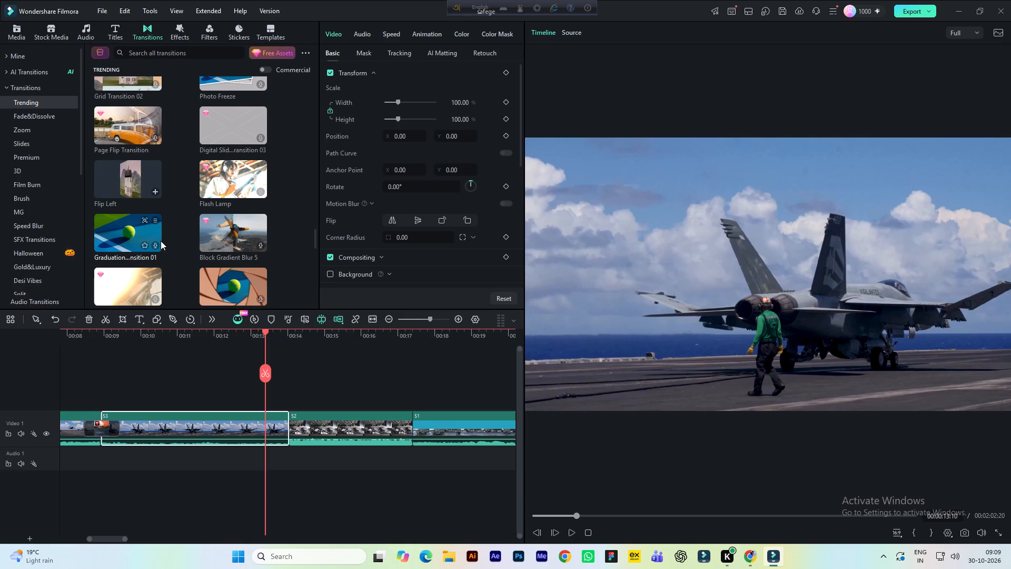
scroll(161, 241, "down", 1)
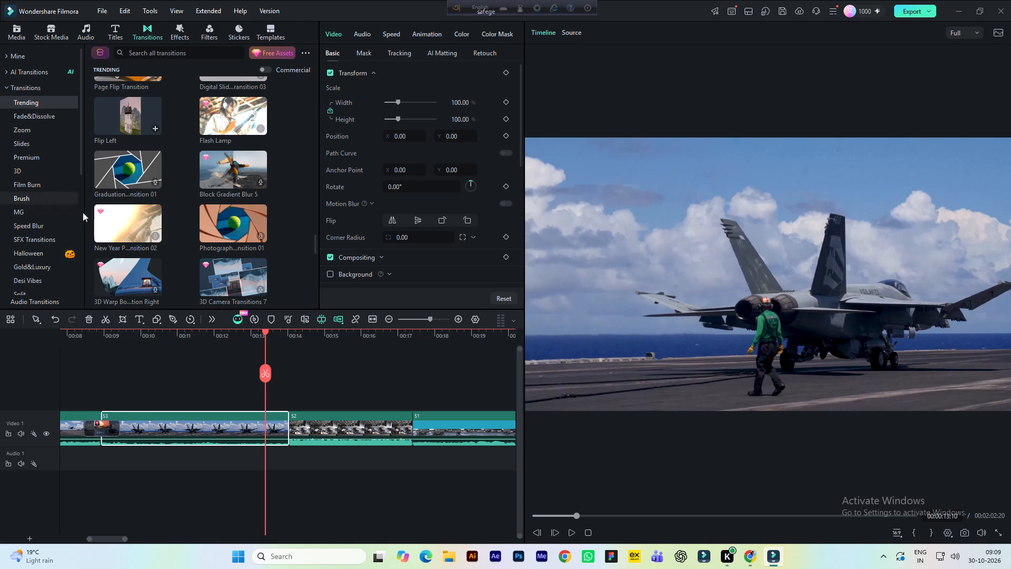
scroll(187, 236, "down", 2)
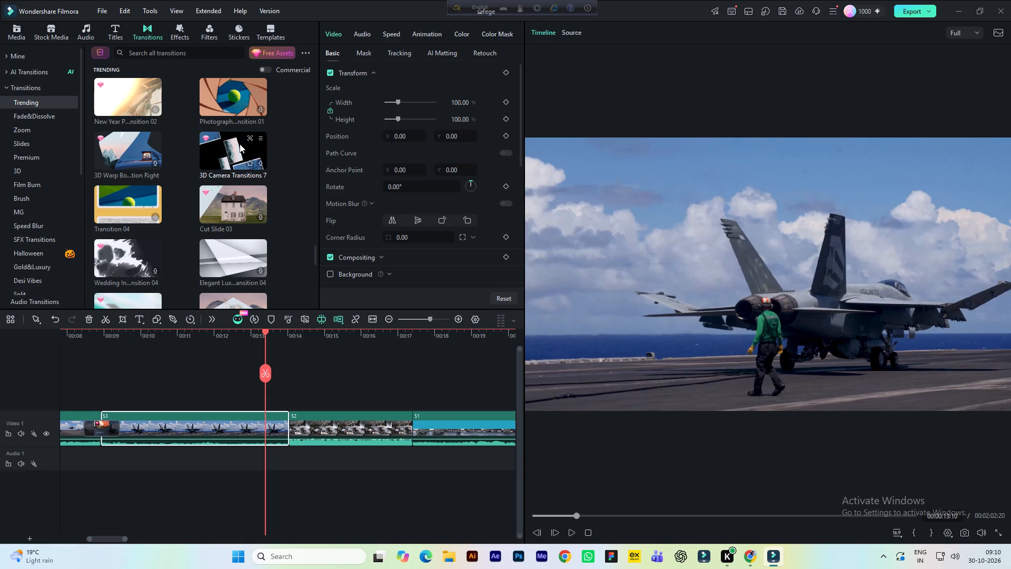
left_click(222, 262)
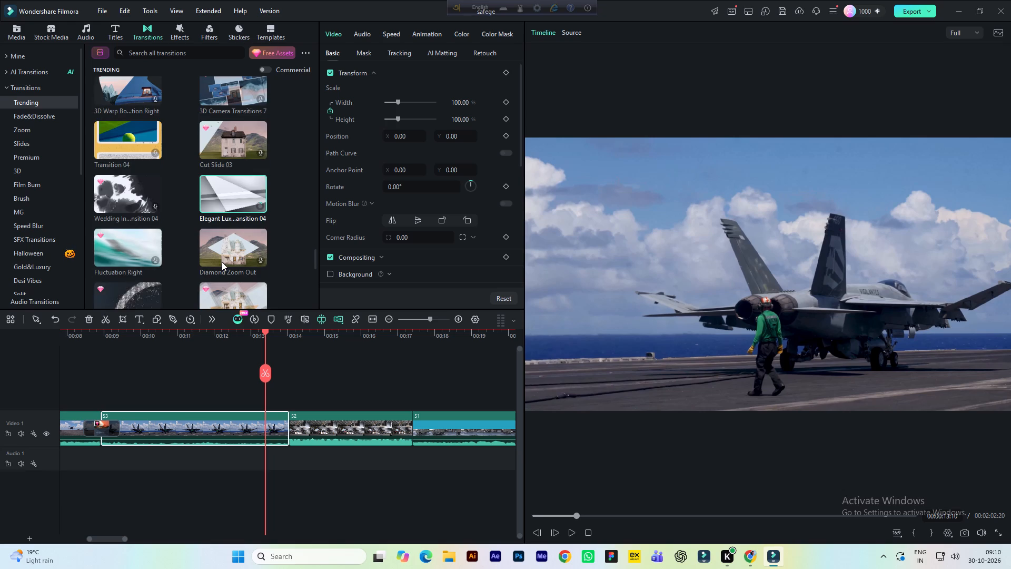
scroll(265, 209, "up", 1)
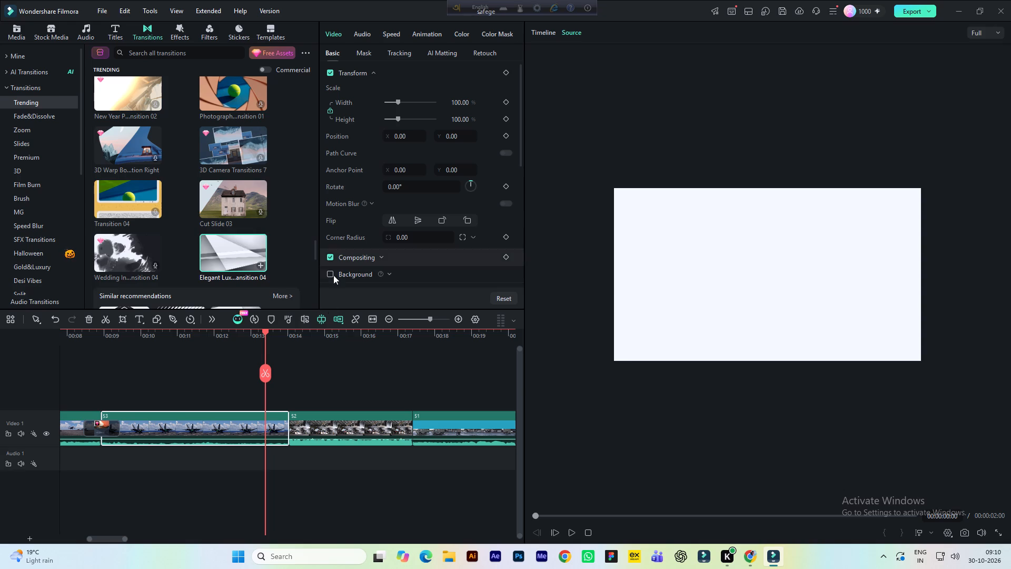
left_click_drag(224, 250, 235, 274)
left_click_drag(235, 274, 293, 417)
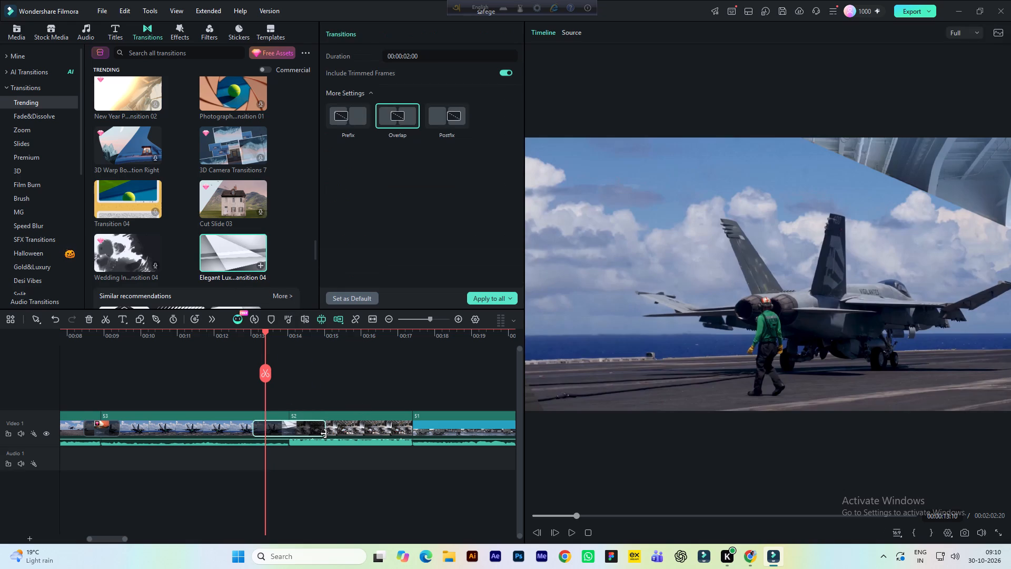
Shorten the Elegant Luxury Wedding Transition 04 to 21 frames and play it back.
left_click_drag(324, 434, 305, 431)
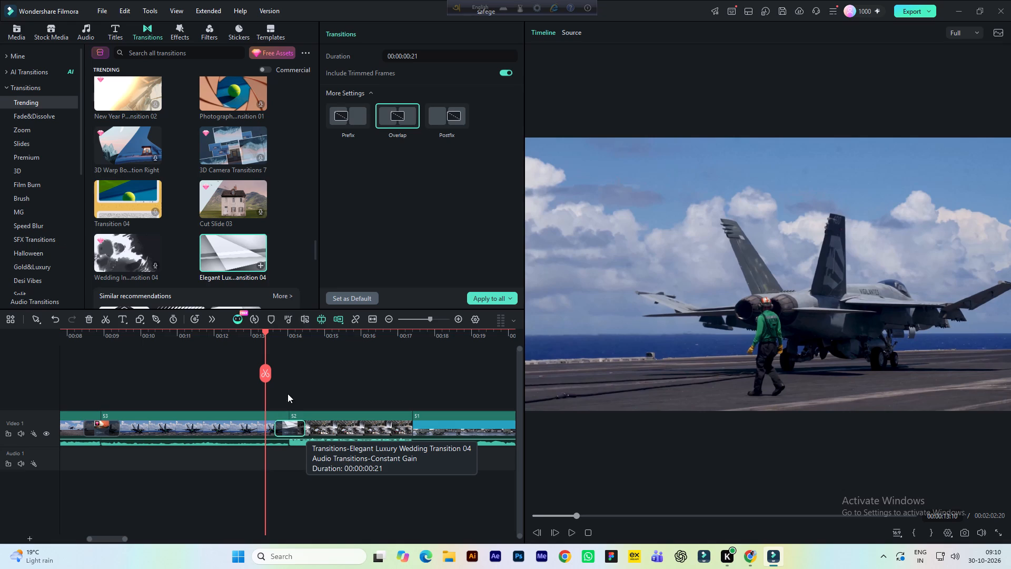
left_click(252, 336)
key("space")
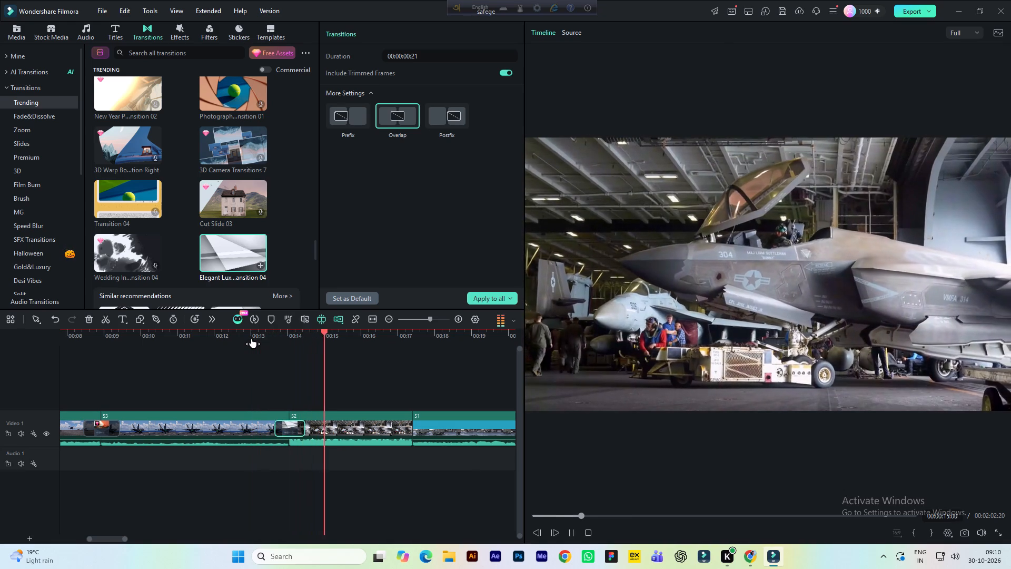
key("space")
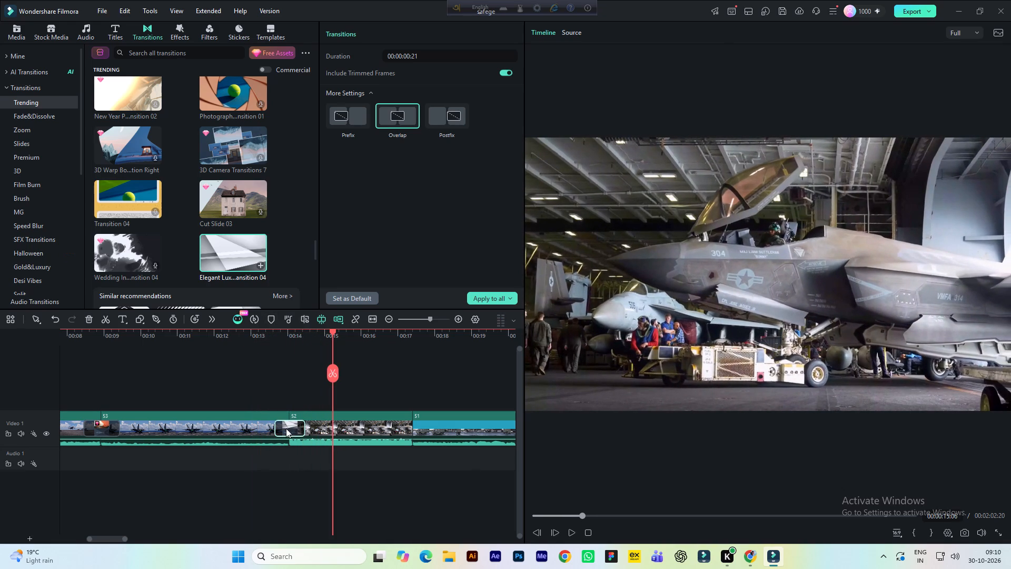
Lengthen the Elegant Luxury Wedding Transition 04 to 00:00:02:02 and play back the cut.
left_click_drag(301, 428, 328, 431)
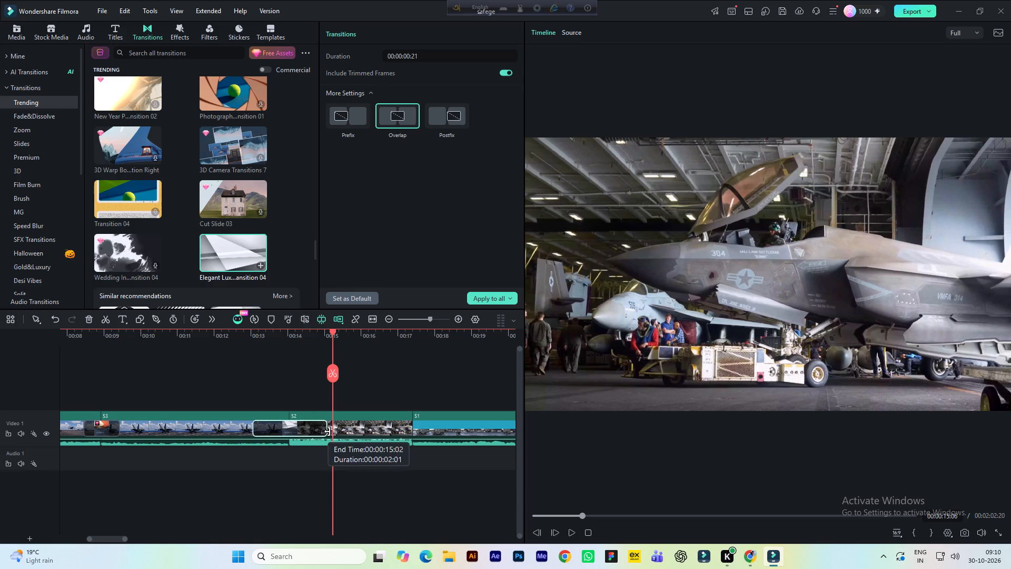
left_click_drag(328, 431, 328, 433)
left_click(207, 340)
key("space")
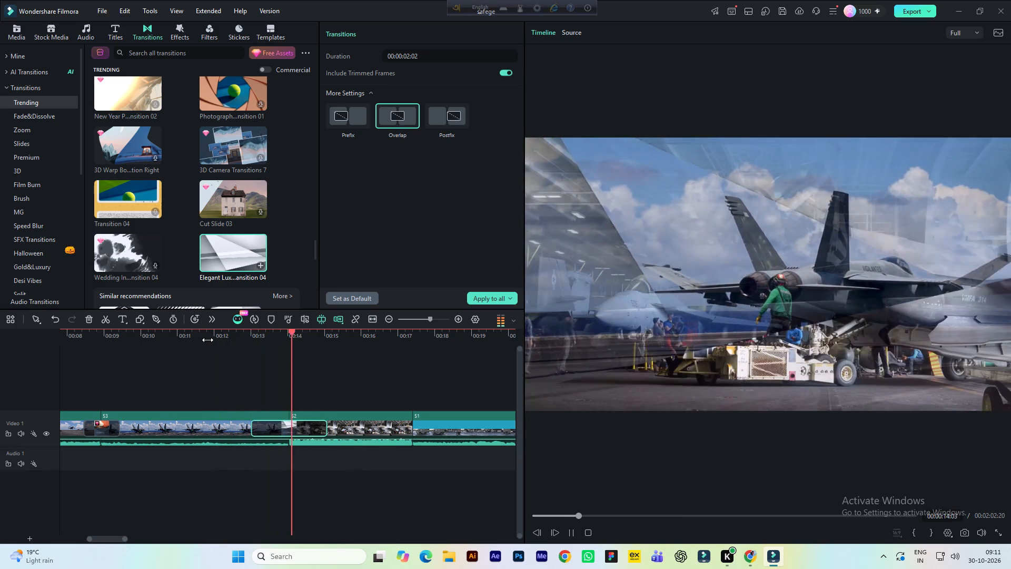
key("space")
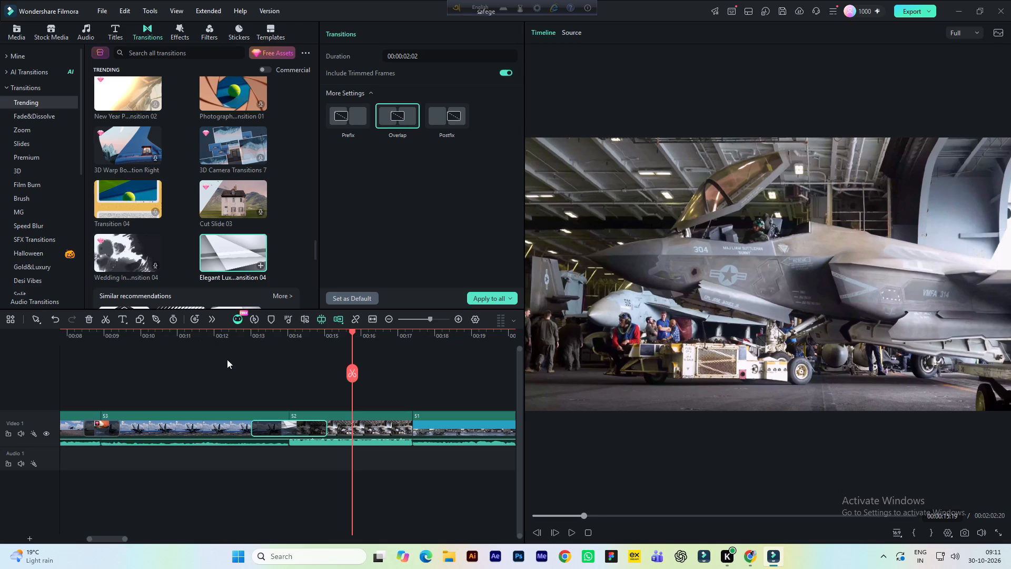
Browse the trending and Fade&Dissolve transitions for one suiting the cut between the fifth and sixth clips, previewing Shape Transition 96.
left_click_drag(117, 540, 128, 539)
left_click(244, 431)
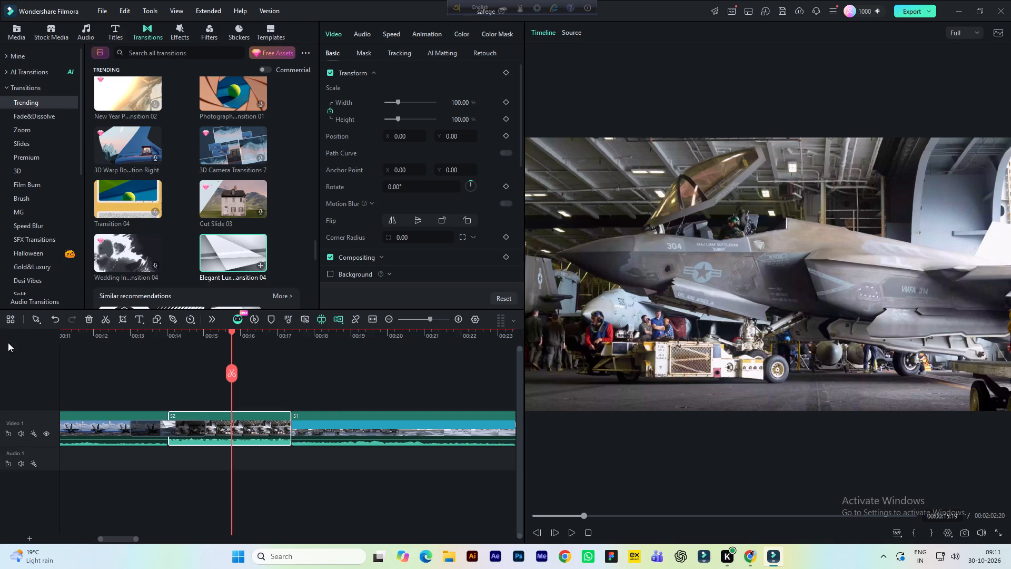
left_click(258, 343)
scroll(251, 252, "down", 3)
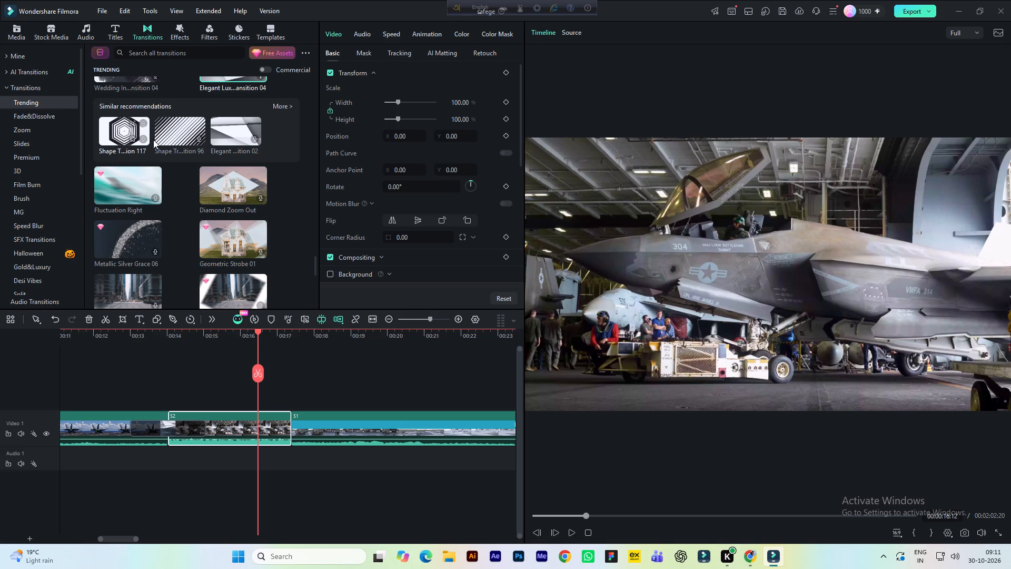
left_click(167, 135)
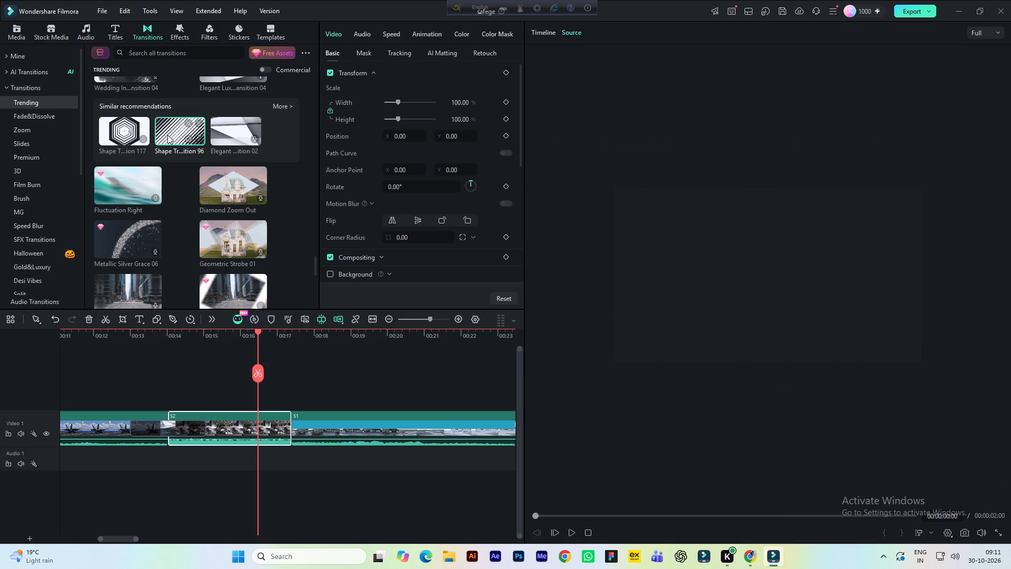
scroll(231, 242, "down", 1)
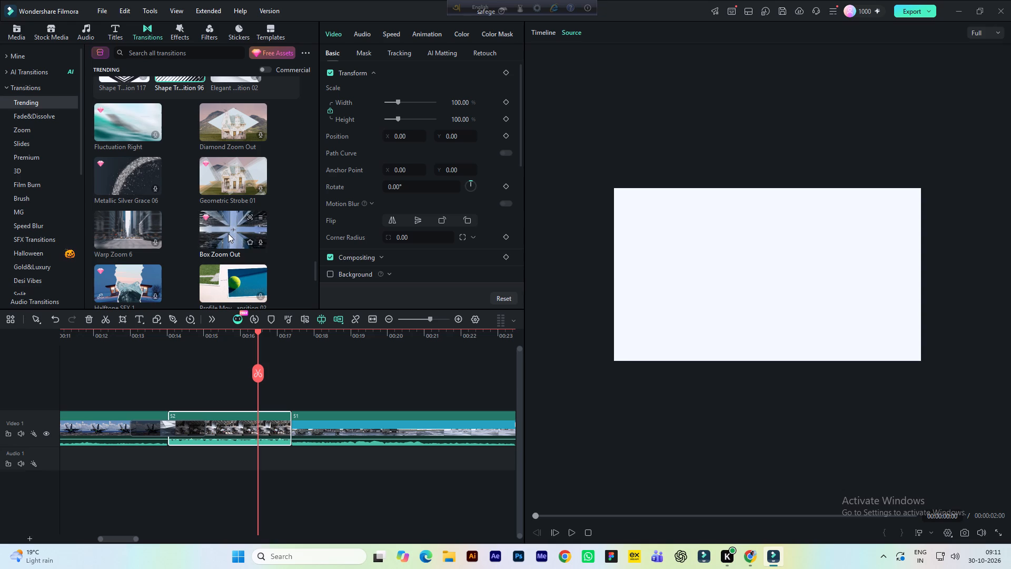
scroll(228, 233, "down", 2)
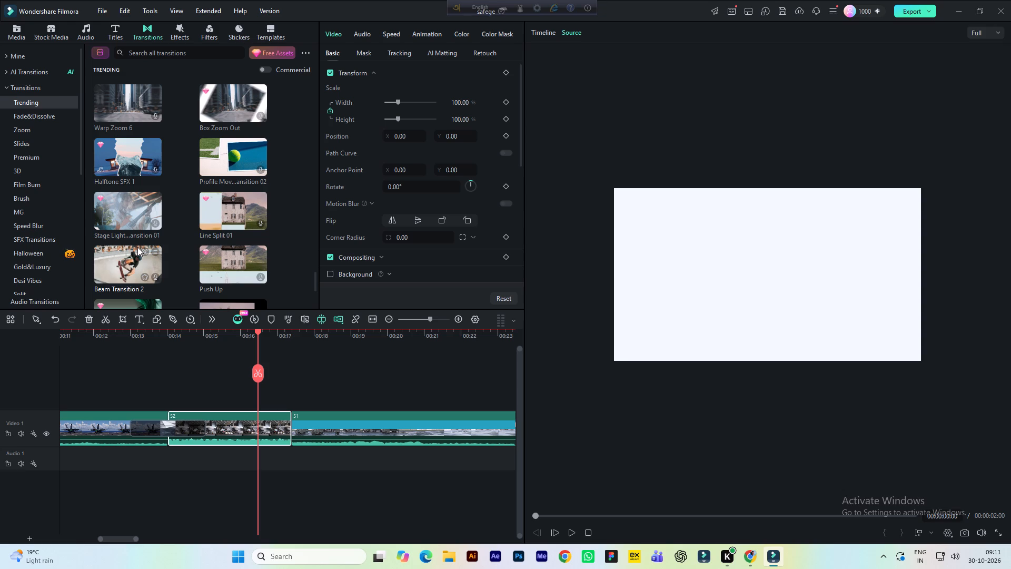
left_click(28, 114)
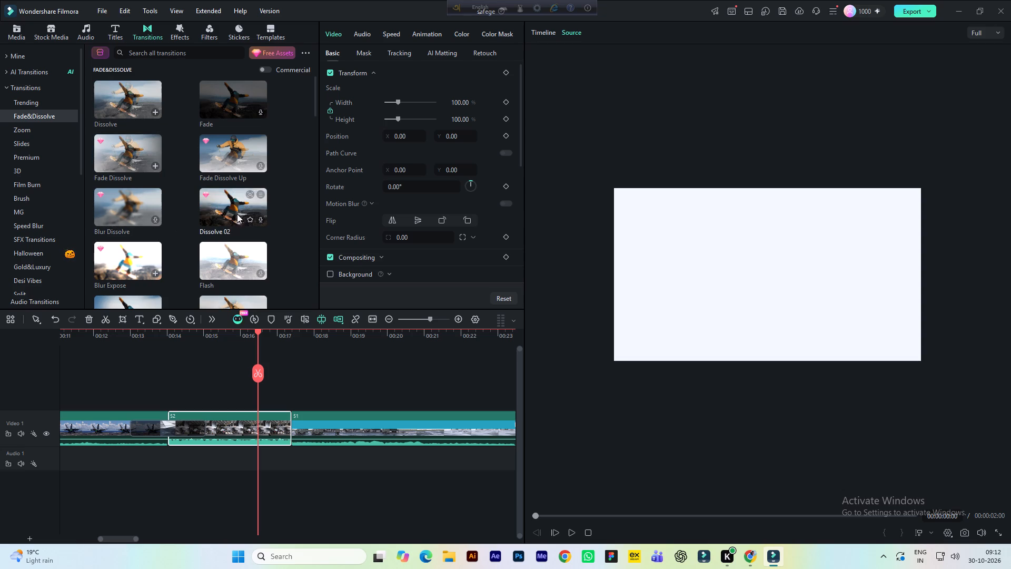
Add the Zoom transition from the Zoom category at the cut between the fifth and sixth clips and play it back.
left_click(25, 129)
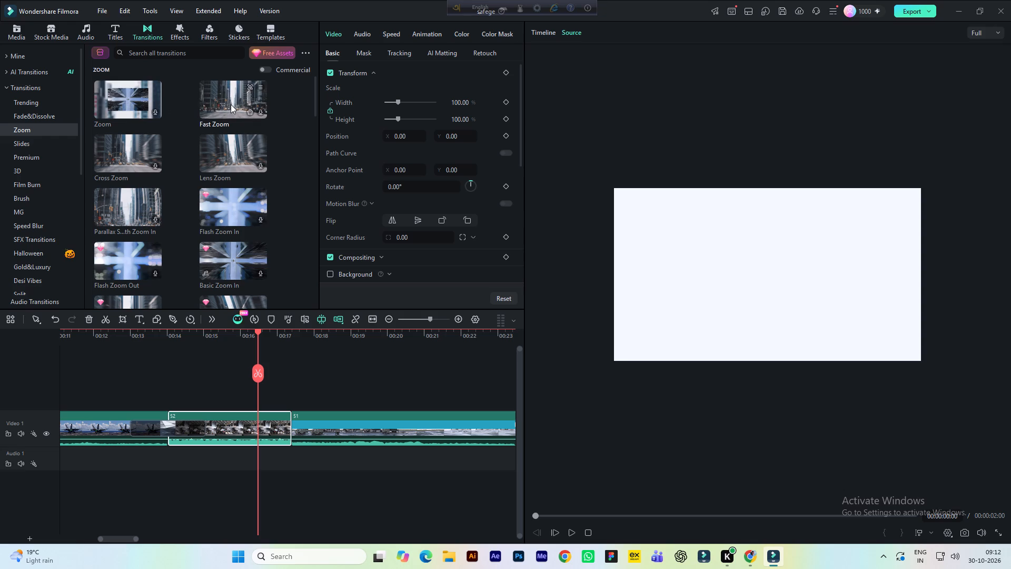
left_click(137, 99)
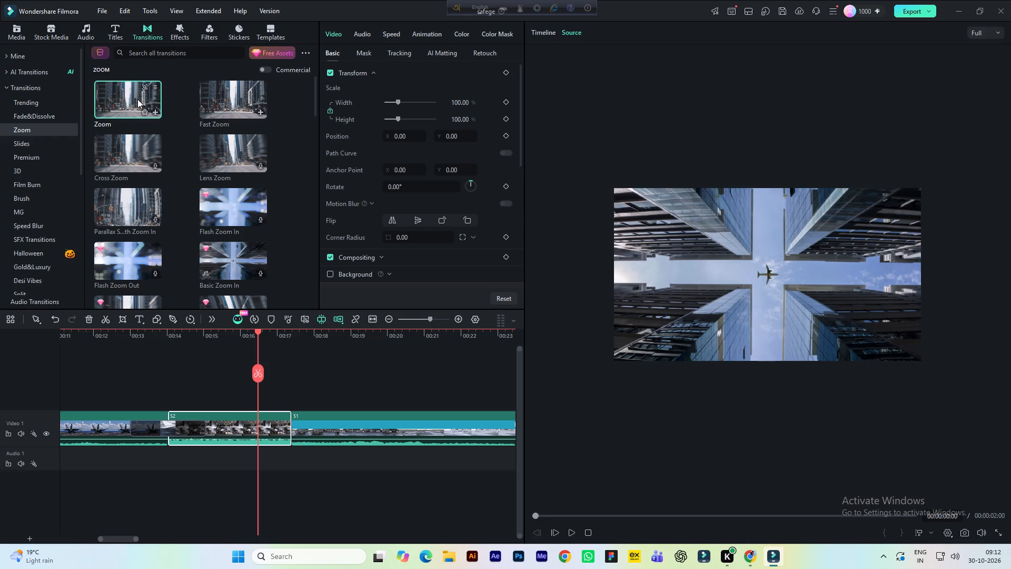
left_click_drag(137, 99, 284, 414)
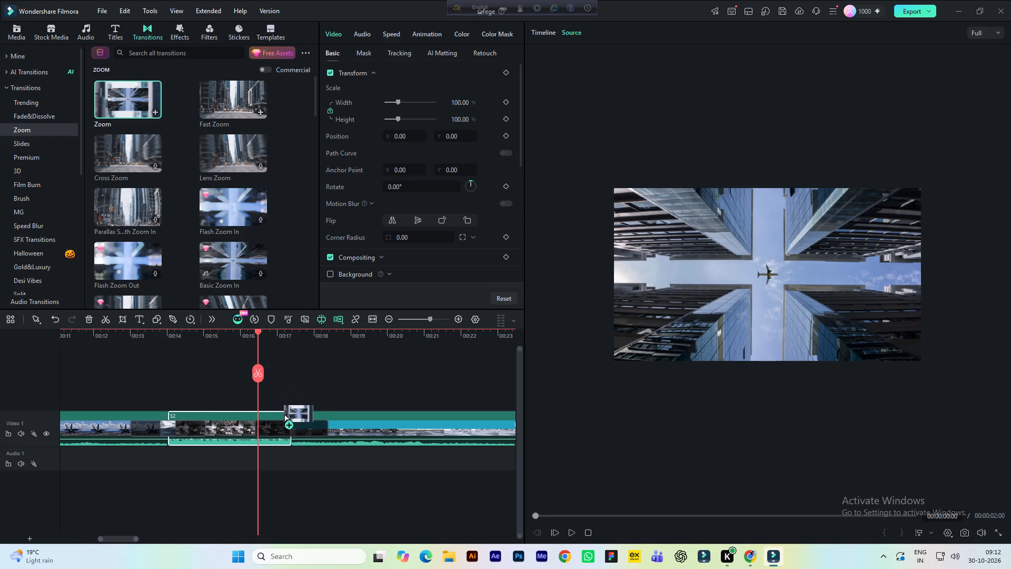
left_click_drag(284, 414, 285, 415)
left_click(227, 335)
key("space")
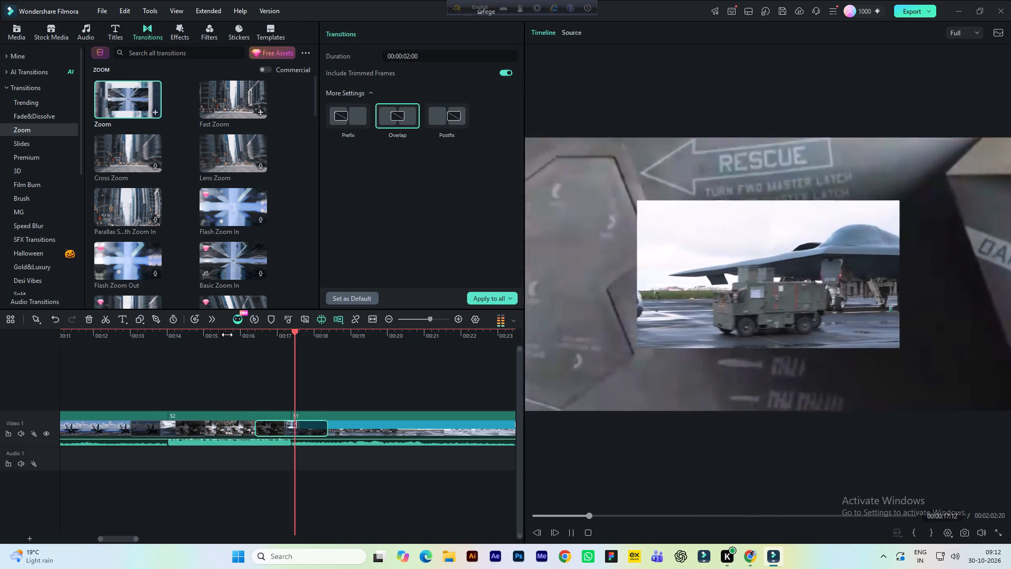
key("space")
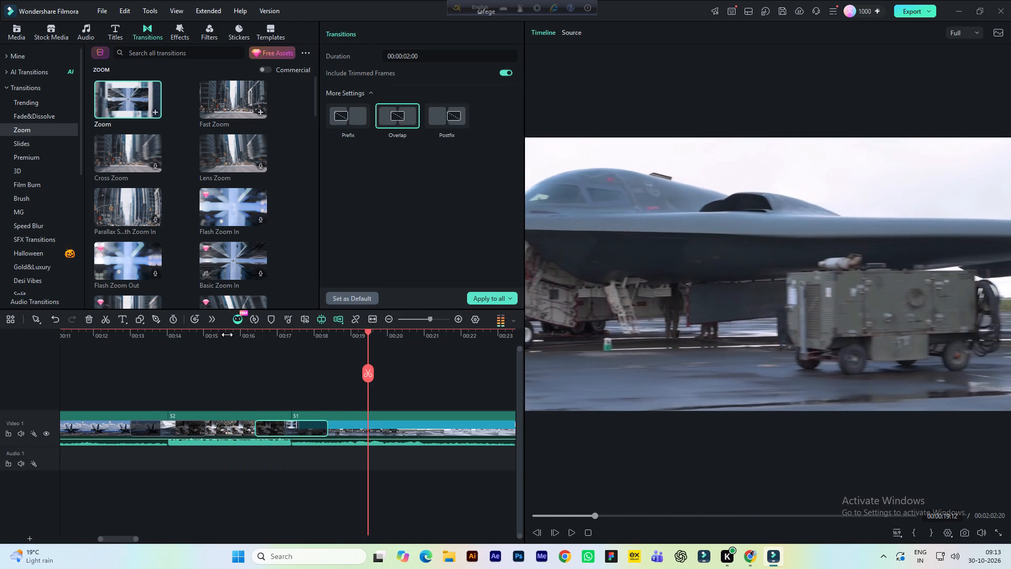
Shorten the Zoom transition to 00:00:01:03 and play back the cut between the fifth and sixth clips.
left_click(239, 337)
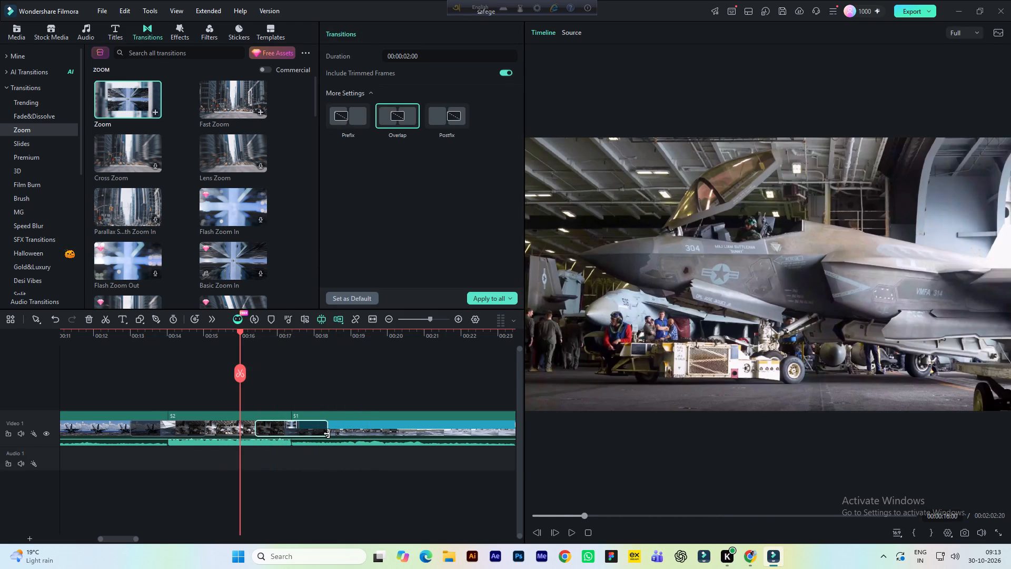
left_click_drag(323, 432, 314, 431)
left_click_drag(328, 431, 318, 431)
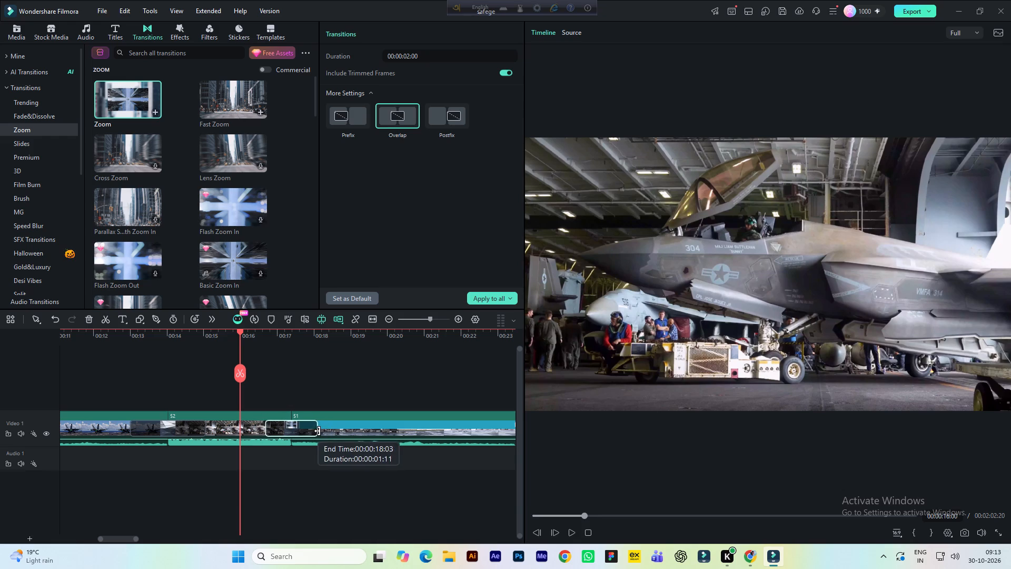
left_click_drag(318, 431, 312, 431)
key("space")
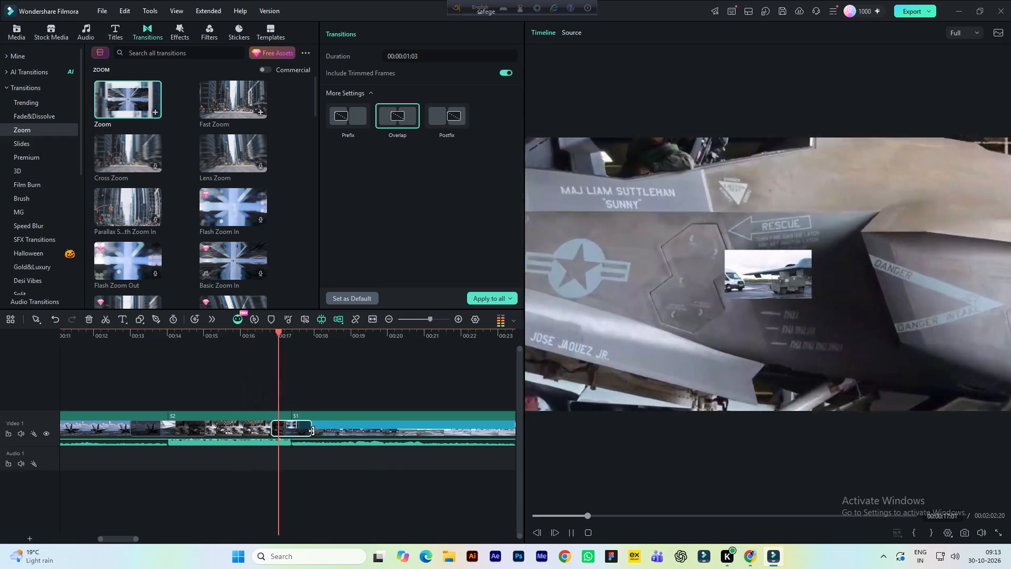
key("space")
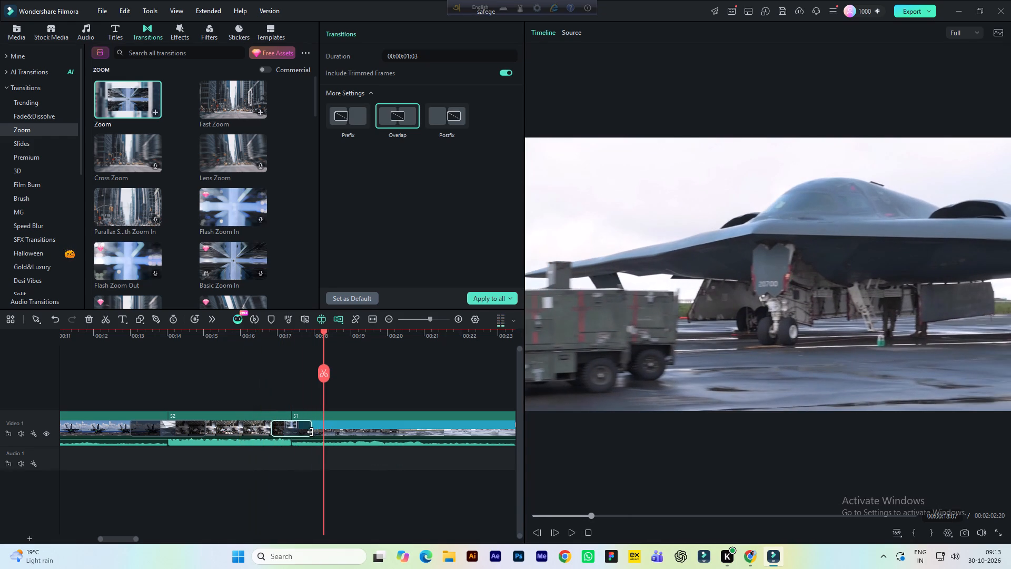
Place the playhead near the end of the speed-ramped sixth clip, just before its cut to the seventh clip, to review it.
left_click_drag(125, 538, 137, 539)
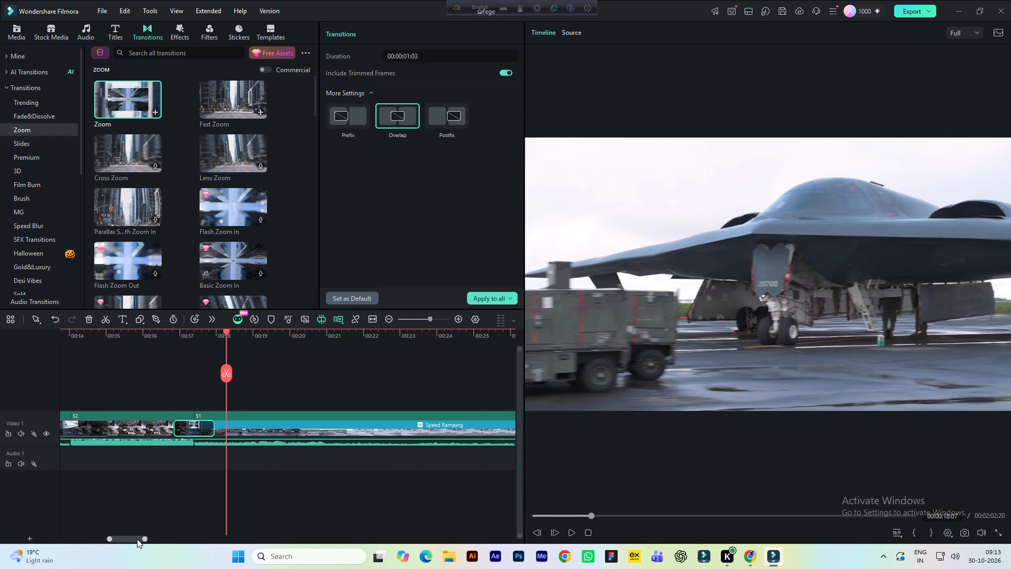
left_click_drag(137, 539, 161, 544)
left_click(265, 439)
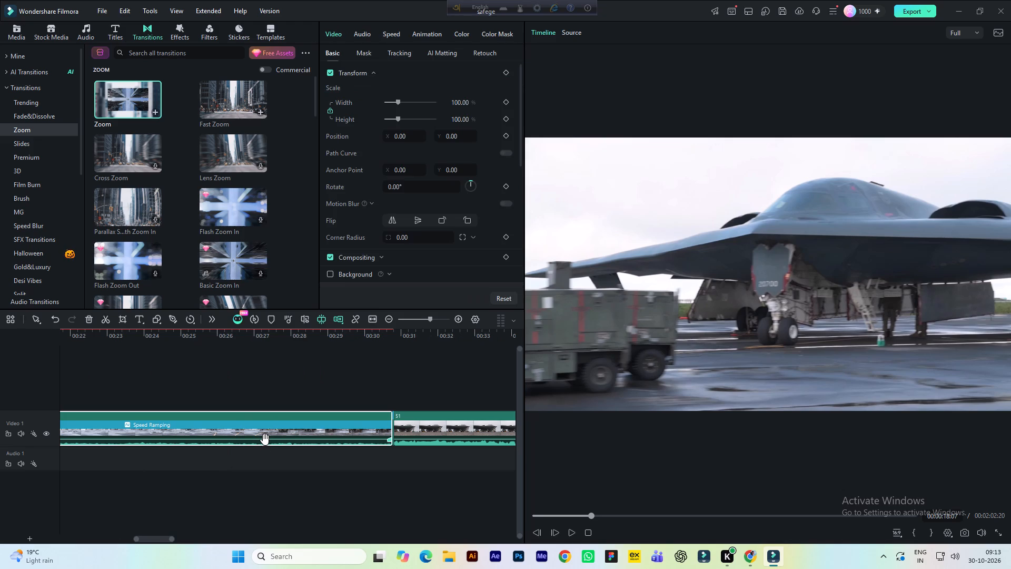
left_click_drag(153, 538, 137, 532)
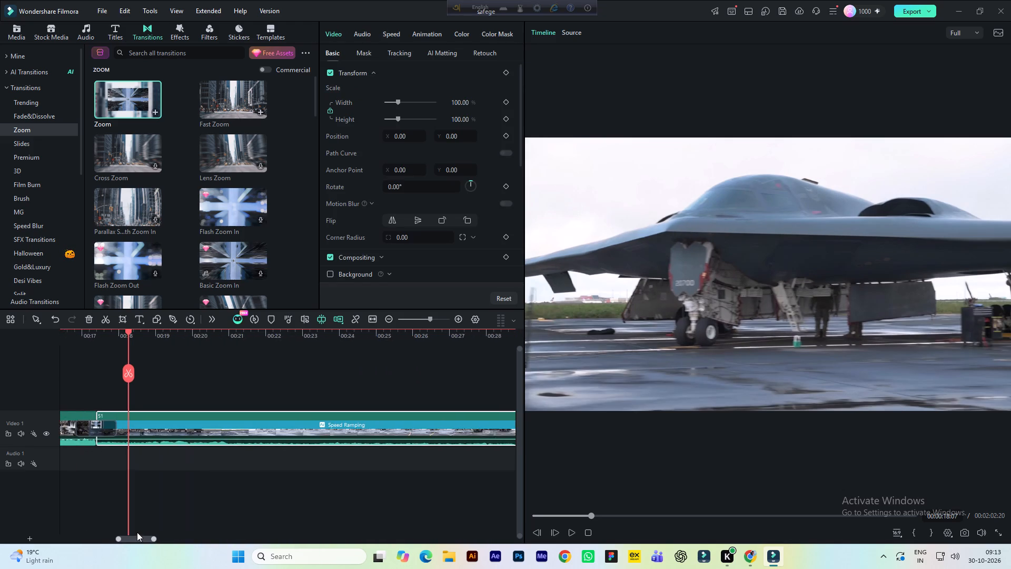
left_click_drag(137, 532, 162, 536)
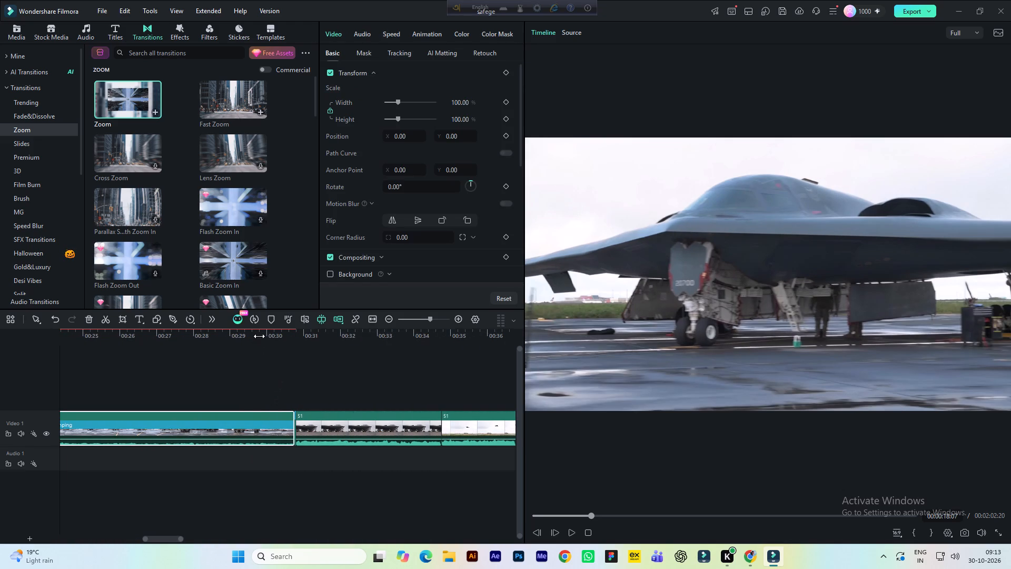
left_click(259, 336)
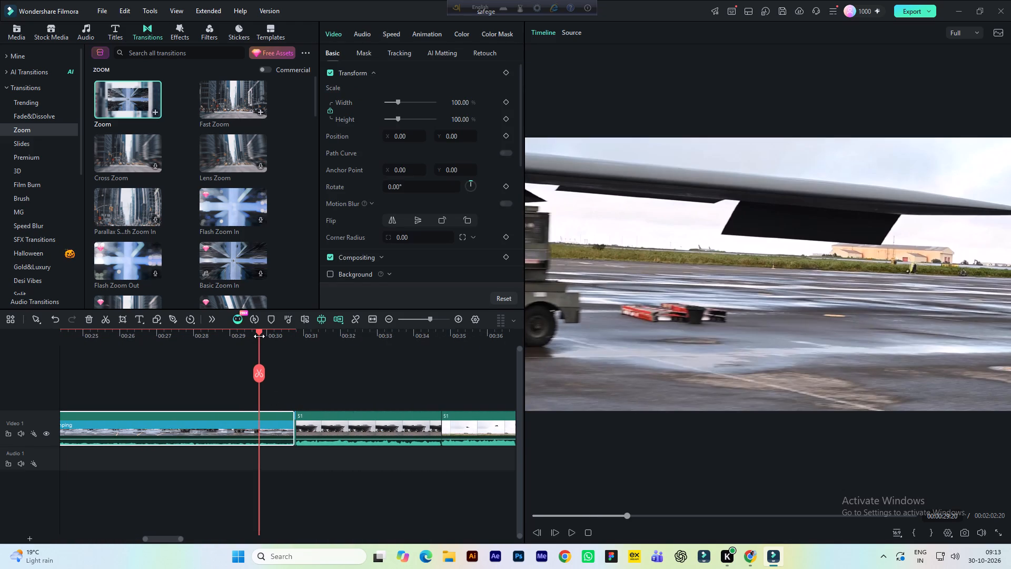
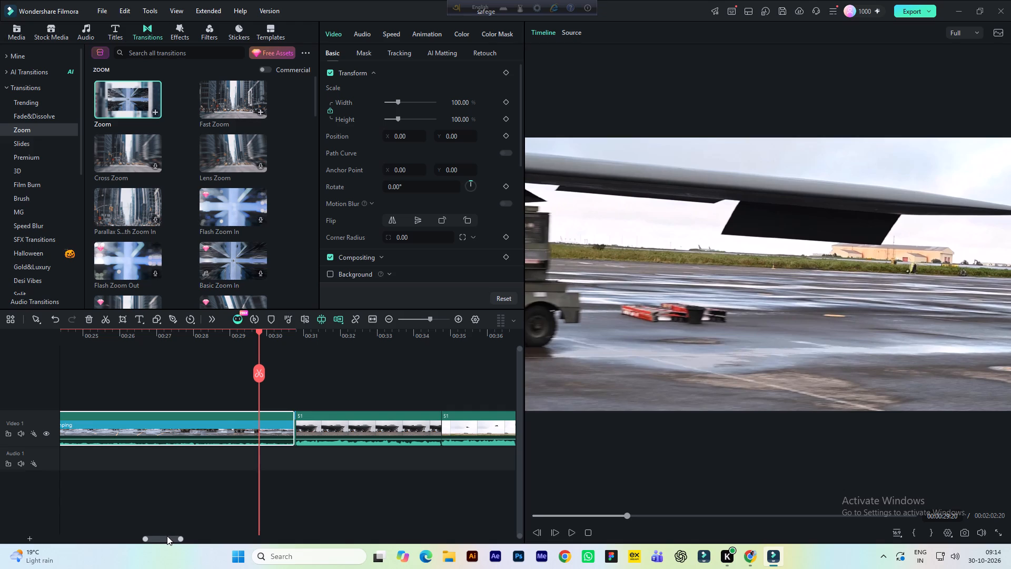
Look through the Zoom transitions for one suiting the cut between the sixth and seventh clips.
left_click_drag(168, 536, 144, 541)
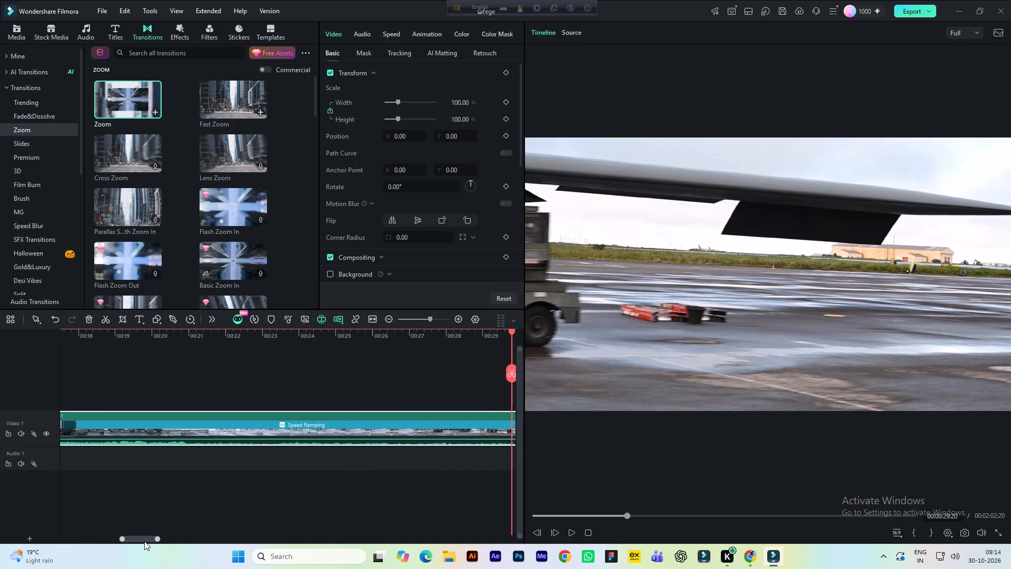
left_click_drag(144, 541, 161, 535)
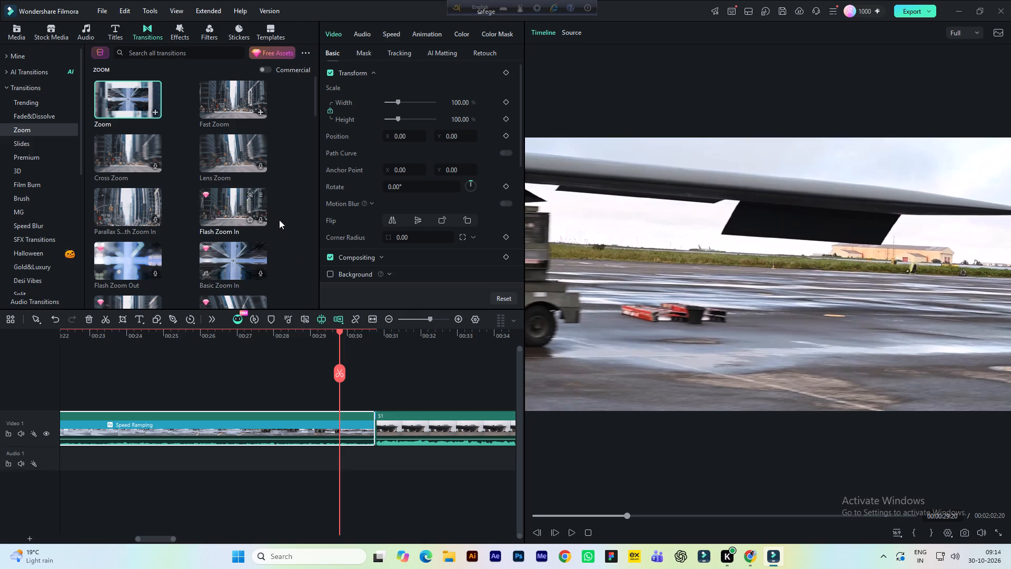
scroll(228, 155, "down", 1)
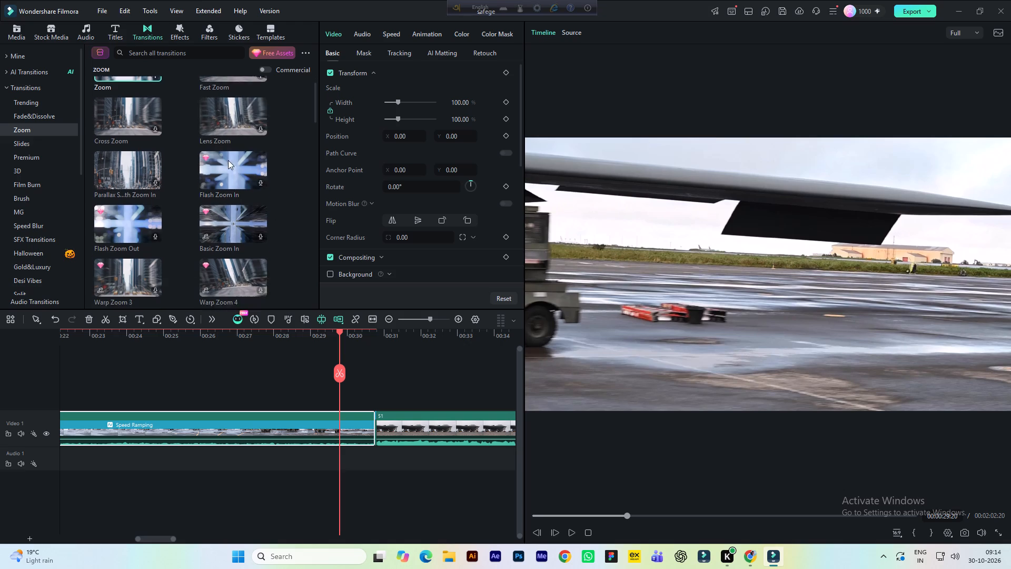
scroll(228, 160, "down", 2)
scroll(215, 225, "down", 1)
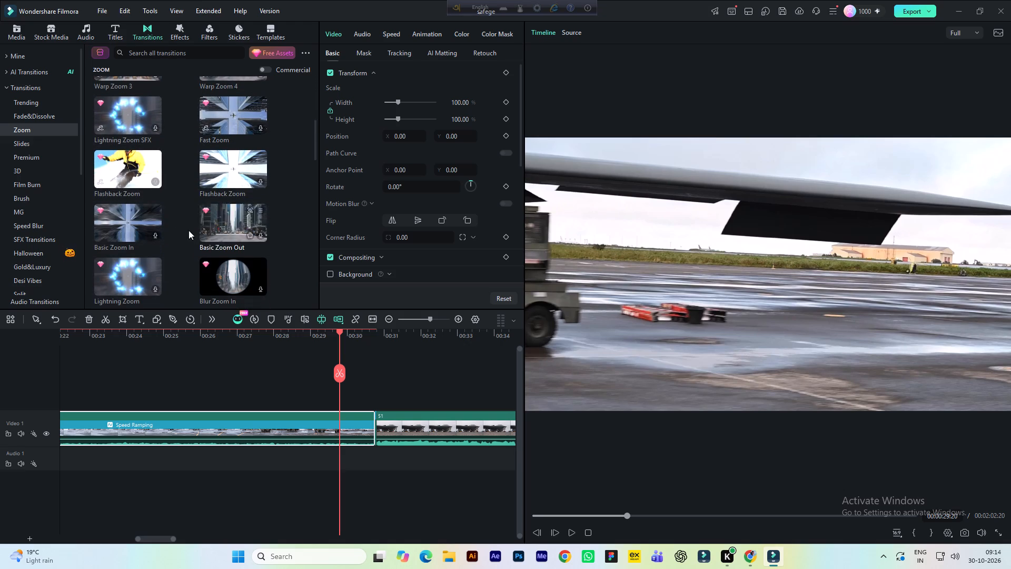
left_click_drag(160, 537, 152, 536)
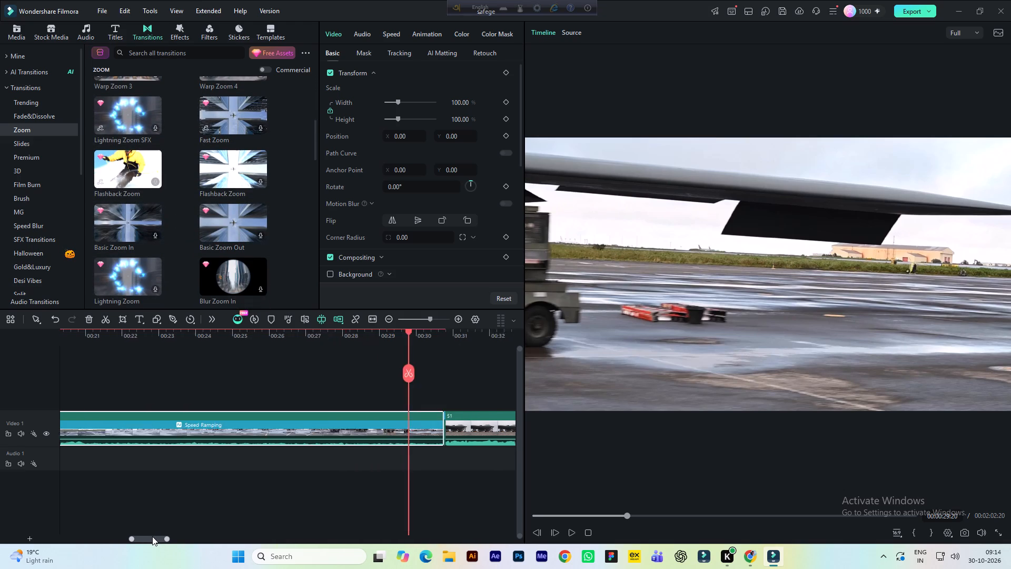
left_click_drag(152, 536, 160, 528)
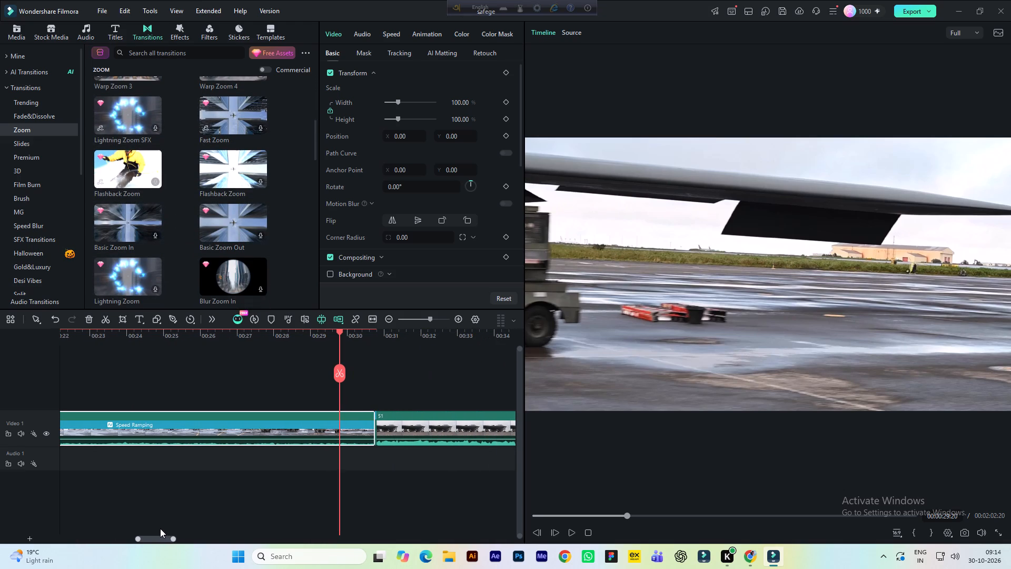
scroll(245, 187, "down", 2)
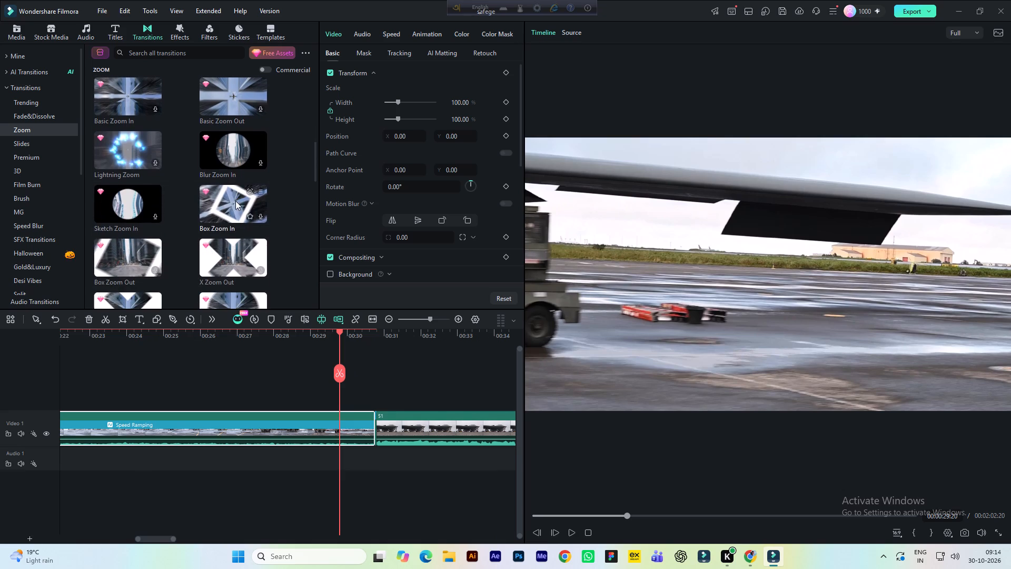
scroll(225, 244, "down", 1)
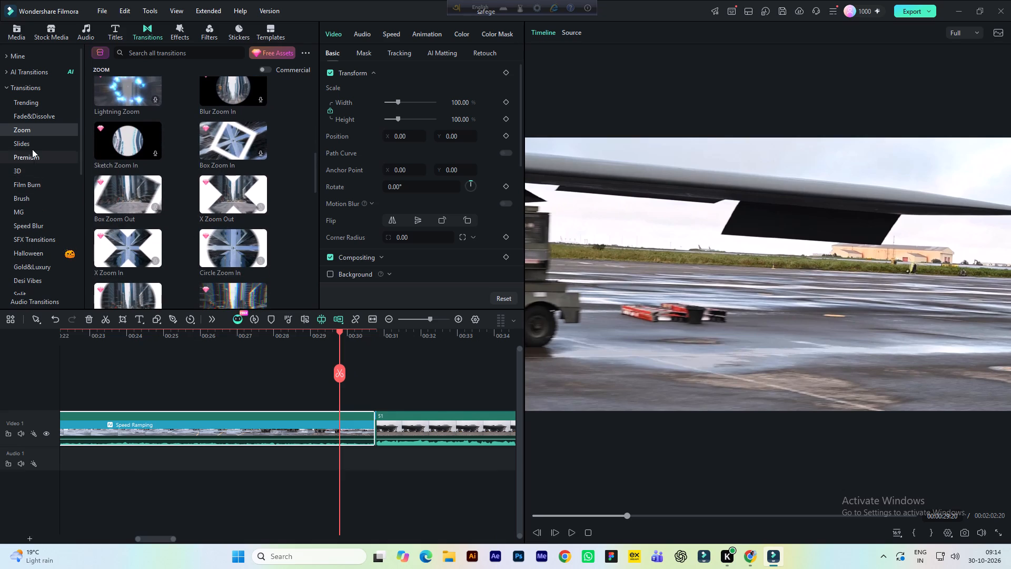
Browse the Slides transitions for one that fits the cut between the speed-ramped sixth clip and the seventh clip.
left_click(34, 146)
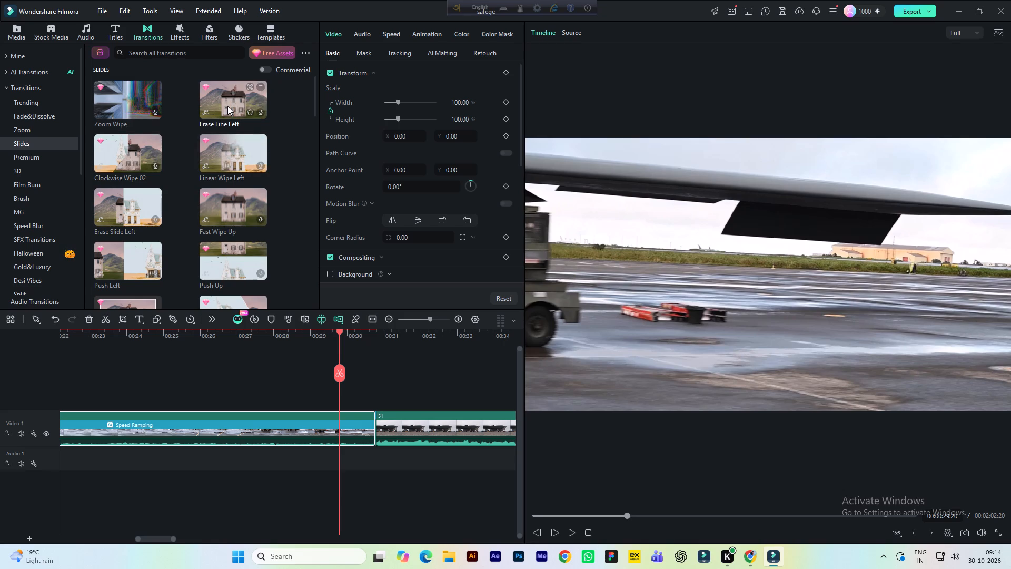
scroll(222, 119, "down", 3)
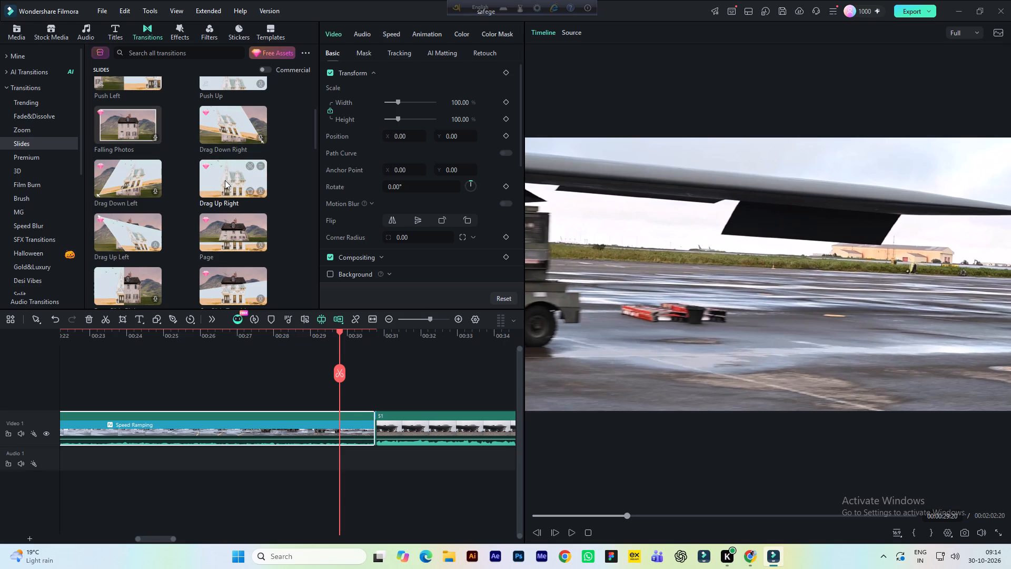
scroll(224, 181, "down", 3)
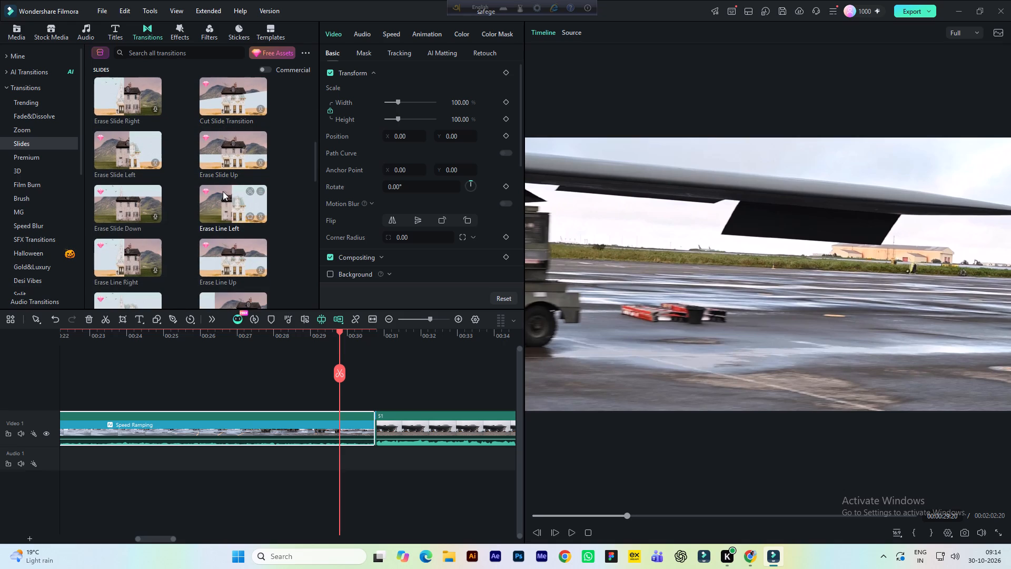
scroll(223, 191, "down", 2)
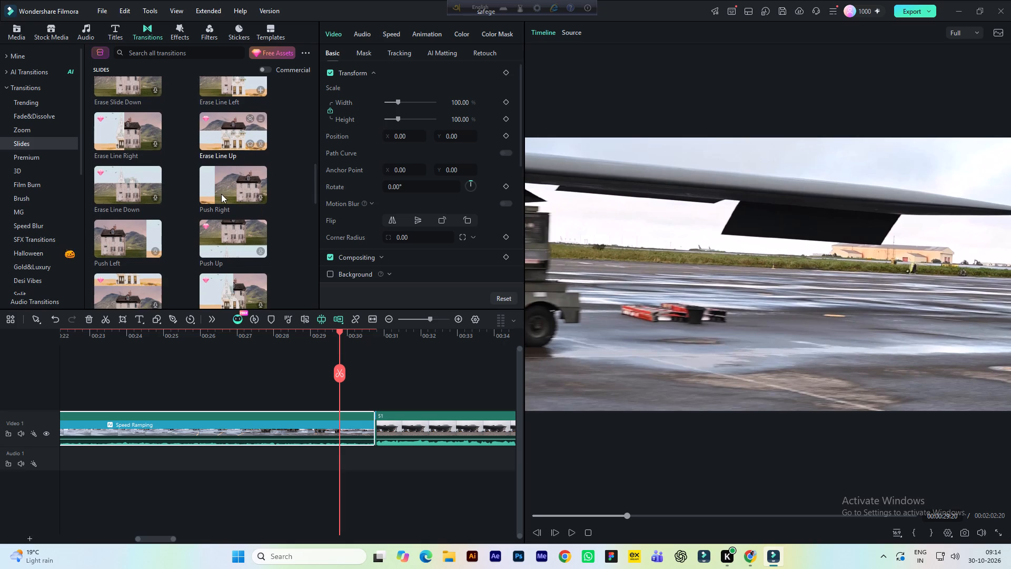
scroll(219, 197, "down", 3)
scroll(135, 243, "down", 1)
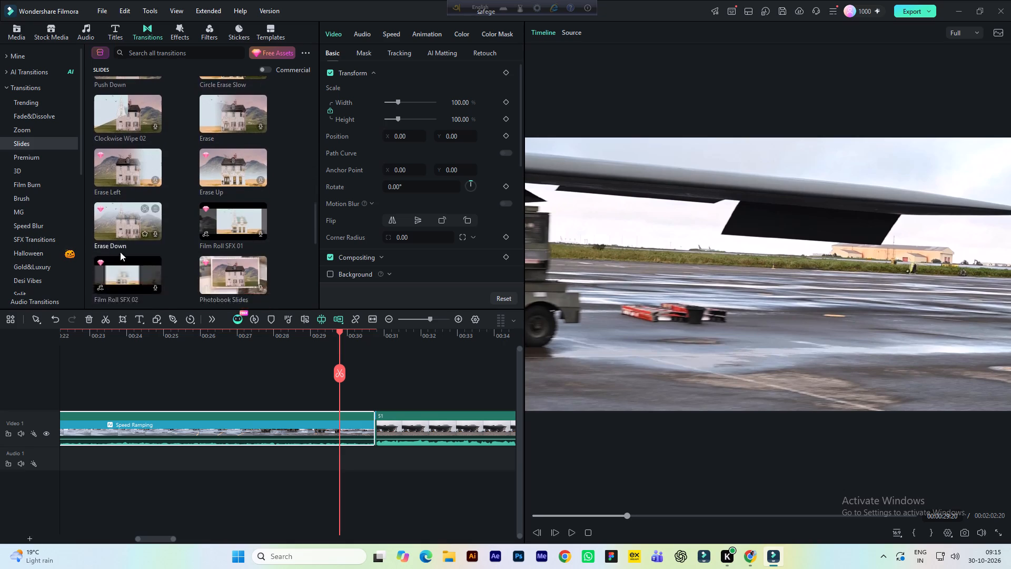
scroll(119, 253, "down", 2)
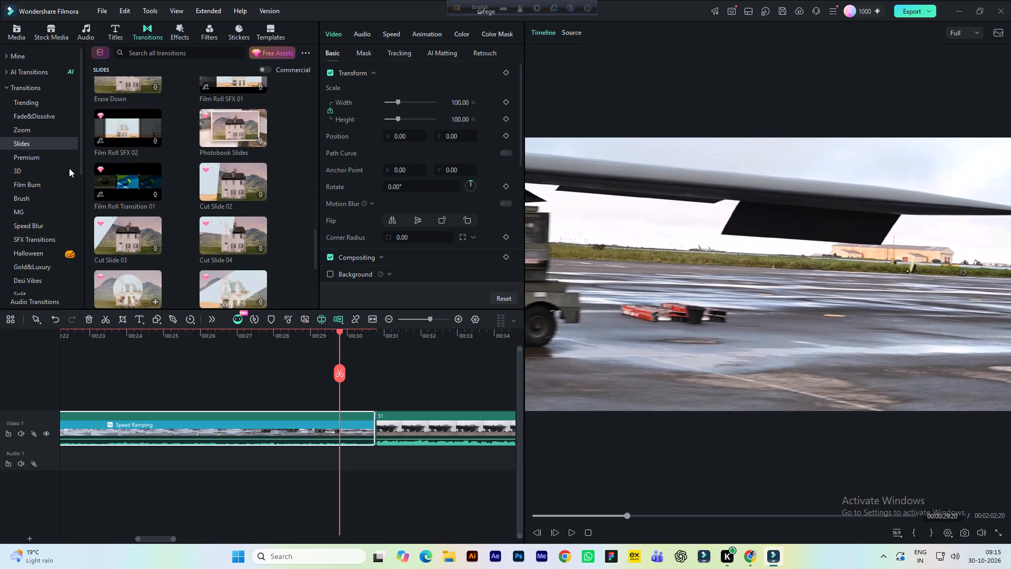
Browse the Premium transitions for a candidate for the cut between the sixth and seventh clips.
left_click(28, 159)
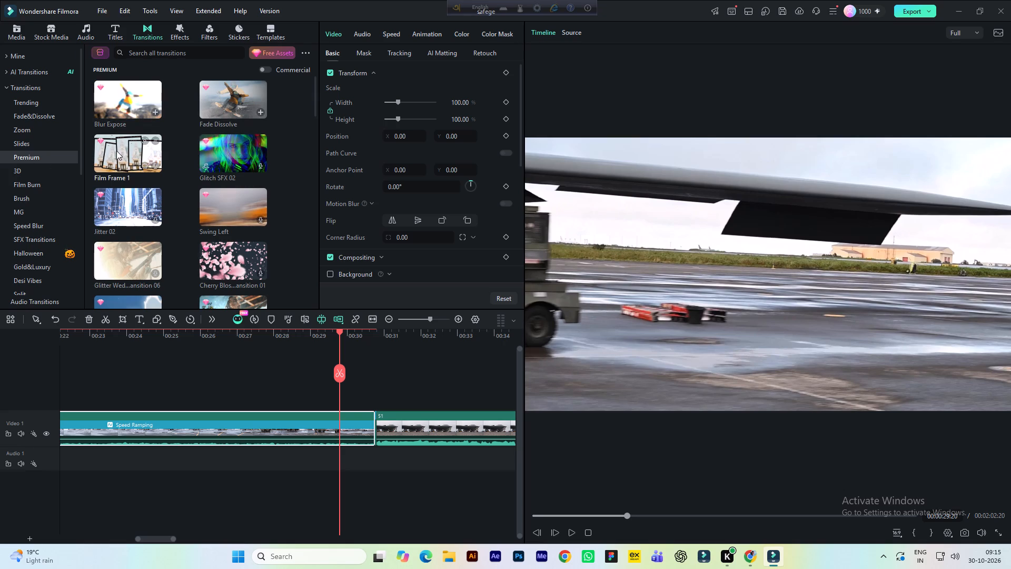
scroll(155, 196, "down", 2)
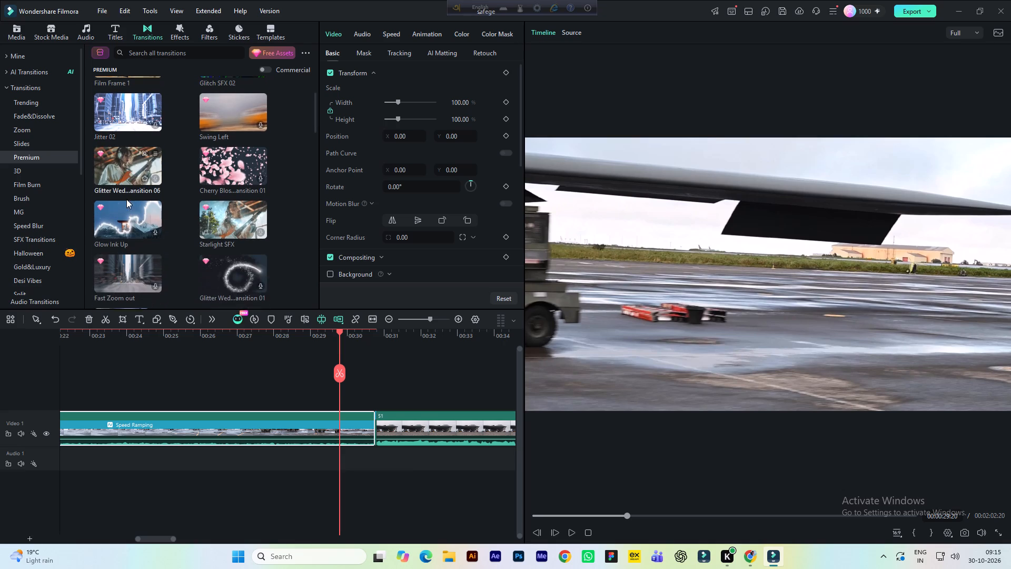
scroll(126, 200, "down", 2)
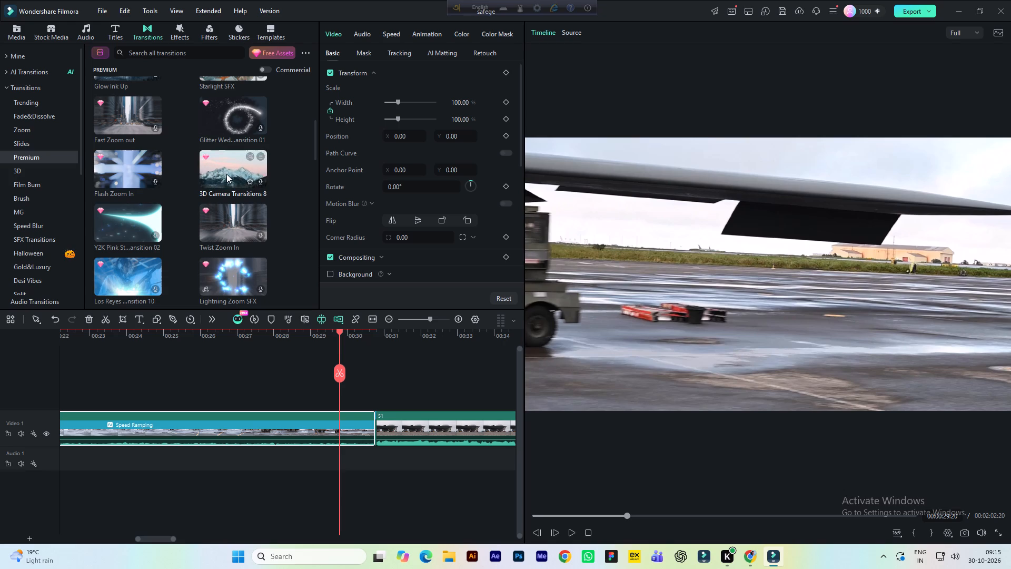
scroll(236, 237, "down", 1)
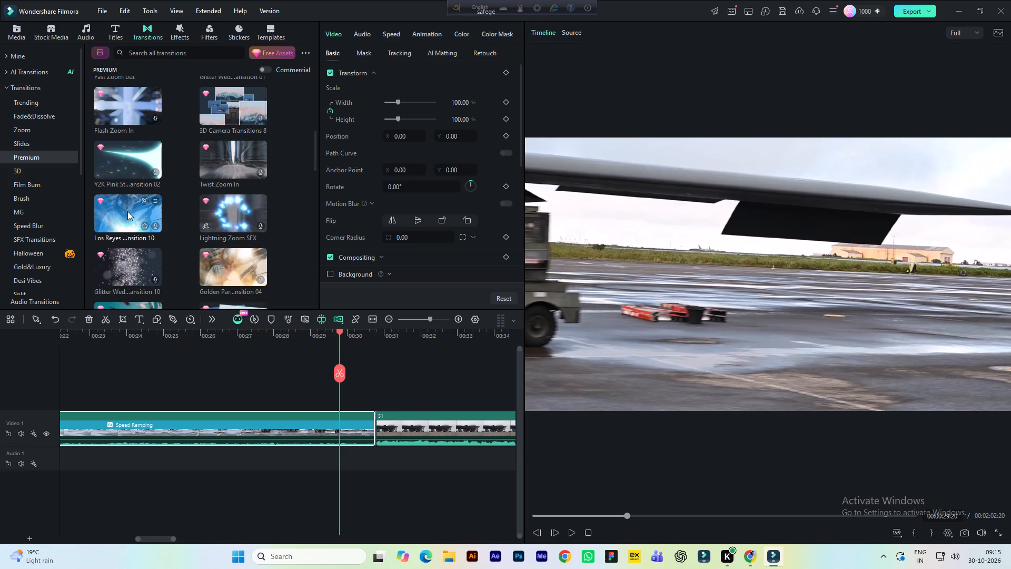
Examine the 3D transitions for one suiting the cut between the sixth and seventh clips.
left_click(16, 172)
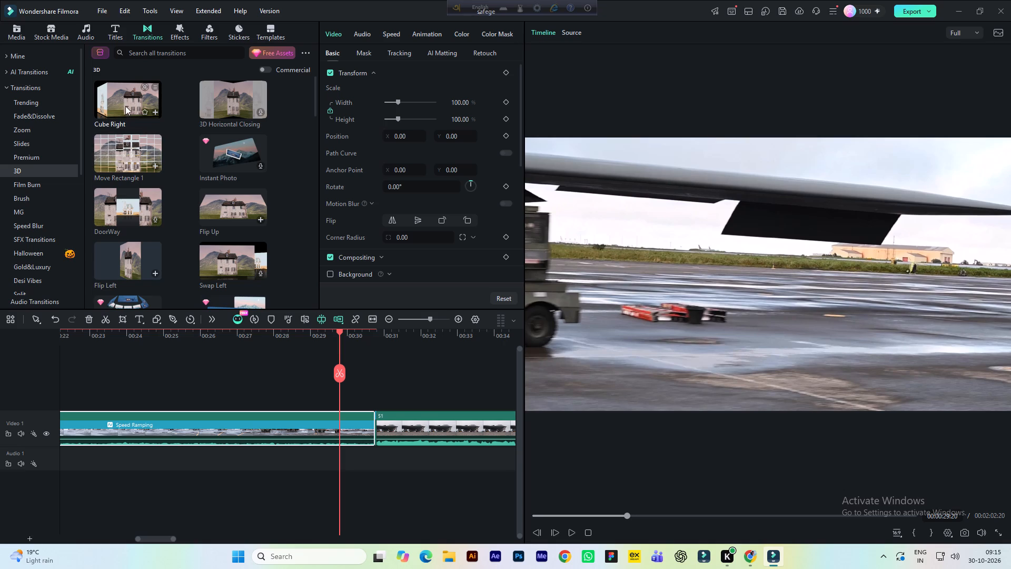
scroll(145, 210, "down", 3)
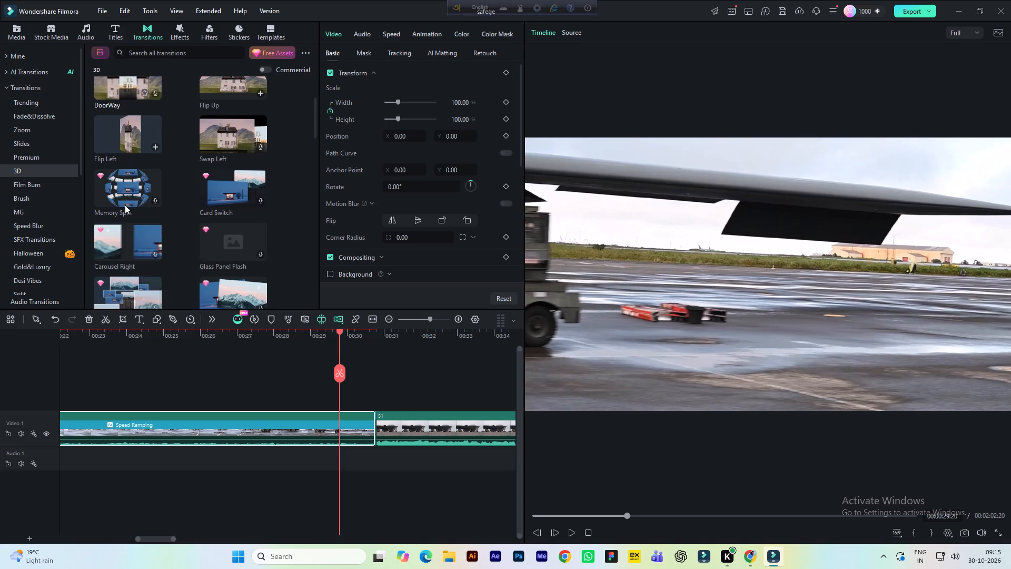
scroll(124, 193, "up", 2)
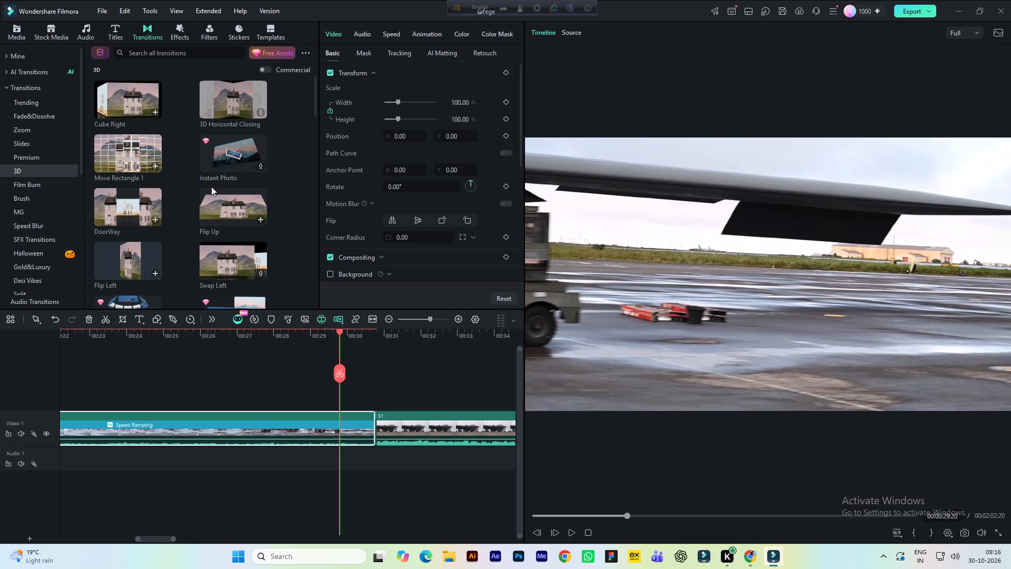
scroll(184, 216, "down", 3)
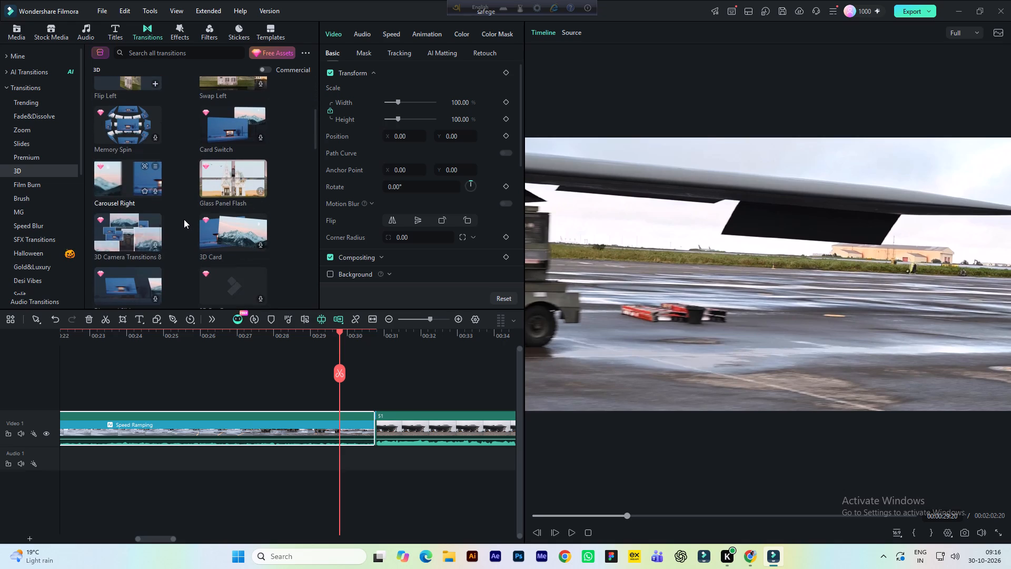
scroll(184, 219, "down", 1)
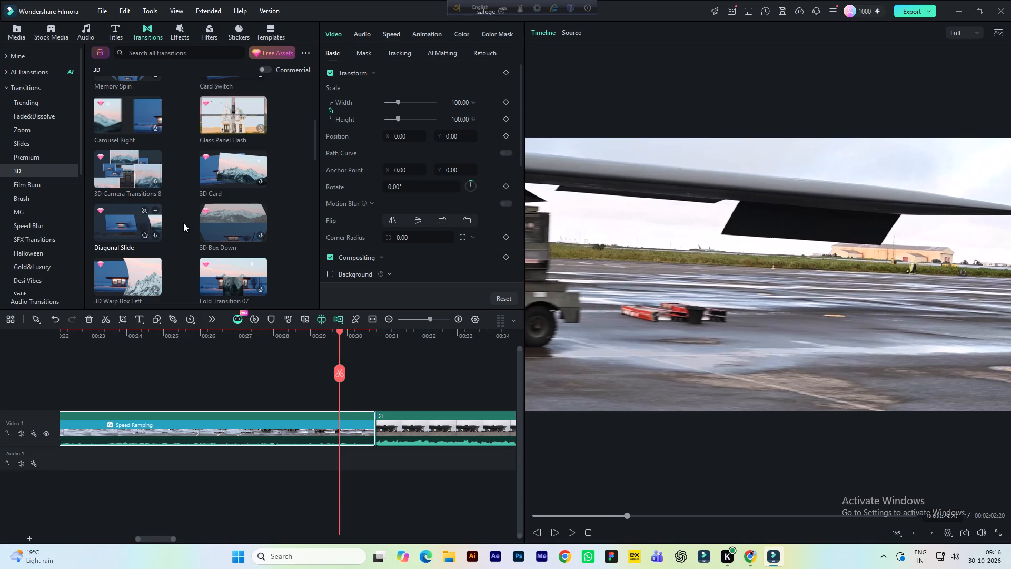
scroll(183, 223, "down", 2)
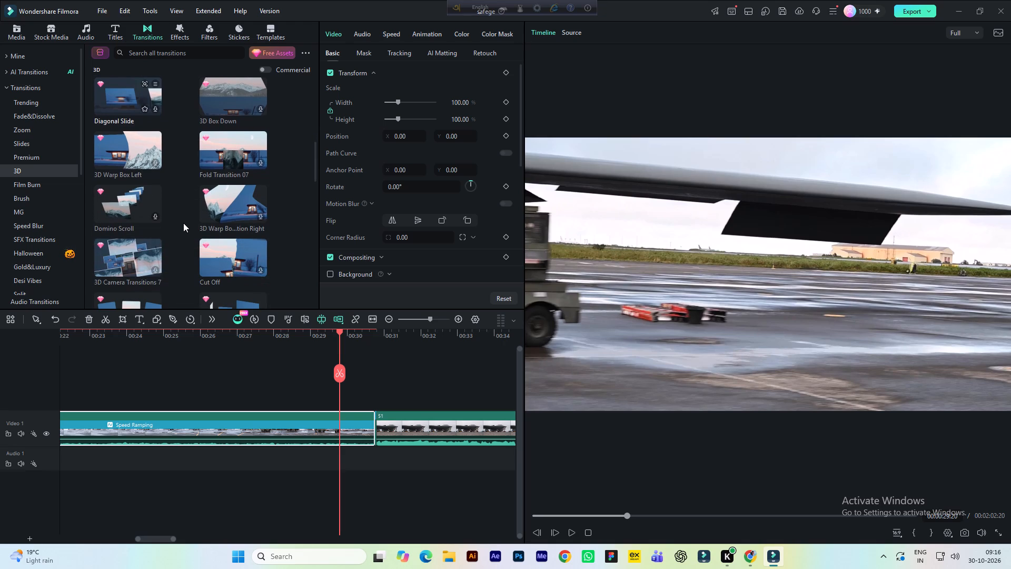
scroll(183, 223, "down", 1)
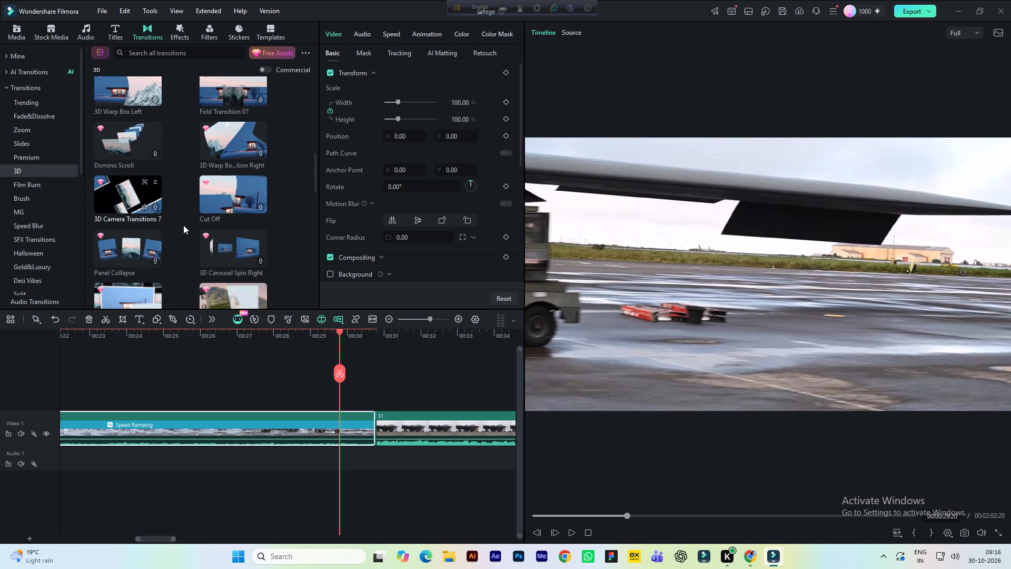
scroll(183, 225, "down", 2)
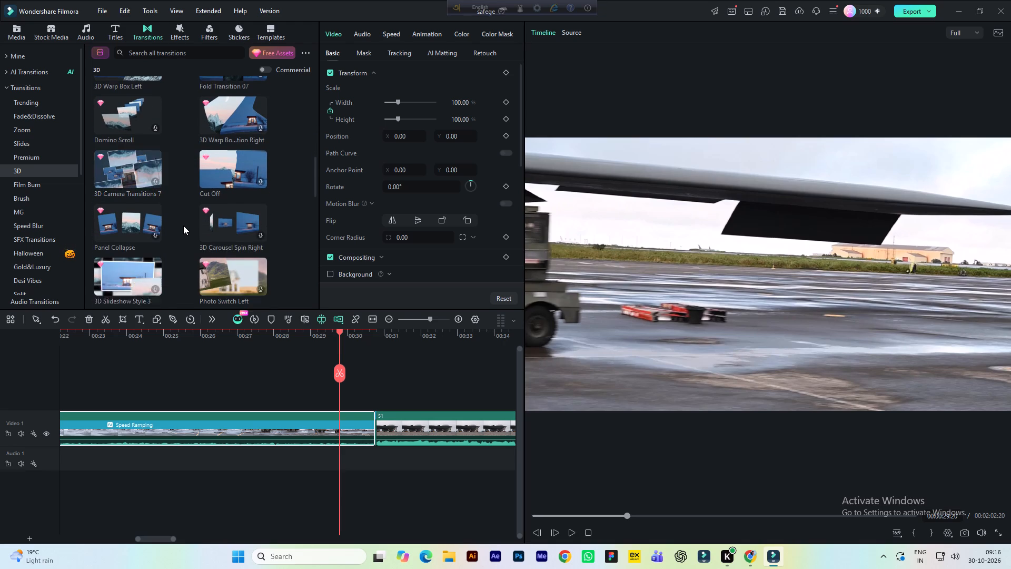
scroll(183, 226, "down", 1)
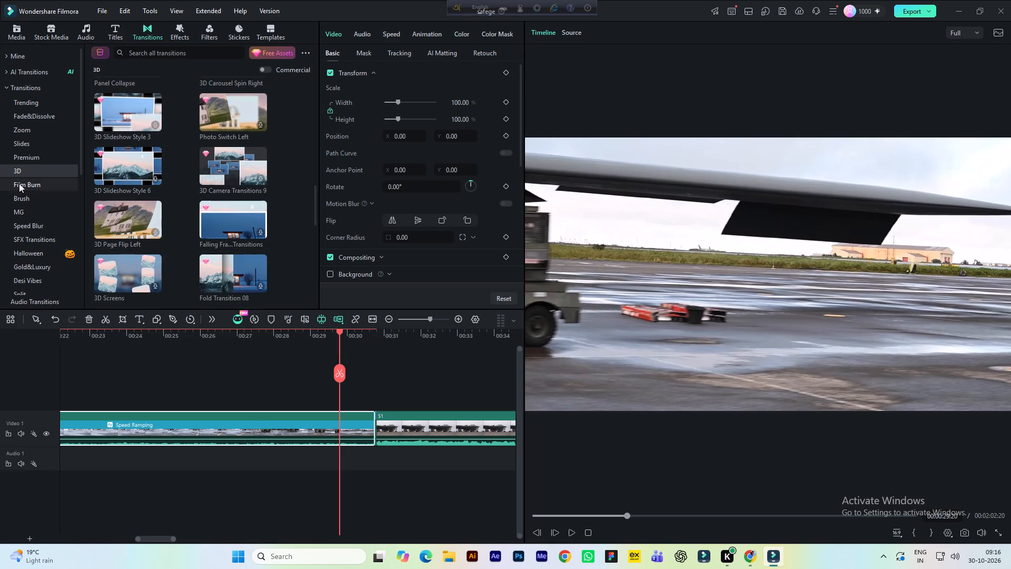
Look through the Film Burn and Brush transitions for one suiting the cut between the sixth and seventh clips.
left_click(19, 183)
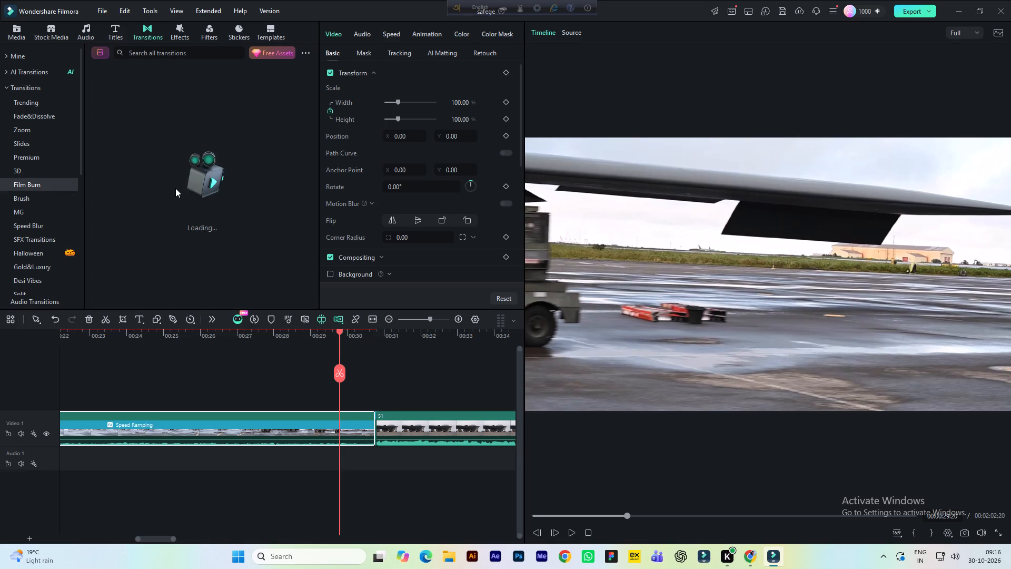
scroll(230, 204, "down", 1)
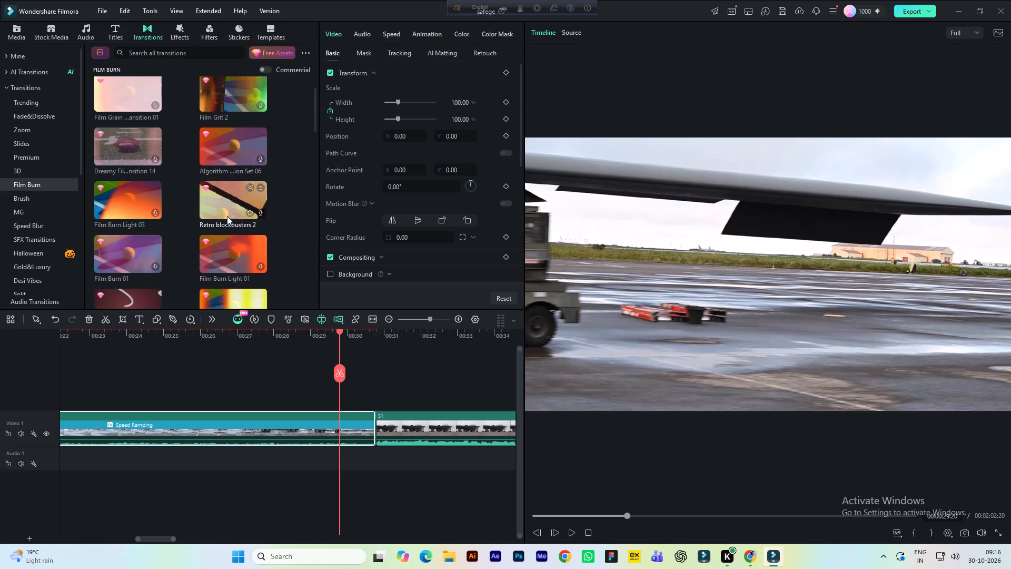
left_click(32, 201)
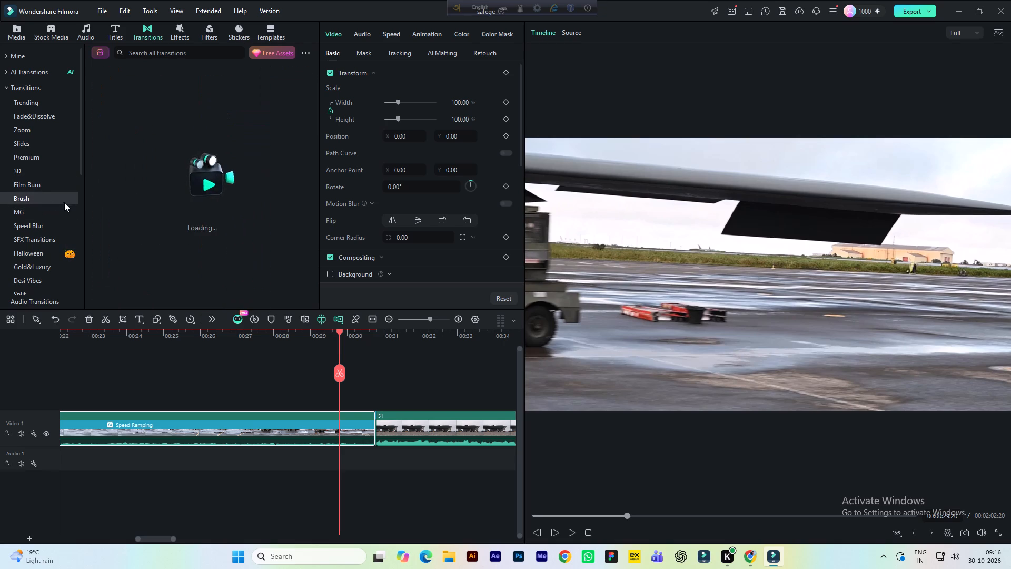
scroll(120, 209, "down", 1)
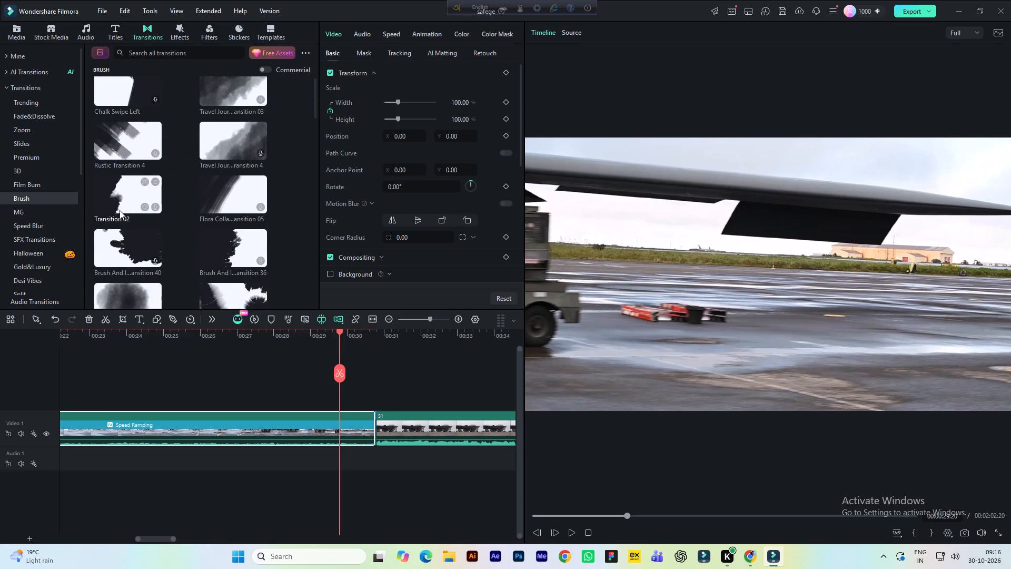
scroll(120, 225, "down", 2)
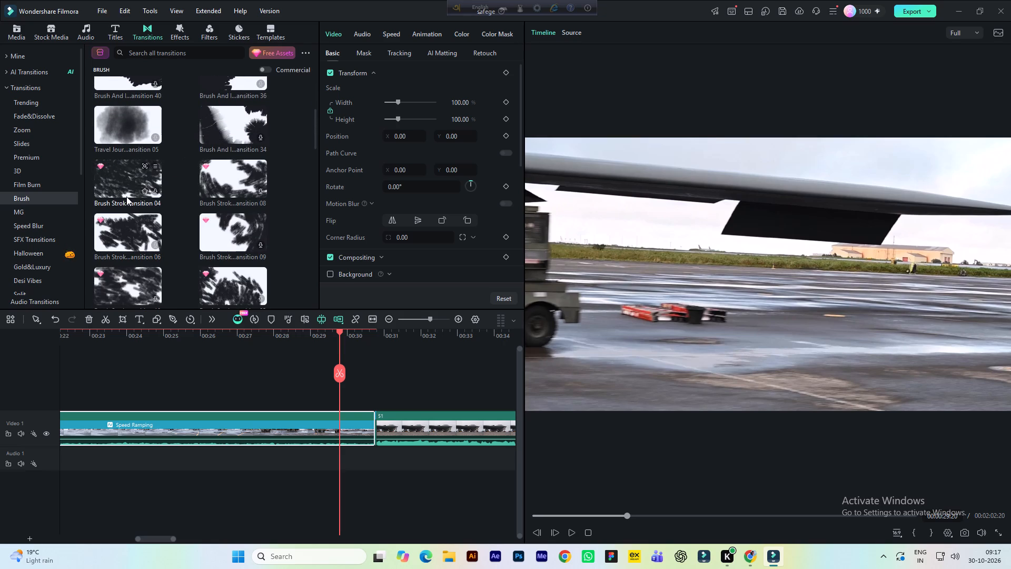
scroll(172, 168, "down", 2)
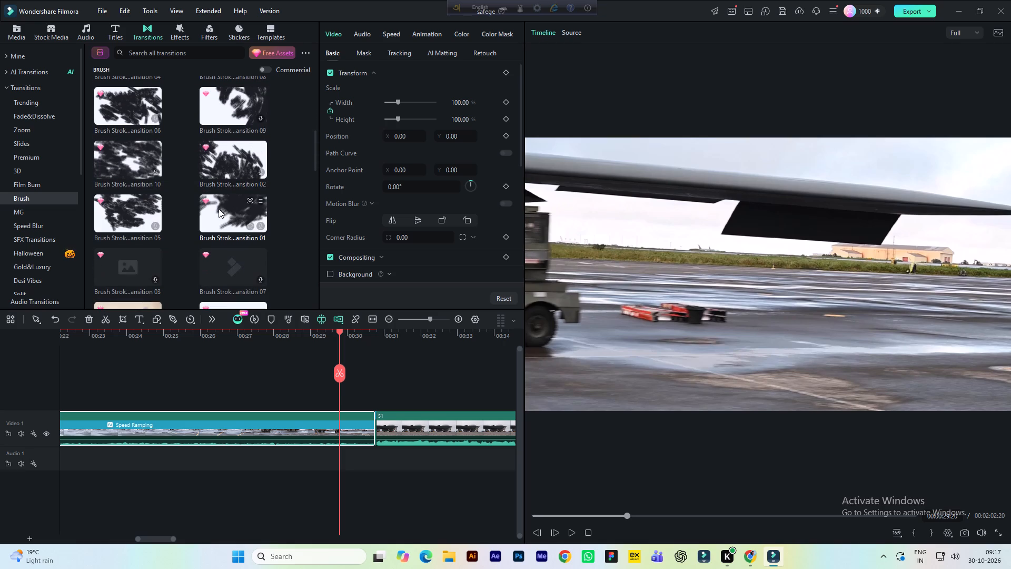
Examine the MG Arrow transitions for the cut between the sixth and seventh clips, and preview Dynamic Commercial 5.
left_click(22, 211)
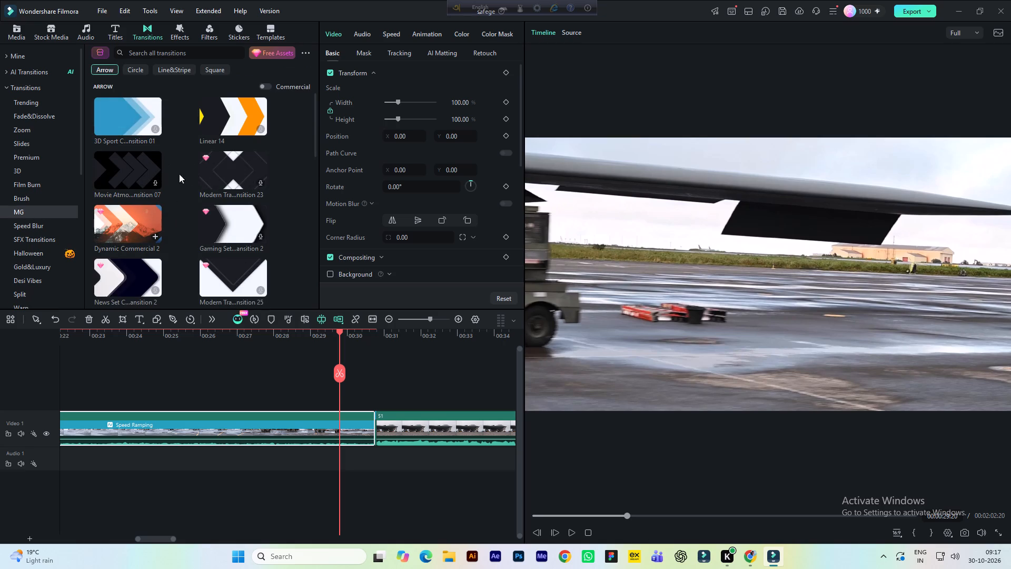
scroll(188, 188, "down", 2)
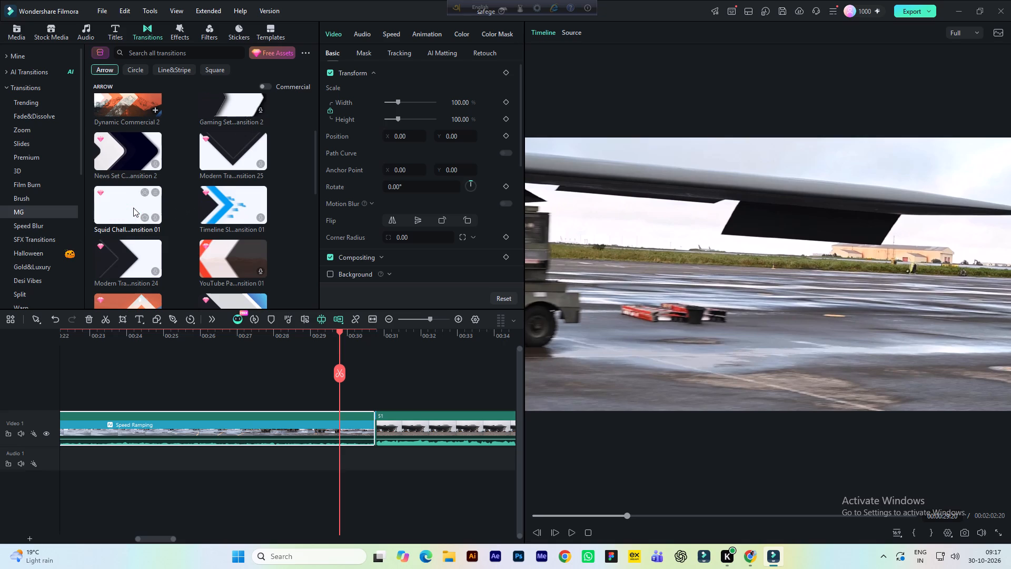
scroll(133, 208, "down", 1)
scroll(132, 252, "down", 1)
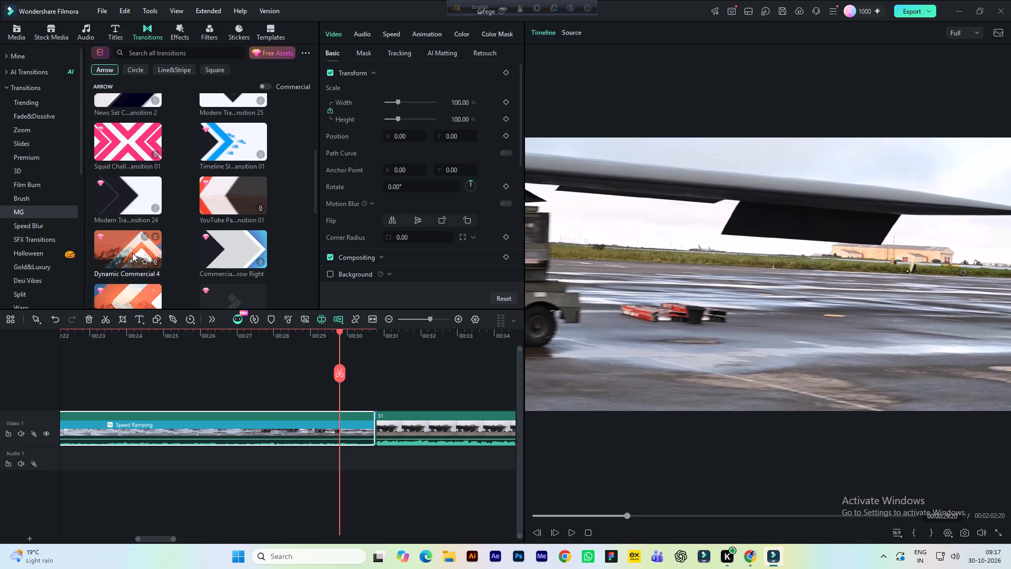
scroll(132, 253, "down", 1)
scroll(222, 235, "down", 1)
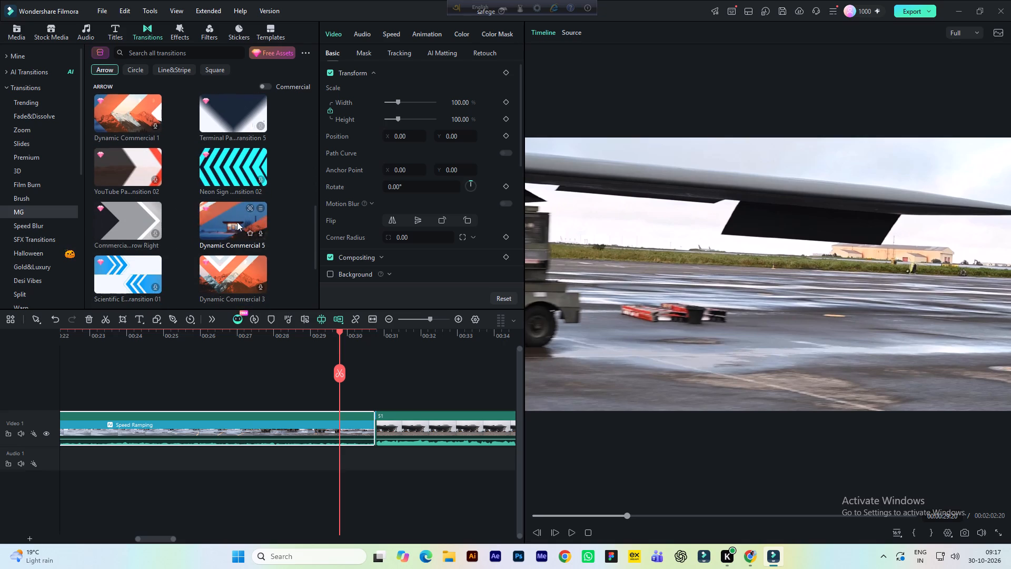
left_click(237, 222)
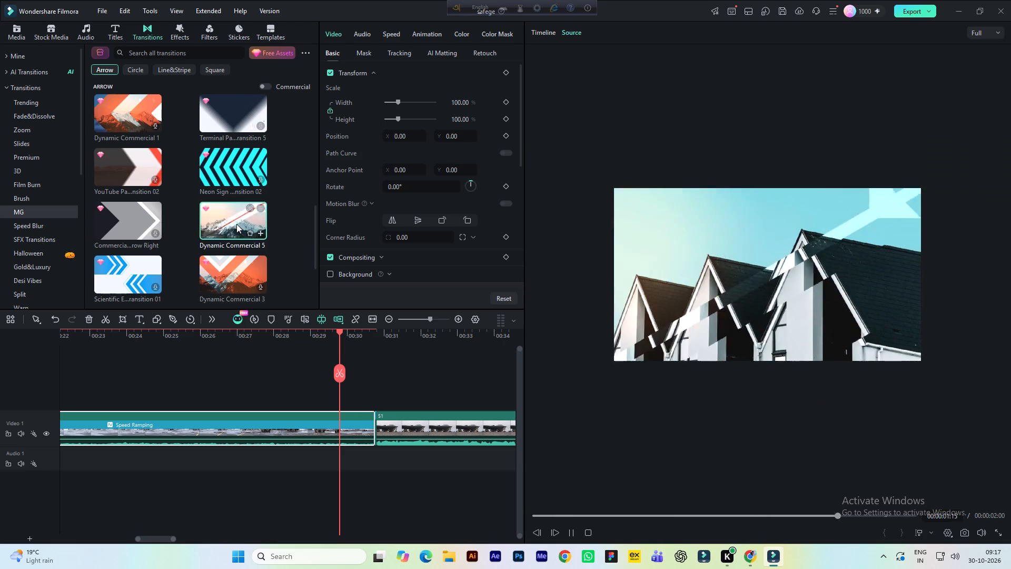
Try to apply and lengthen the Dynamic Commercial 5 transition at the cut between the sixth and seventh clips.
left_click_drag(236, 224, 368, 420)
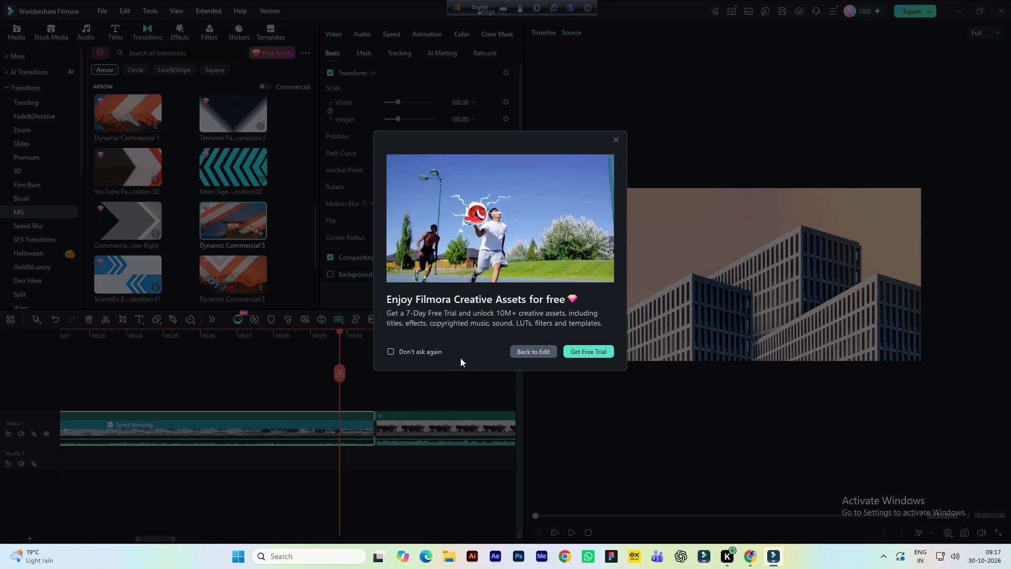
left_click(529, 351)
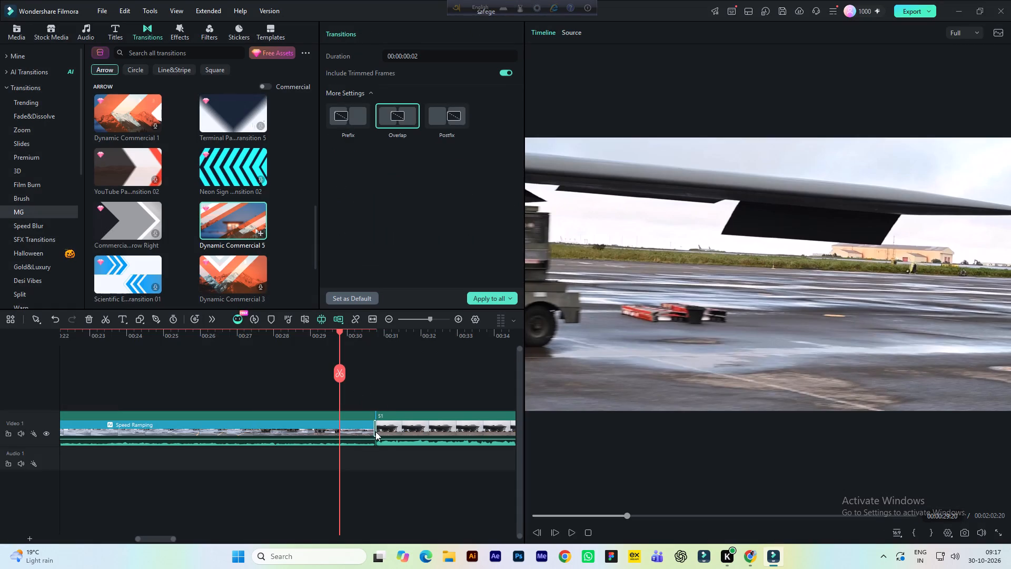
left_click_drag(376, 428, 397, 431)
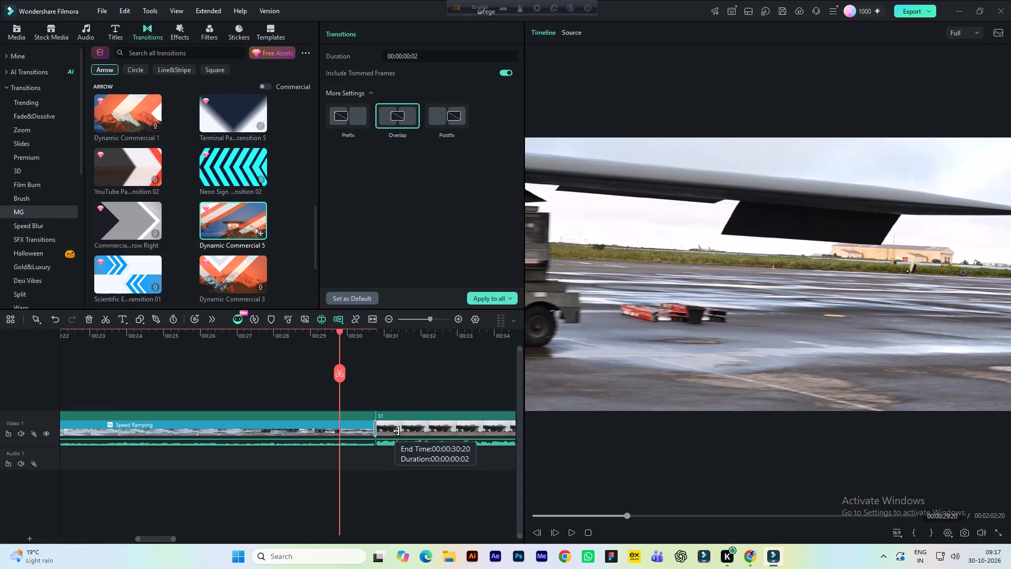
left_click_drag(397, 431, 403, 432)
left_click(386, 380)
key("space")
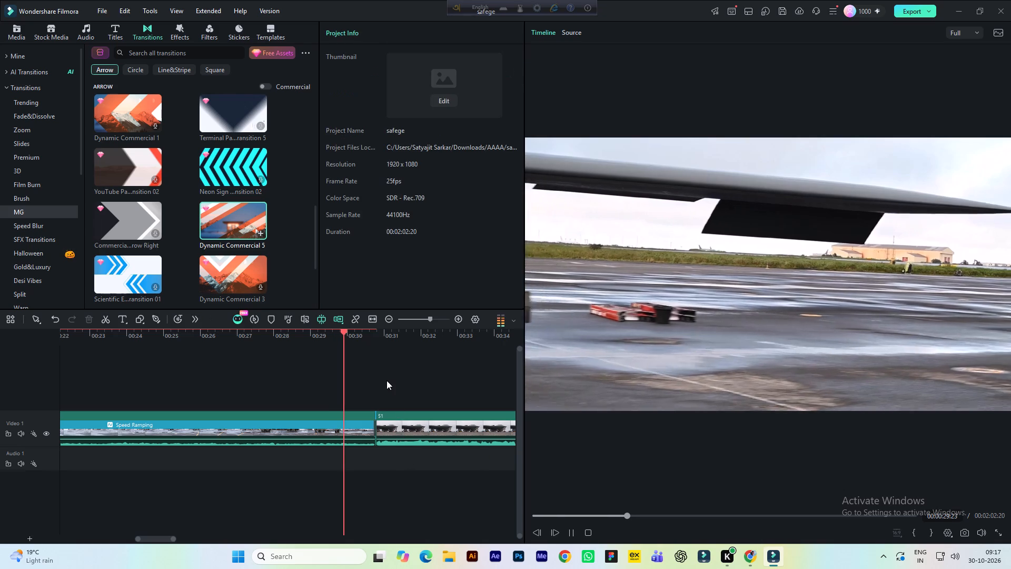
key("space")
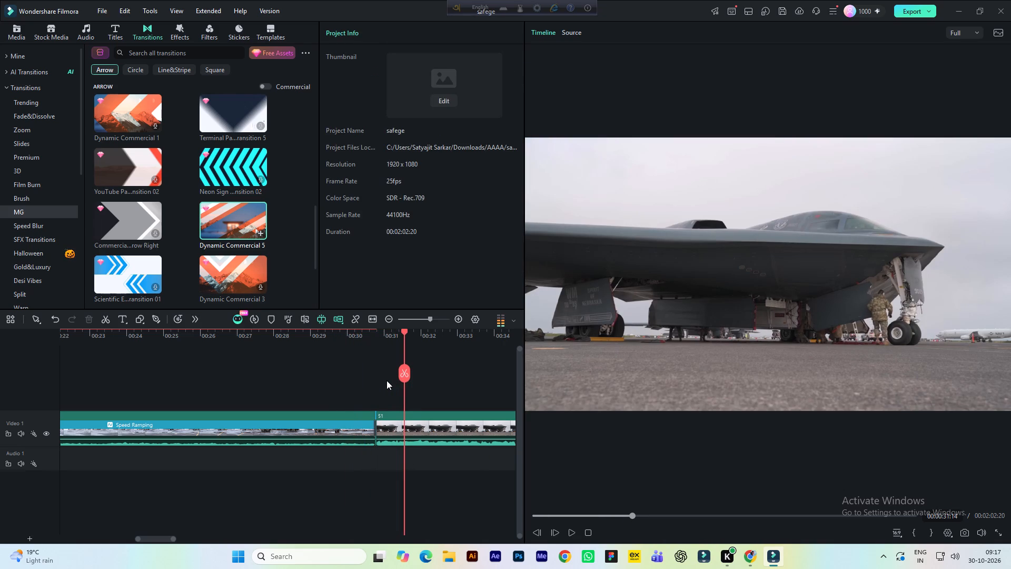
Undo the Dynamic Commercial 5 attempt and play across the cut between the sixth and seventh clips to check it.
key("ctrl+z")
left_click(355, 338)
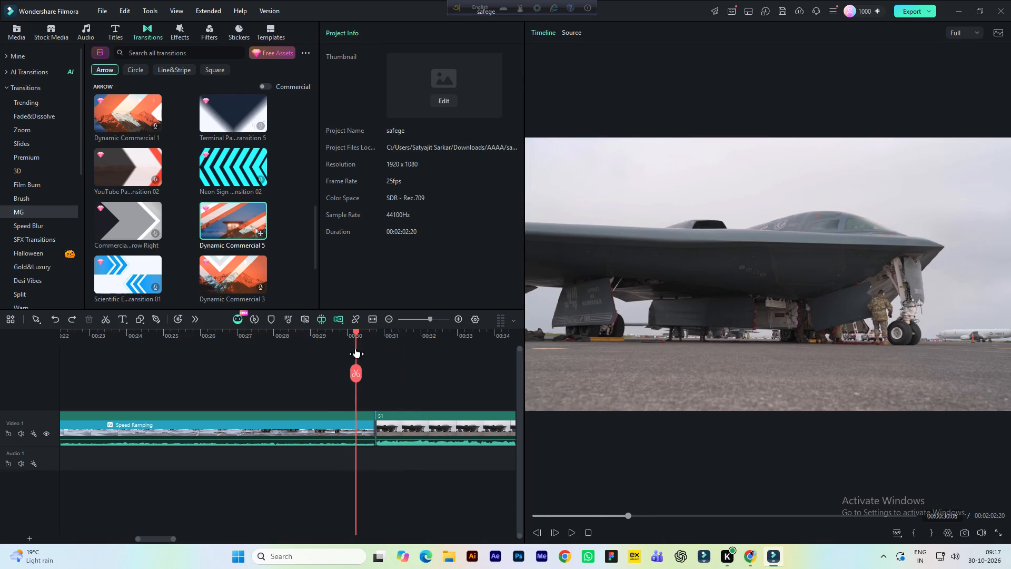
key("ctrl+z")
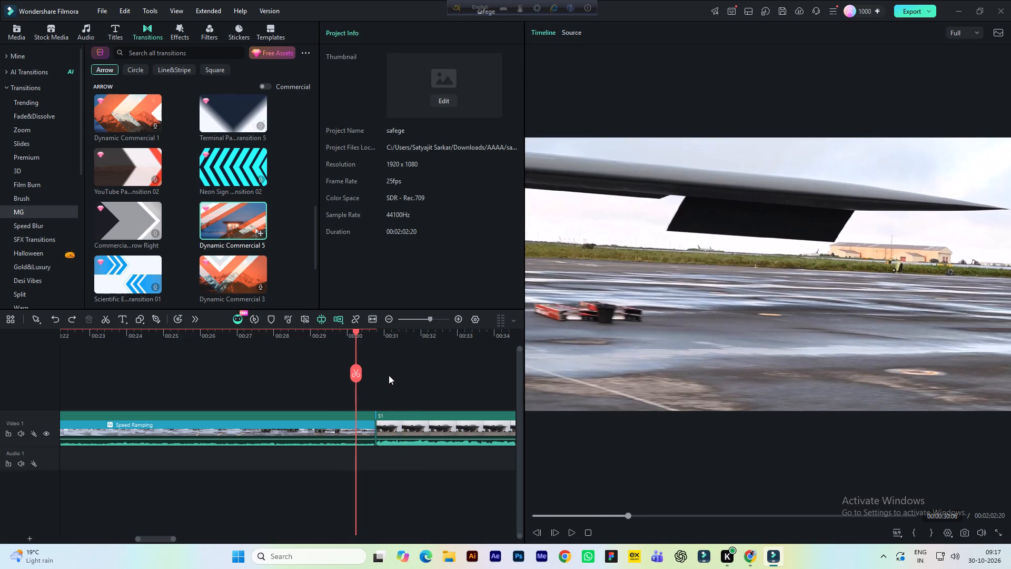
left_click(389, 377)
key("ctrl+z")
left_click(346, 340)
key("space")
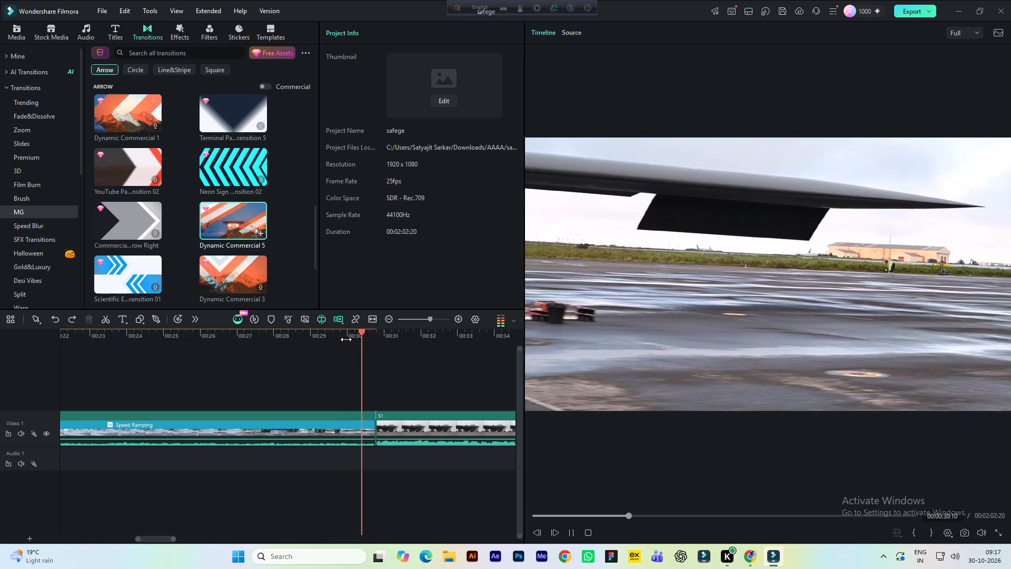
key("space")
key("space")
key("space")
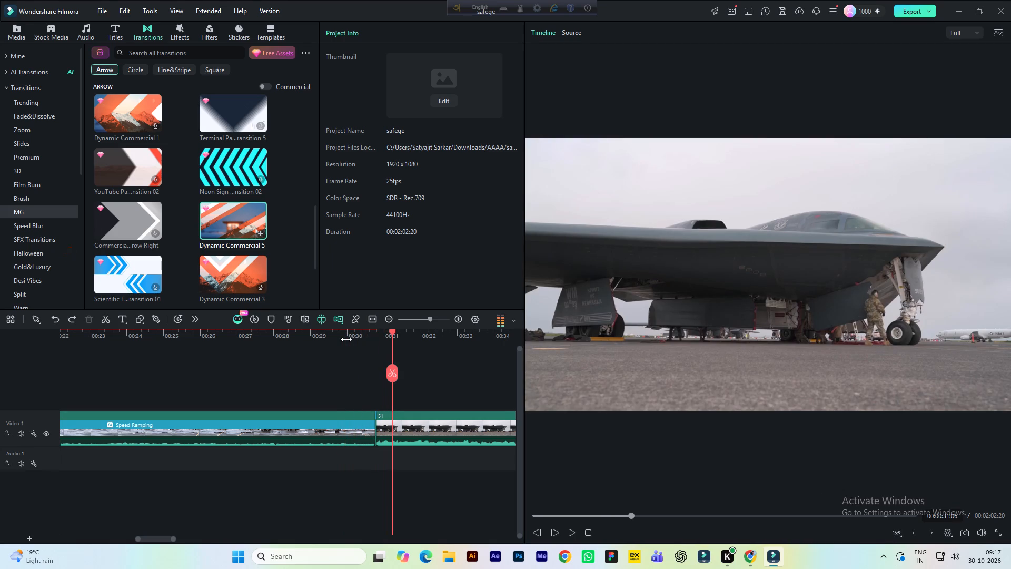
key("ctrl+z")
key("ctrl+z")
Delete the tiny leftover clip fragment at the cut between the speed-ramped sixth clip and the seventh clip.
left_click(362, 349)
left_click(373, 430)
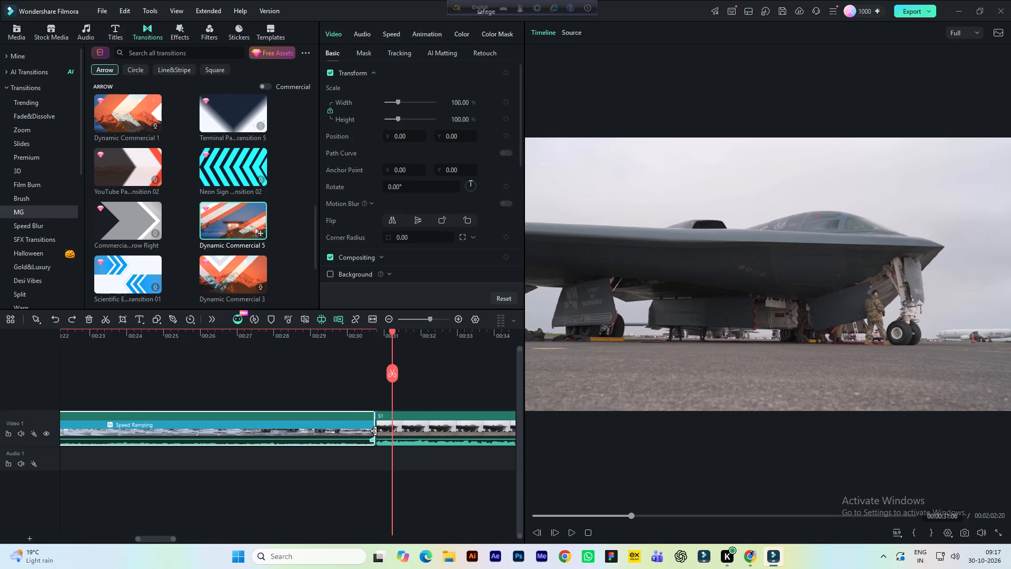
left_click(375, 426)
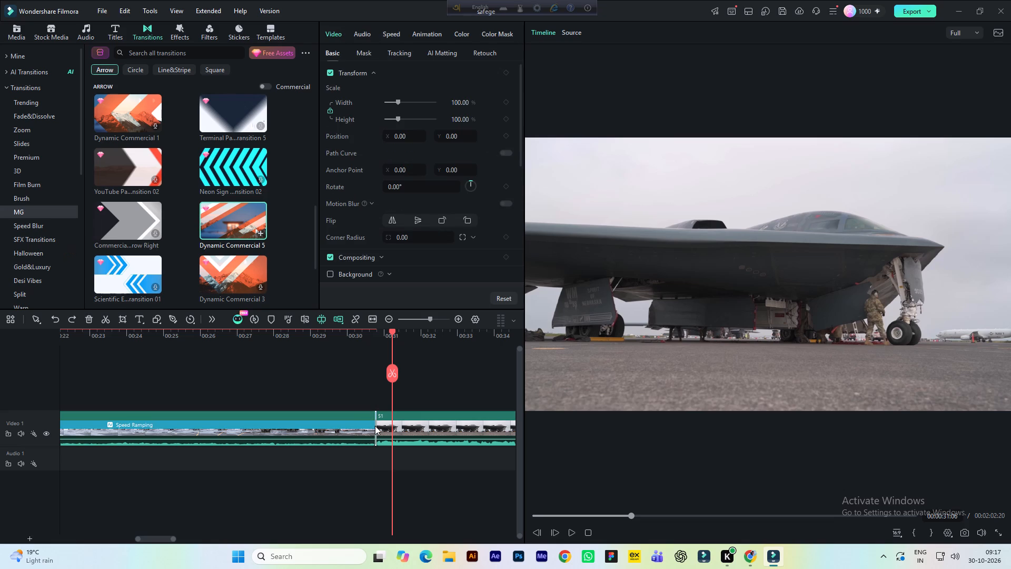
key("Delete")
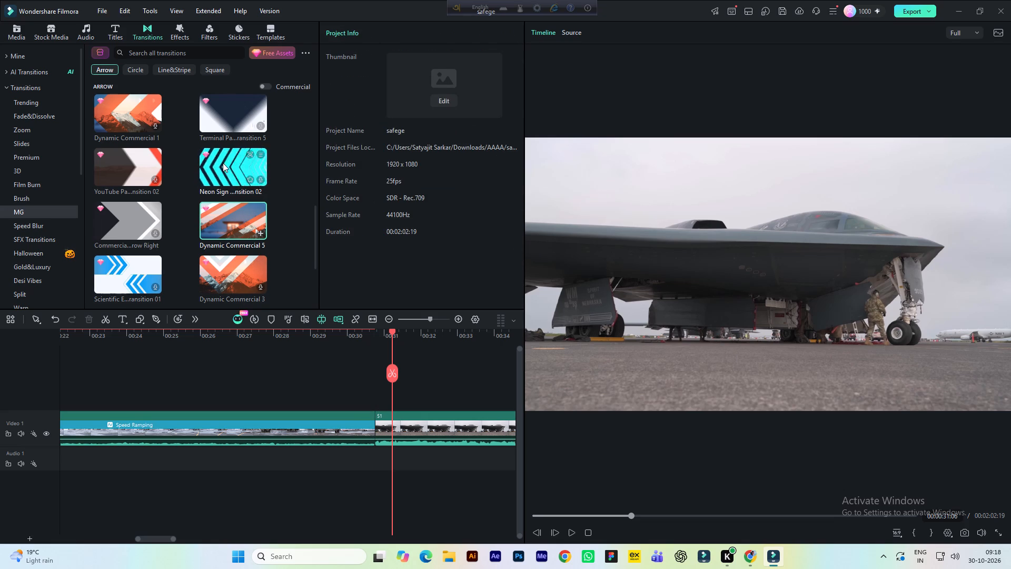
Apply the Dynamic Commercial 5 transition between the sixth and seventh clips and play it back.
left_click_drag(229, 221, 283, 313)
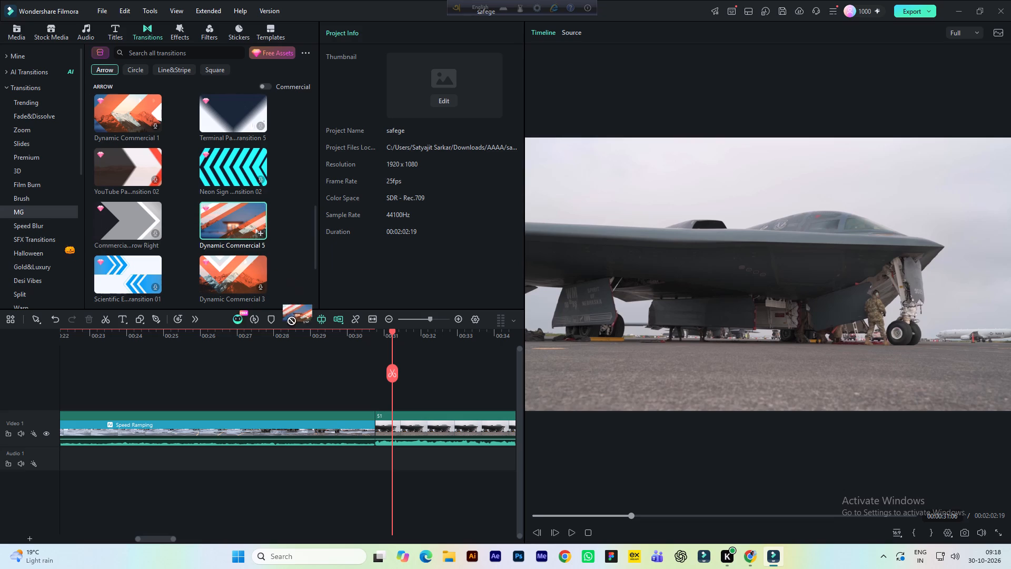
left_click_drag(283, 313, 364, 419)
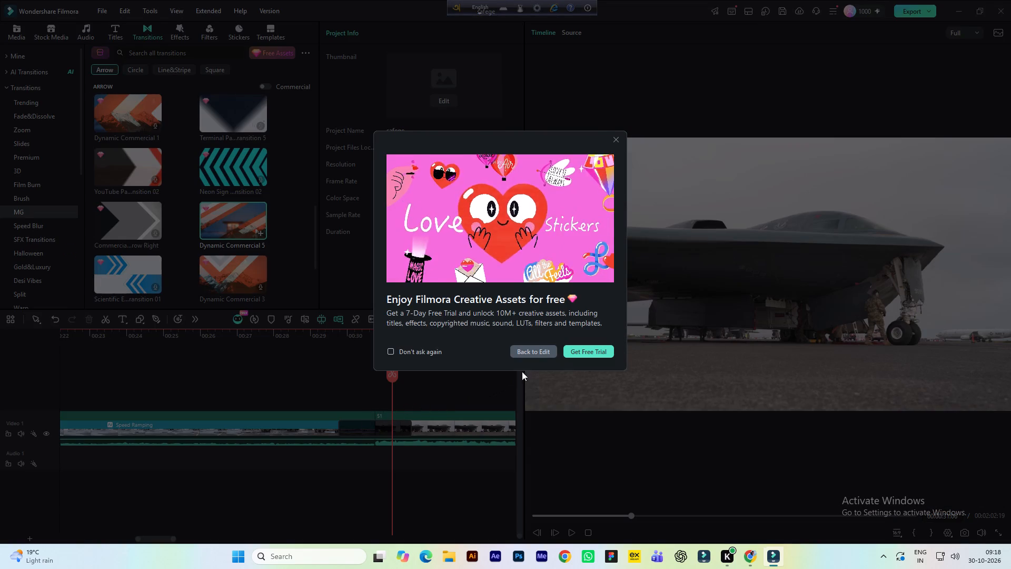
left_click(614, 139)
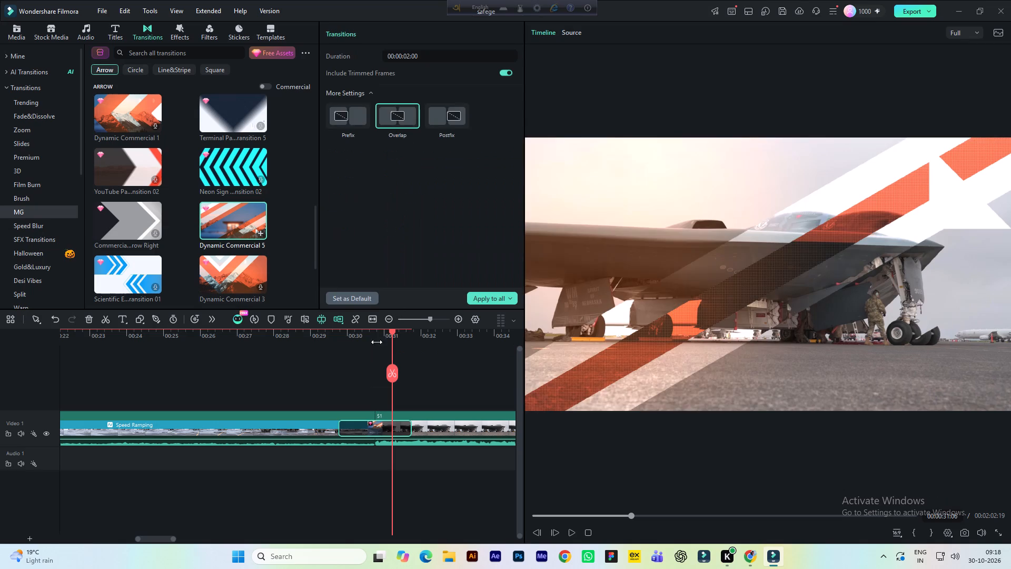
left_click(319, 337)
key("space")
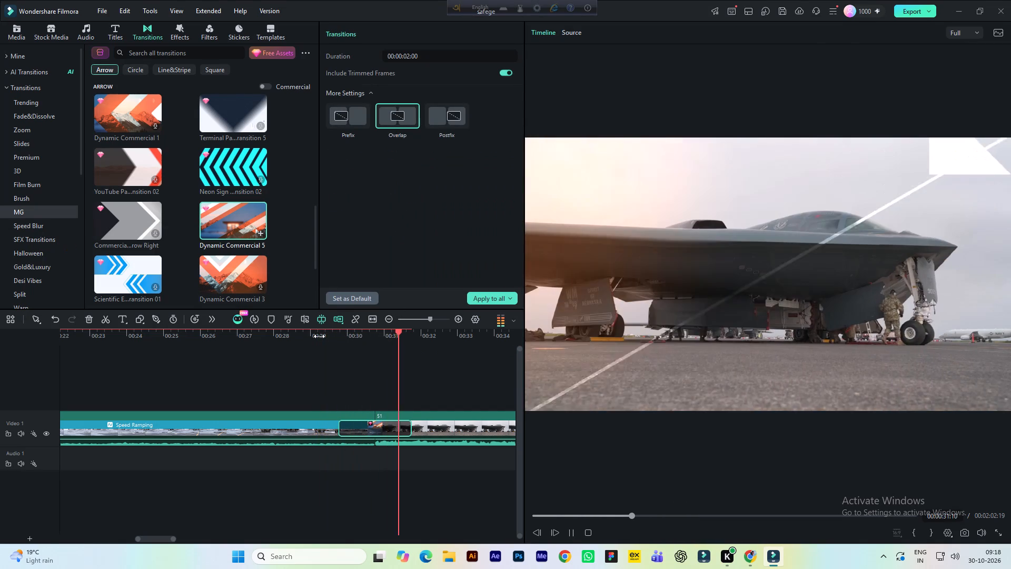
key("space")
Shorten the Dynamic Commercial 5 transition to a duration of 00:00:01:02 and play back across the cut.
left_click_drag(409, 427, 400, 427)
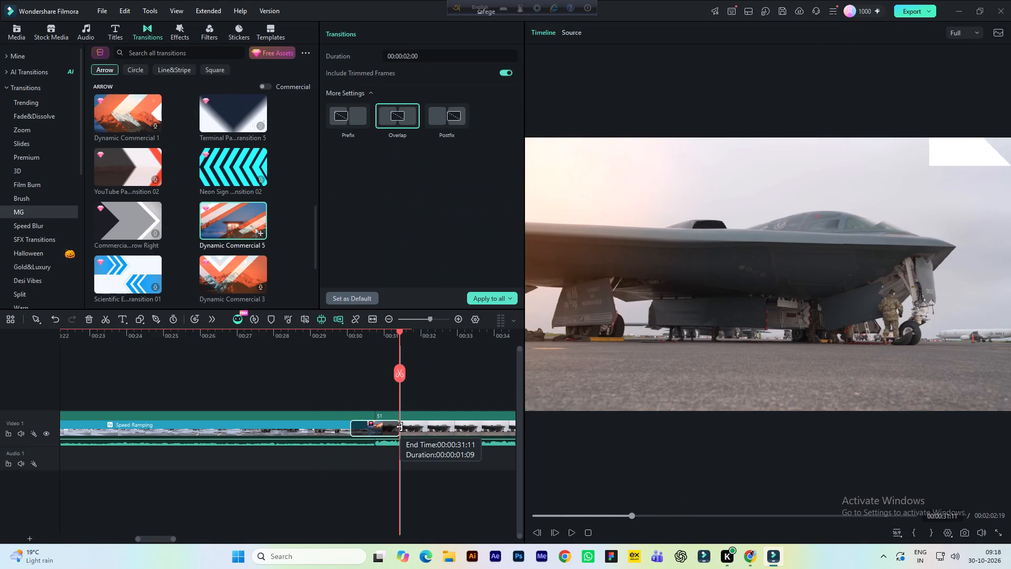
left_click_drag(400, 427, 395, 427)
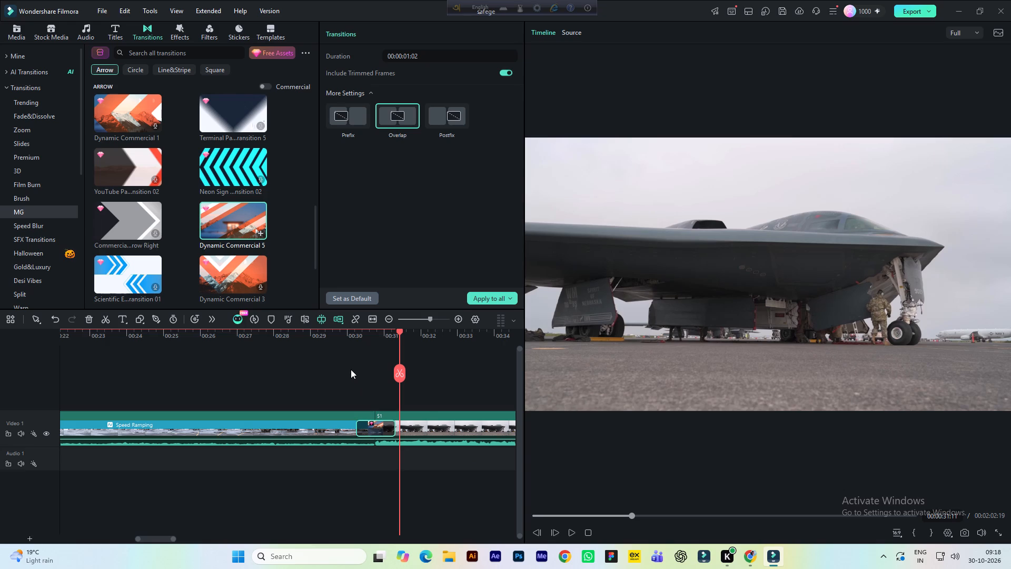
left_click(325, 334)
key("space")
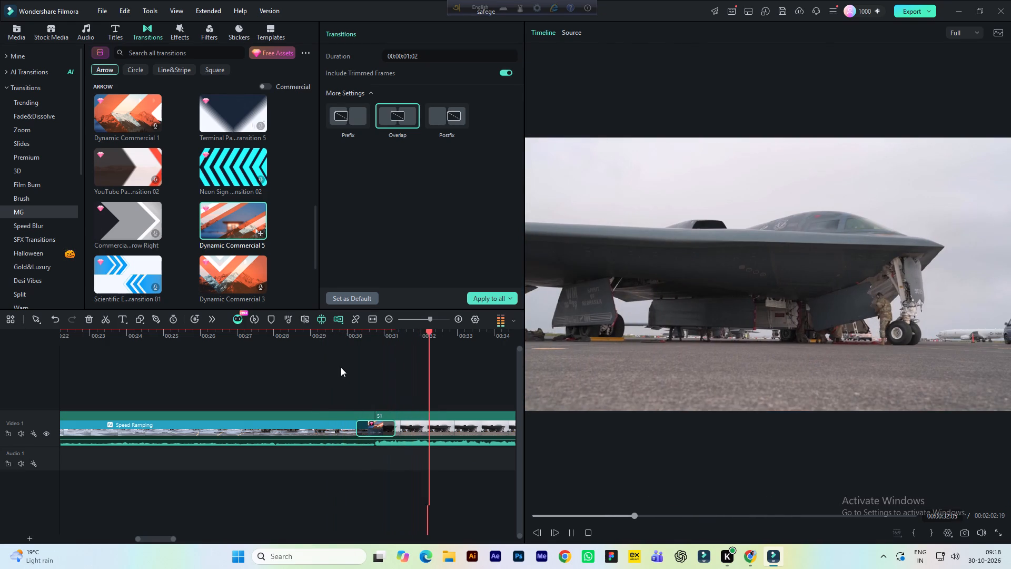
key("space")
Select the seventh clip, the parked stealth bomber shot, and play through part of it.
left_click_drag(157, 538, 170, 535)
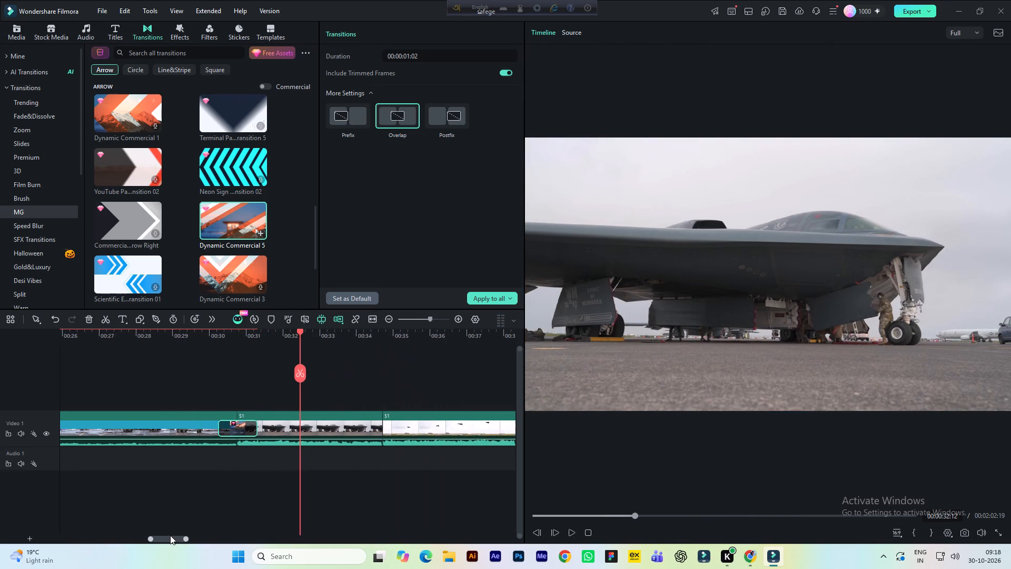
left_click_drag(170, 535, 181, 534)
left_click(233, 407)
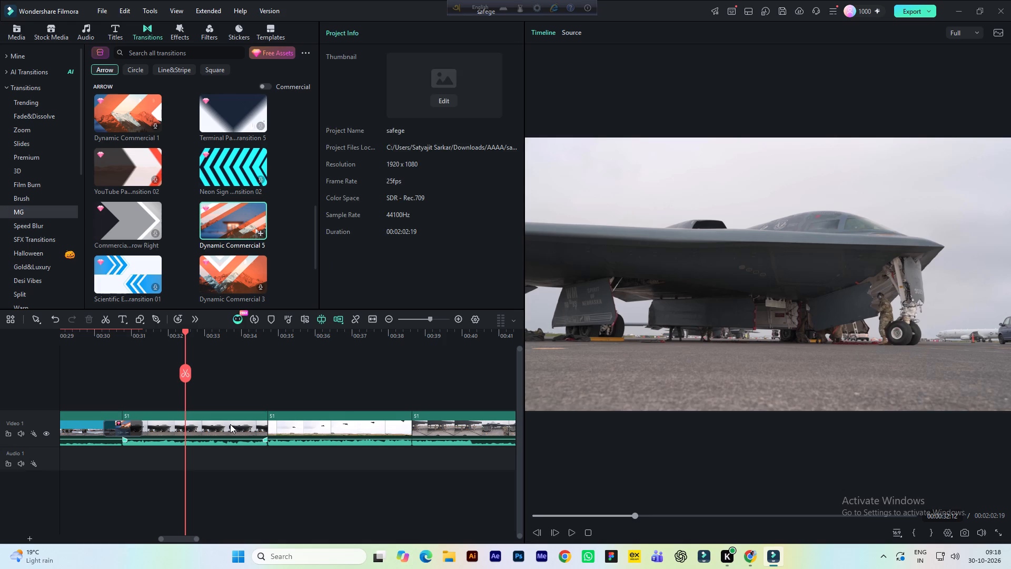
left_click(230, 424)
key("space")
key("space")
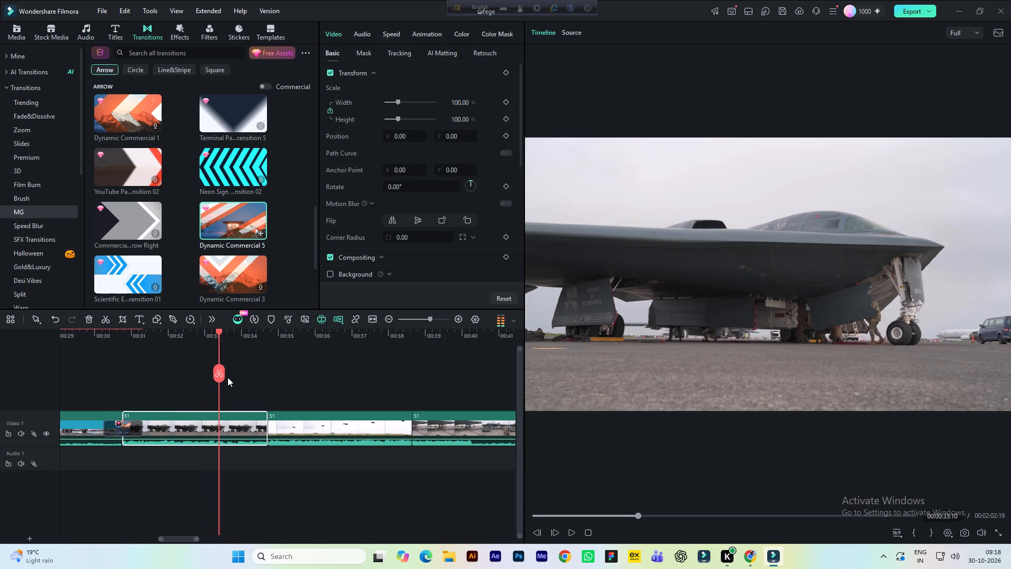
Apply the Dynamic Commercial 3 transition between the seventh and eighth clips and play back across the cut.
scroll(240, 250, "down", 1)
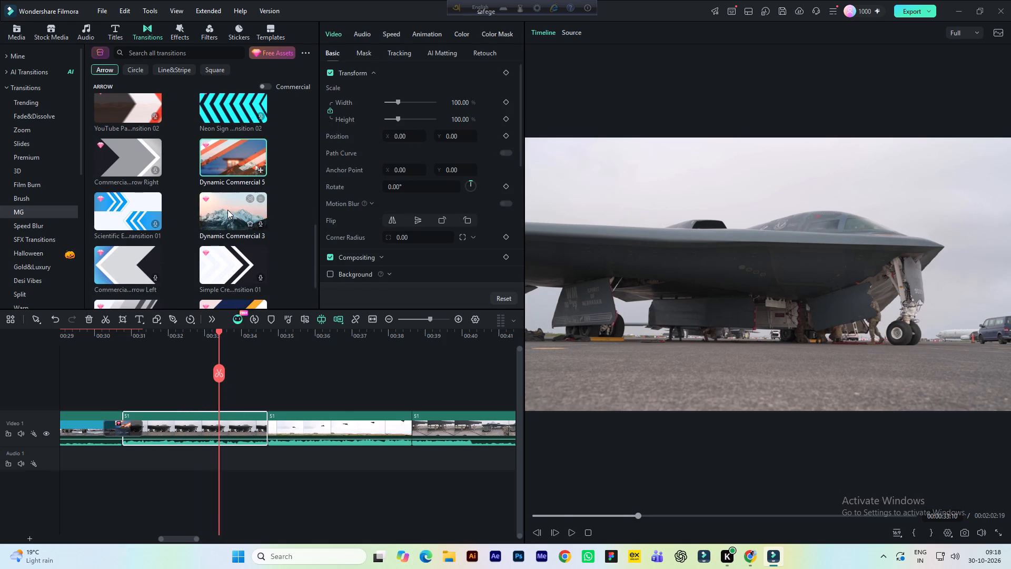
left_click(227, 210)
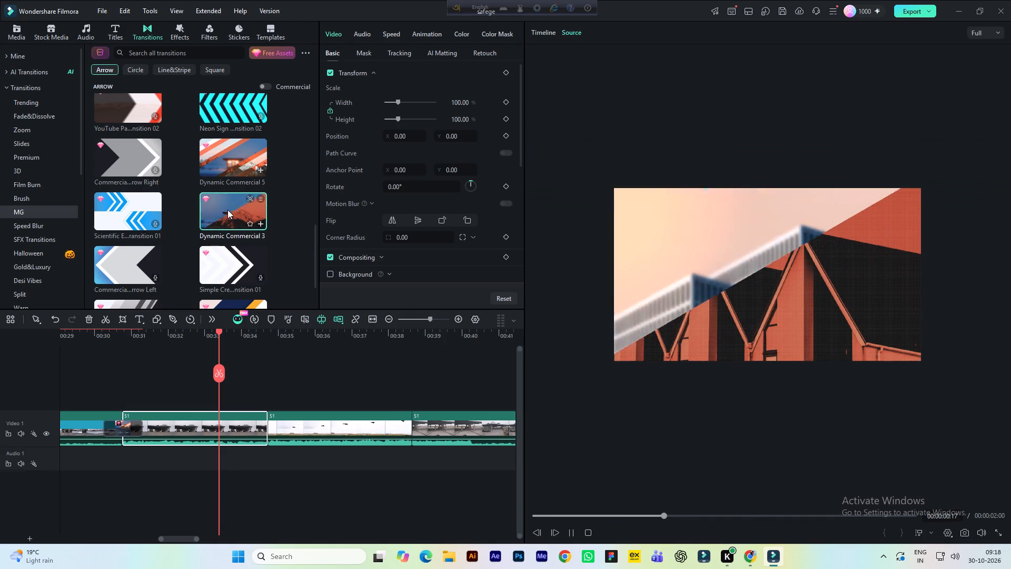
left_click_drag(238, 214, 234, 252)
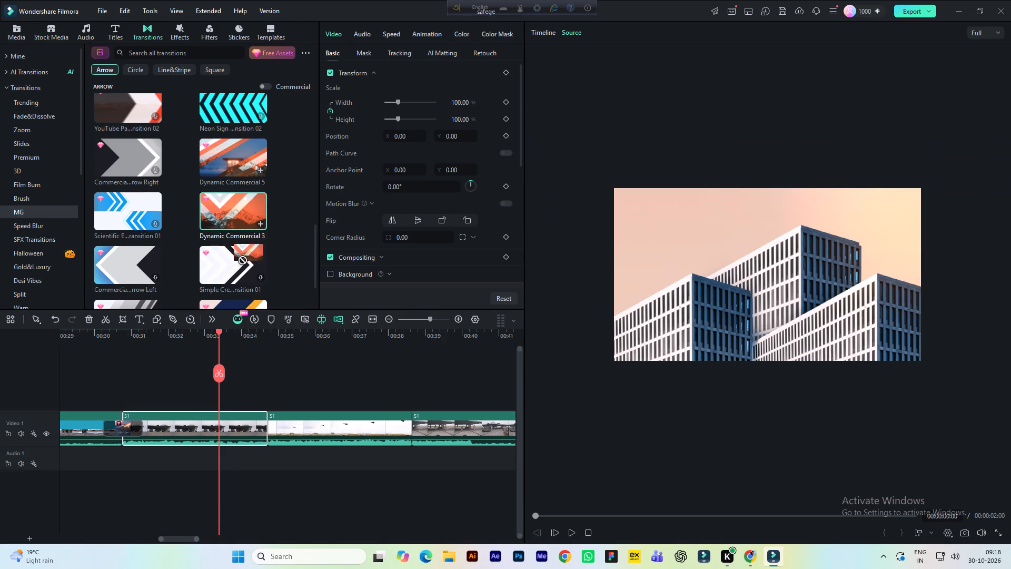
left_click_drag(234, 252, 266, 416)
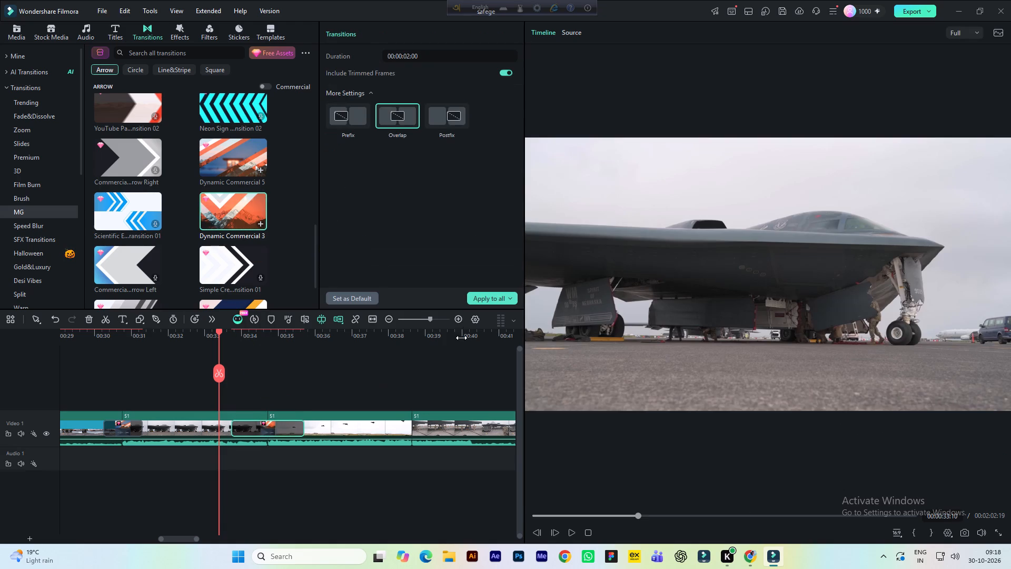
key("space")
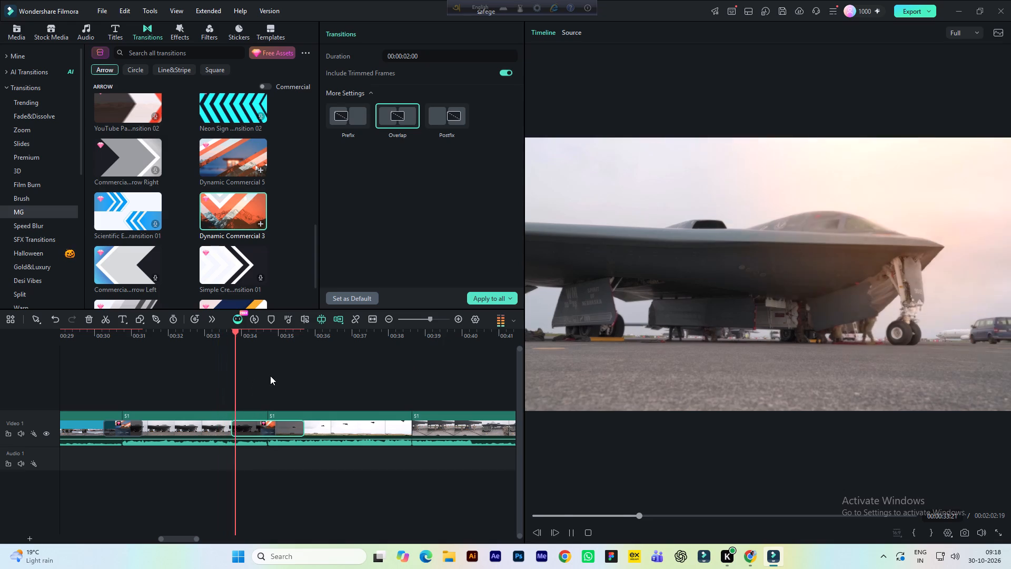
key("space")
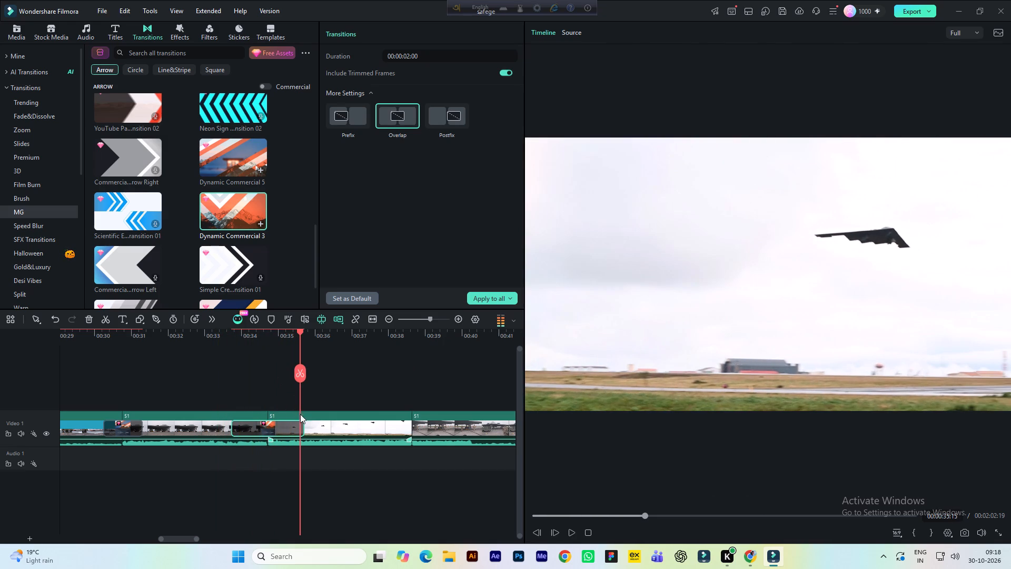
Shorten the Dynamic Commercial 3 transition to a duration of 00:00:01:04 and play back across the cut.
left_click_drag(301, 426, 289, 426)
left_click(222, 340)
key("space")
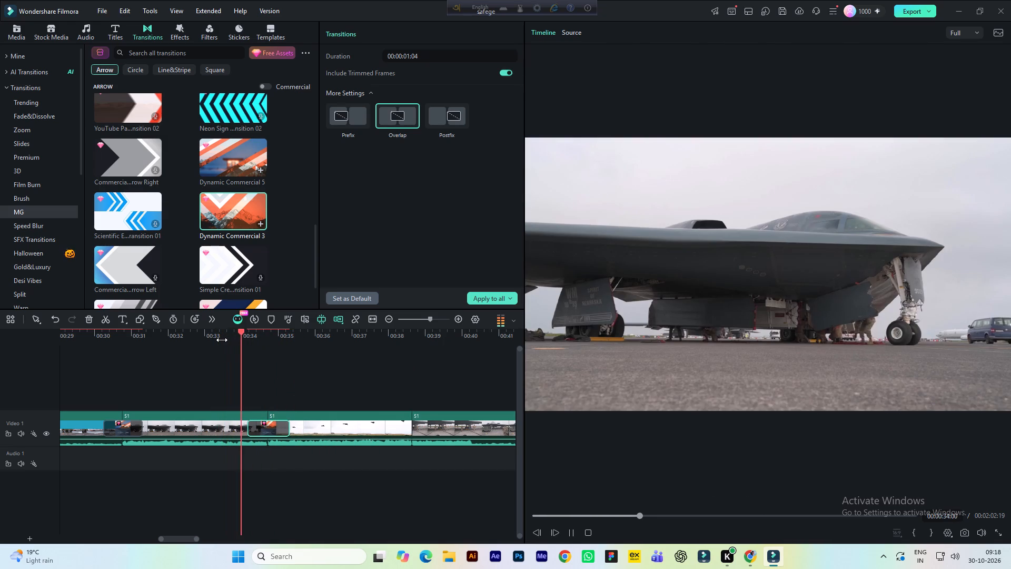
key("space")
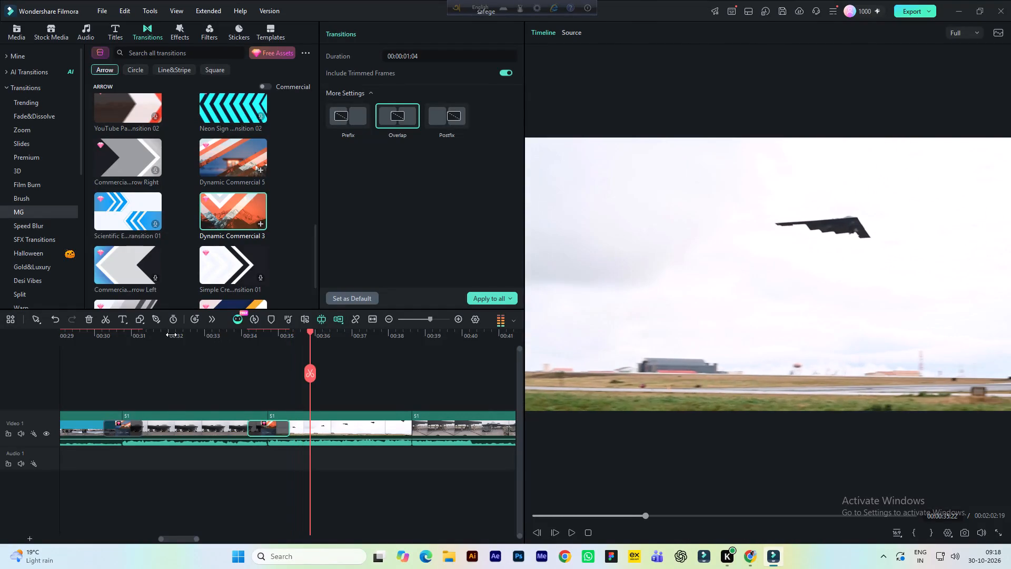
Play through part of the seventh clip, the parked stealth bomber shot, and select it.
left_click(171, 334)
key("space")
key("space")
left_click(222, 429)
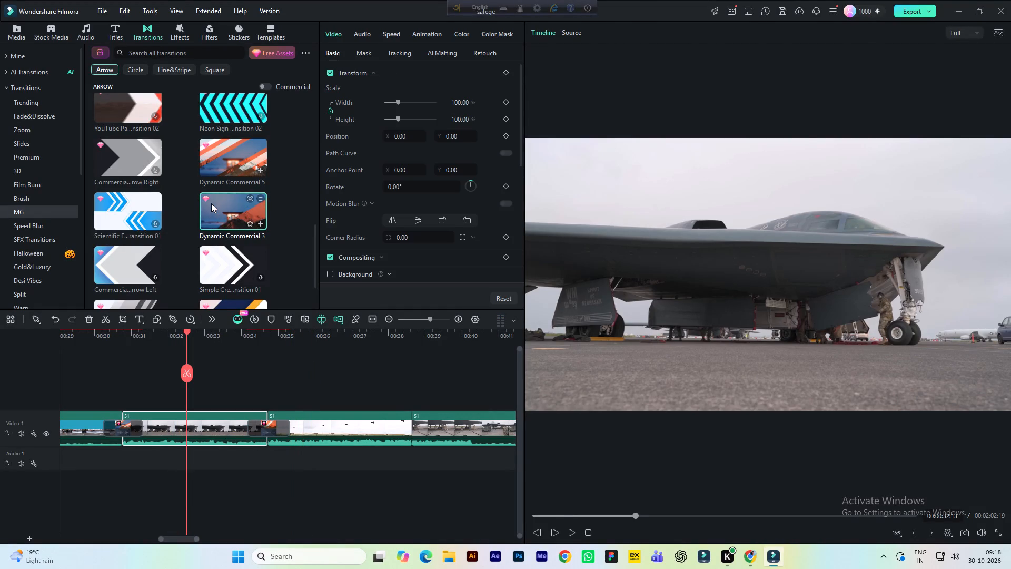
Look through the trending video effects for the seventh clip and preview Light Leak Effect 02.
left_click(182, 32)
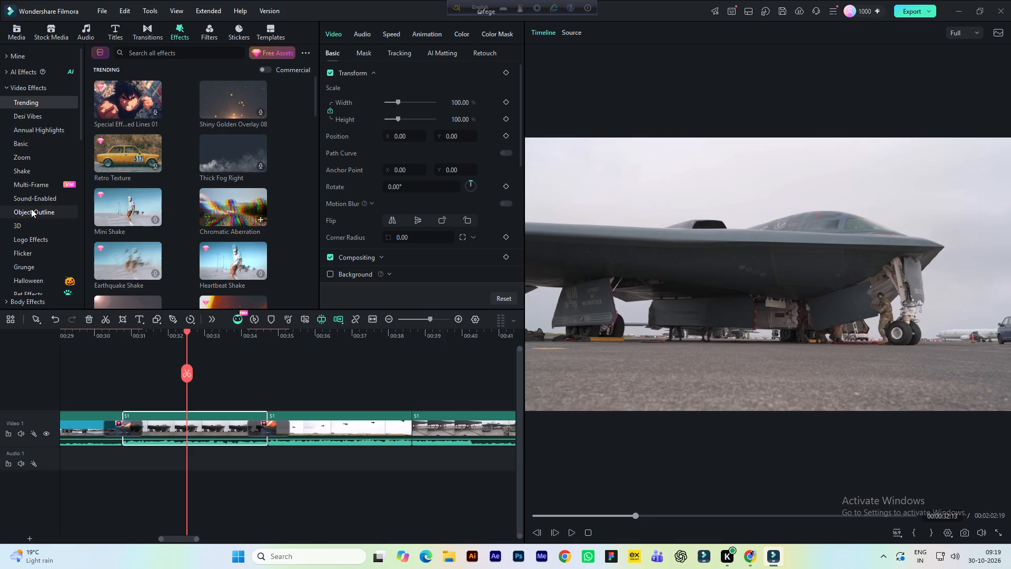
scroll(33, 207, "down", 3)
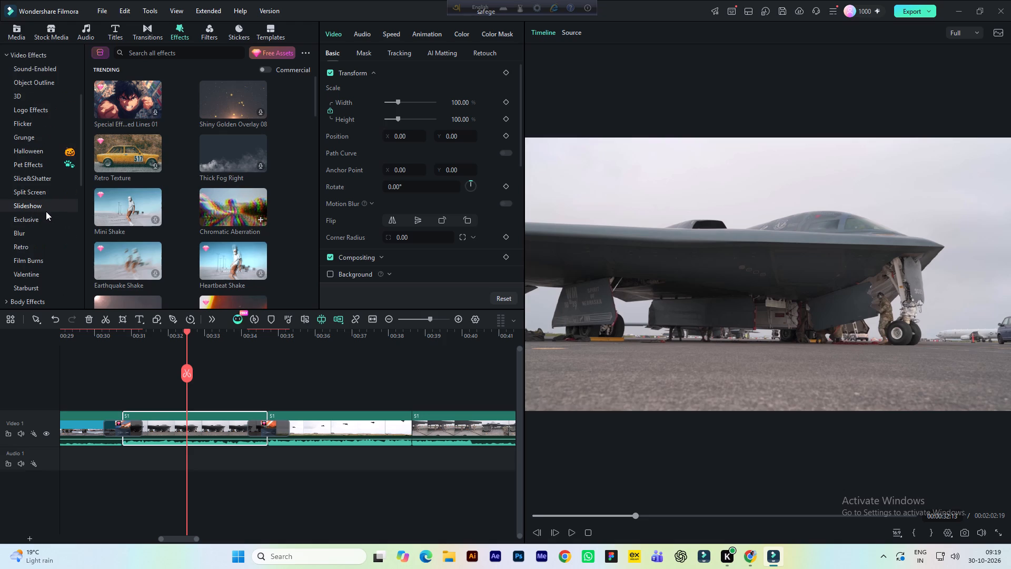
left_click(157, 30)
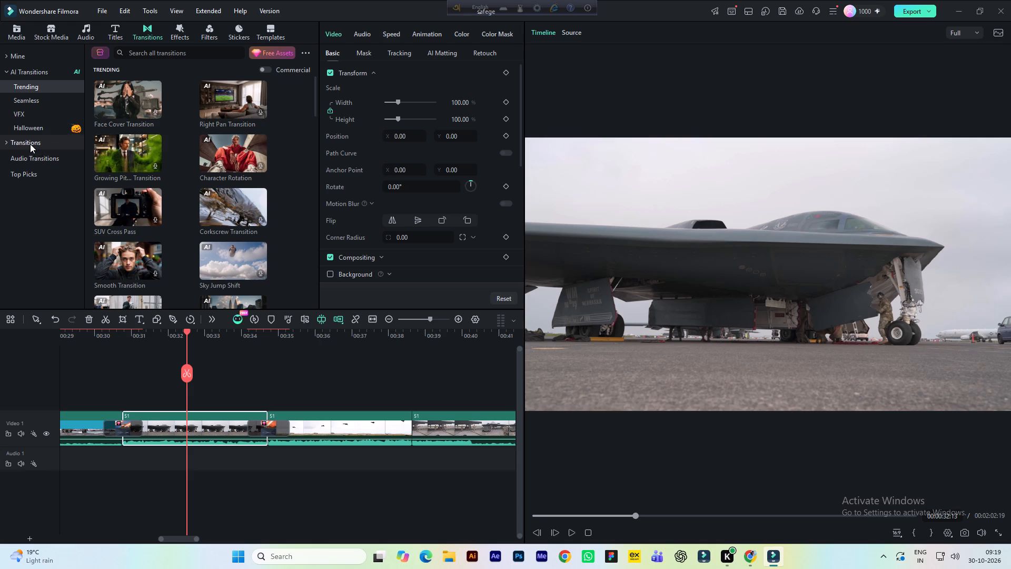
left_click(30, 144)
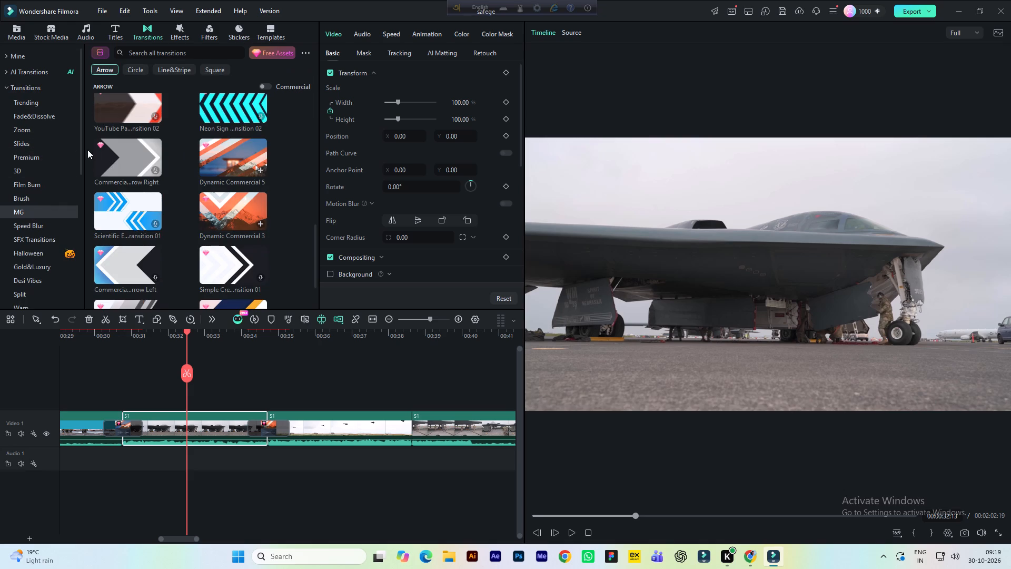
left_click(181, 35)
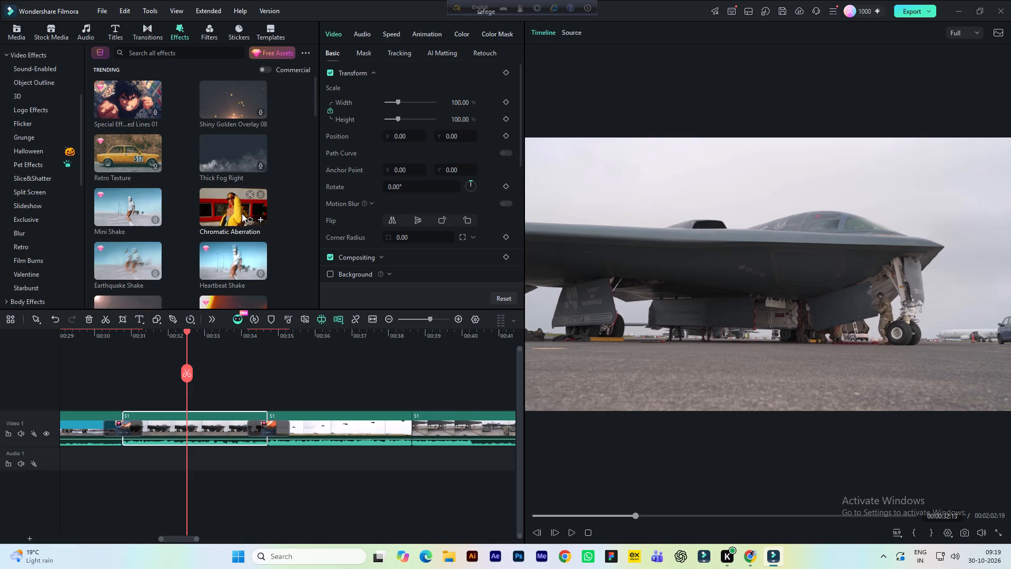
scroll(236, 212, "down", 2)
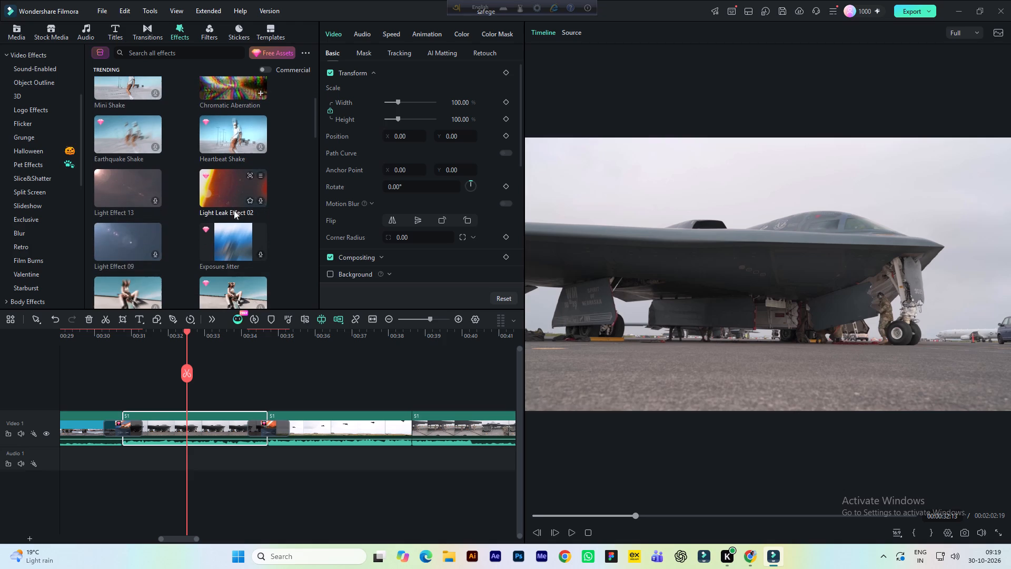
left_click(223, 184)
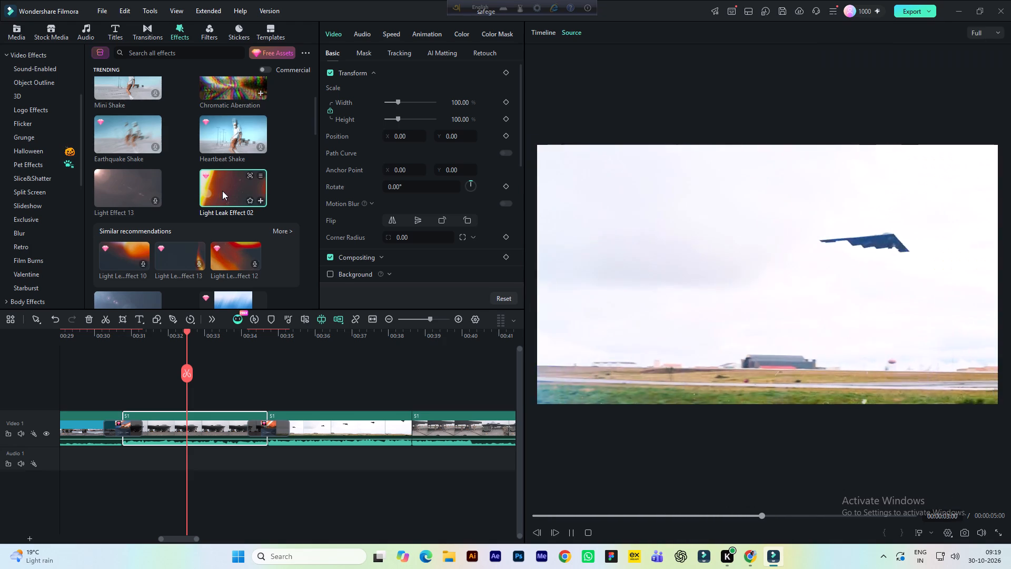
Continue through the trending video effects and preview Red Terror.
scroll(225, 189, "down", 5)
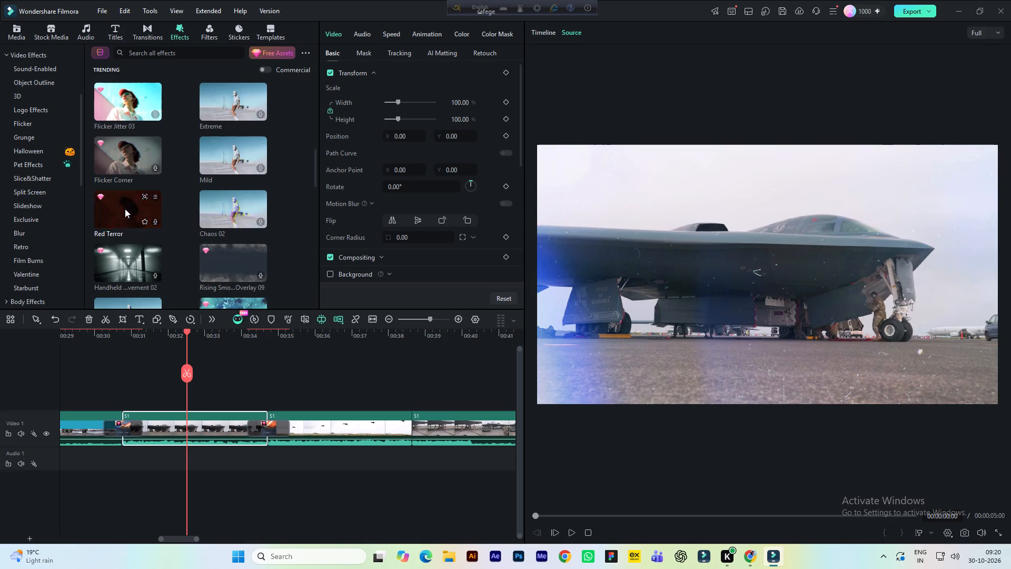
left_click(125, 209)
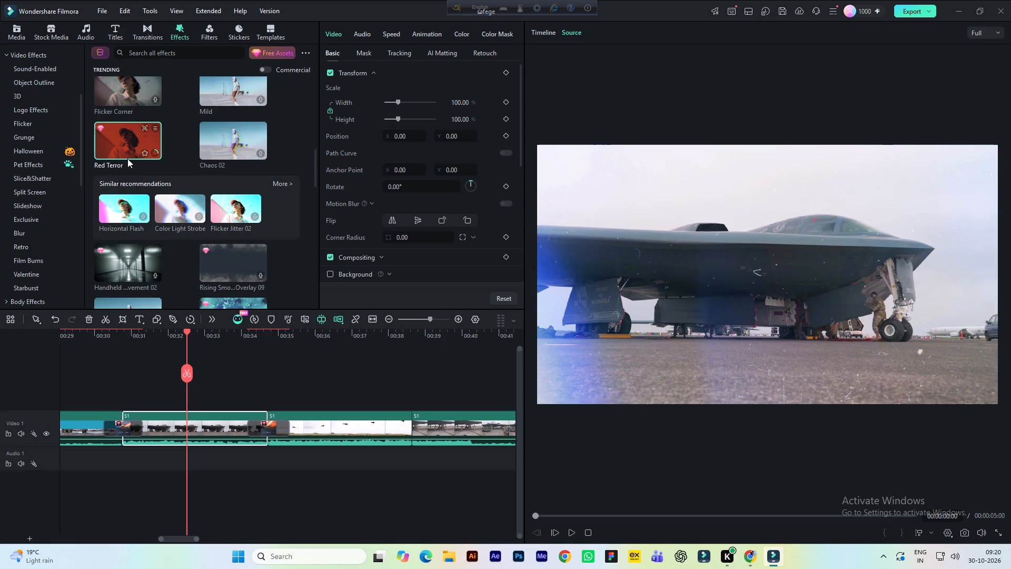
scroll(127, 158, "up", 1)
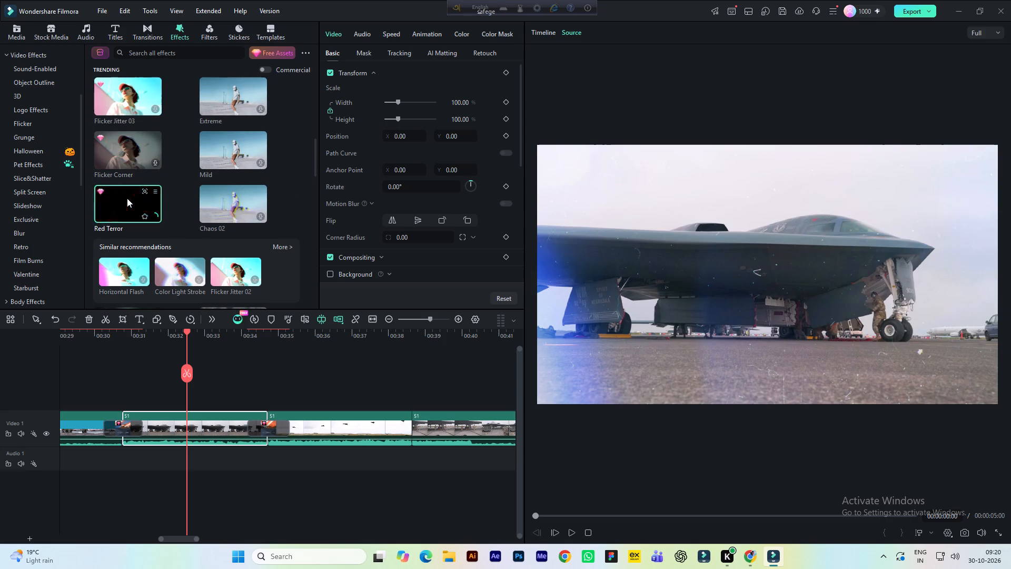
Browse further down the trending video effects and preview Edge Glow 04.
scroll(127, 198, "down", 5)
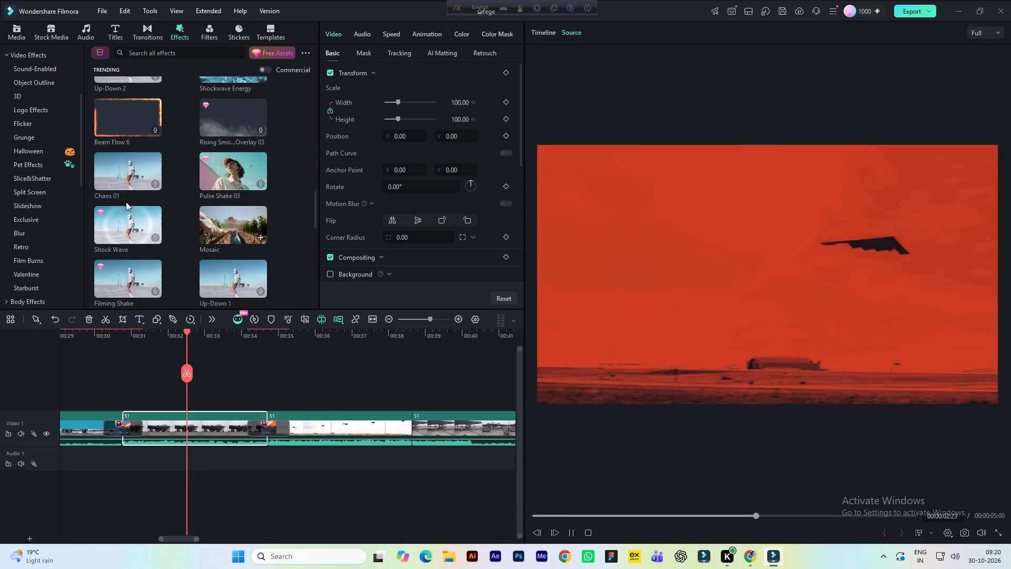
scroll(106, 224, "down", 4)
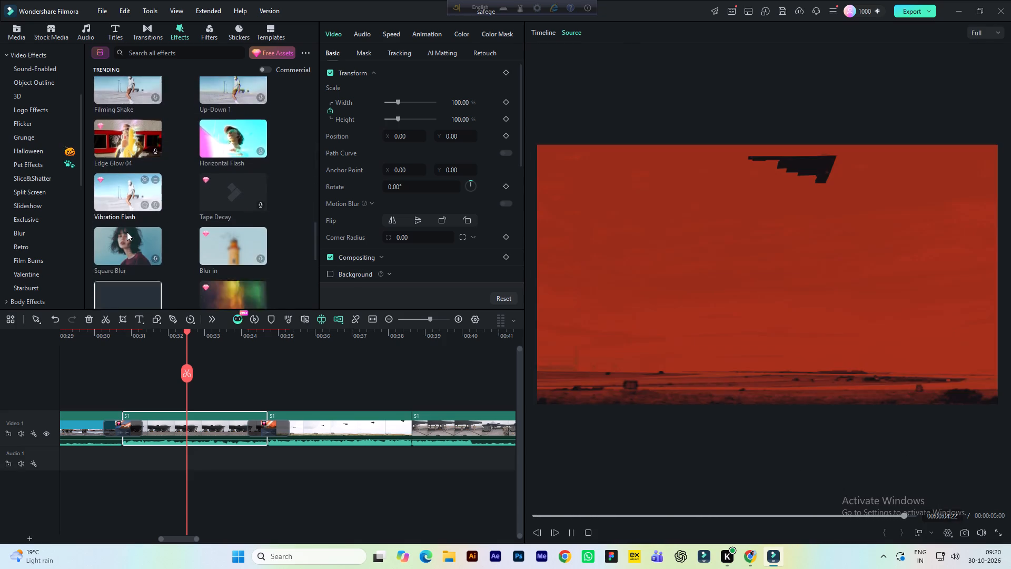
scroll(164, 199, "up", 1)
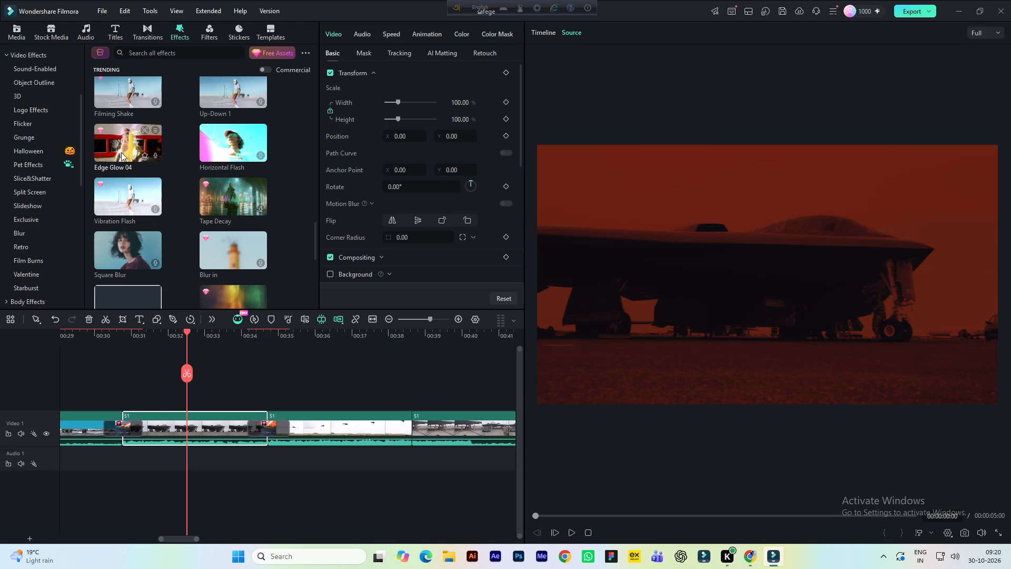
left_click(120, 144)
scroll(132, 161, "up", 1)
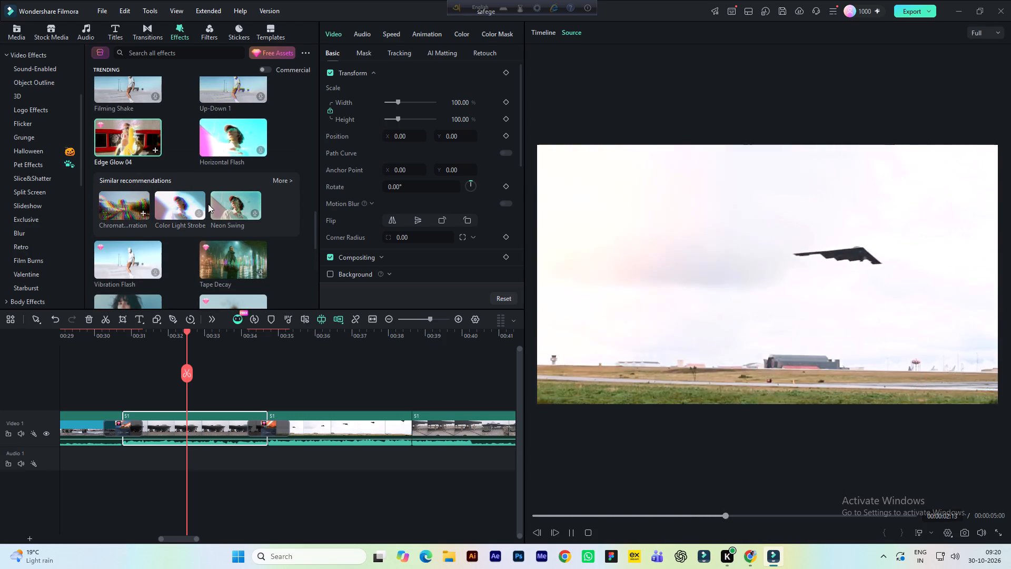
Search the remaining trending video effects for a fitting look and preview Haunt Effect 04.
scroll(209, 204, "down", 2)
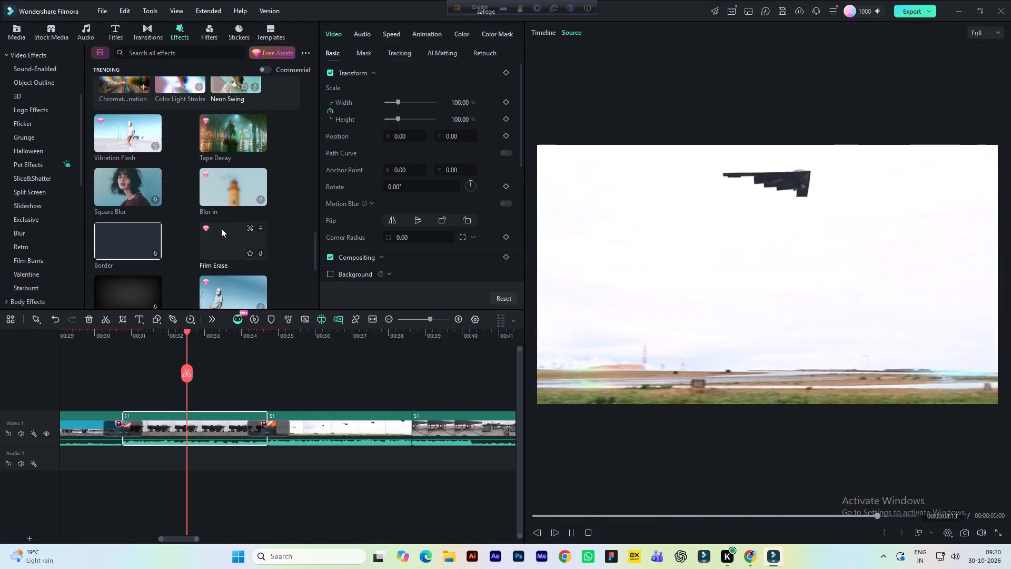
scroll(221, 228, "down", 3)
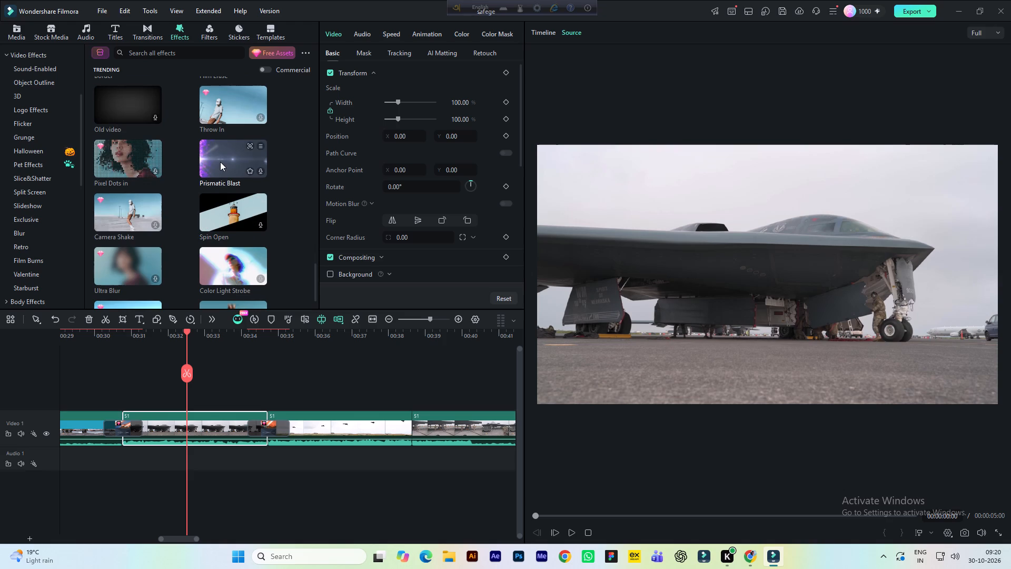
scroll(217, 166, "down", 1)
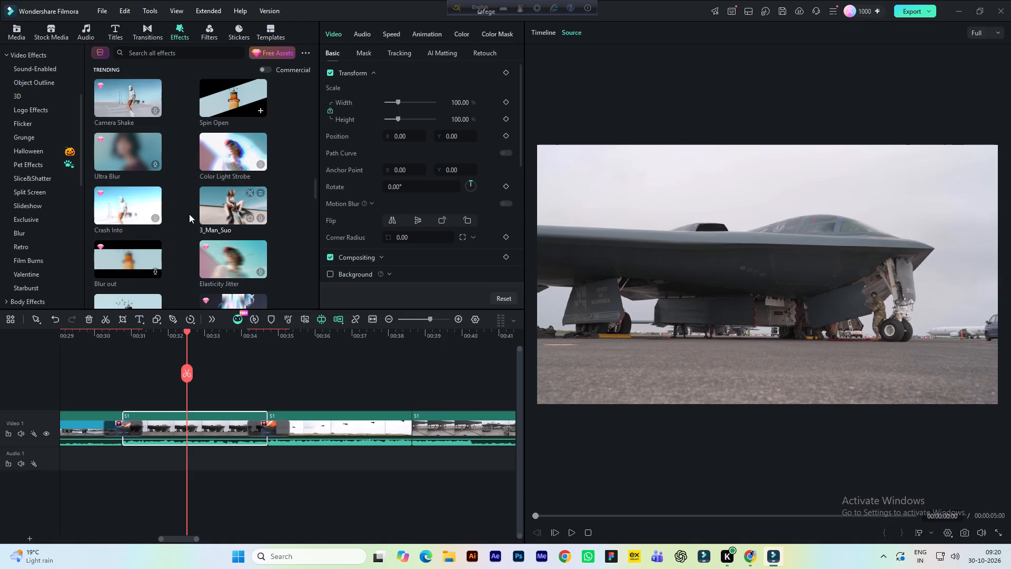
scroll(183, 221, "down", 6)
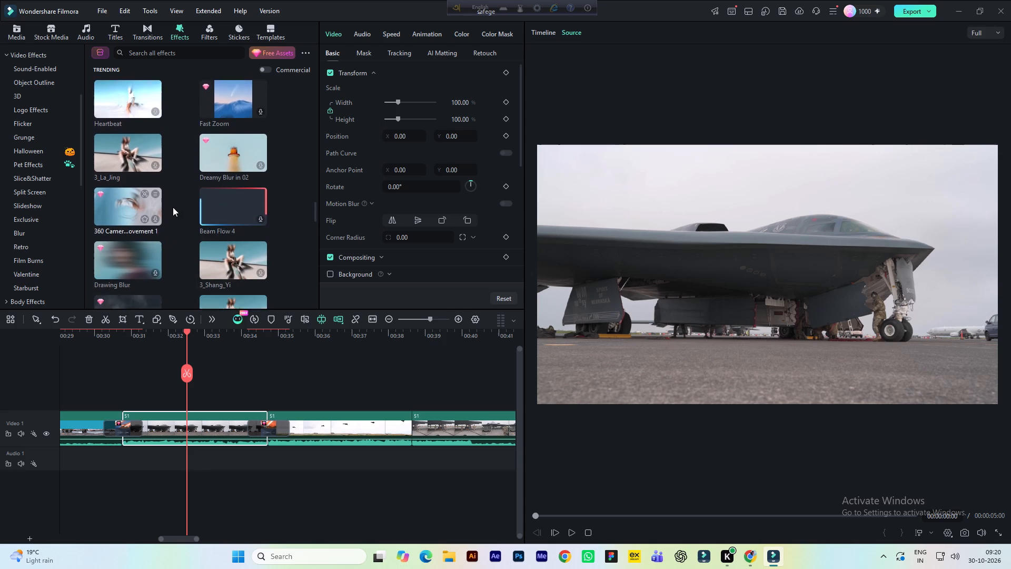
scroll(157, 221, "down", 3)
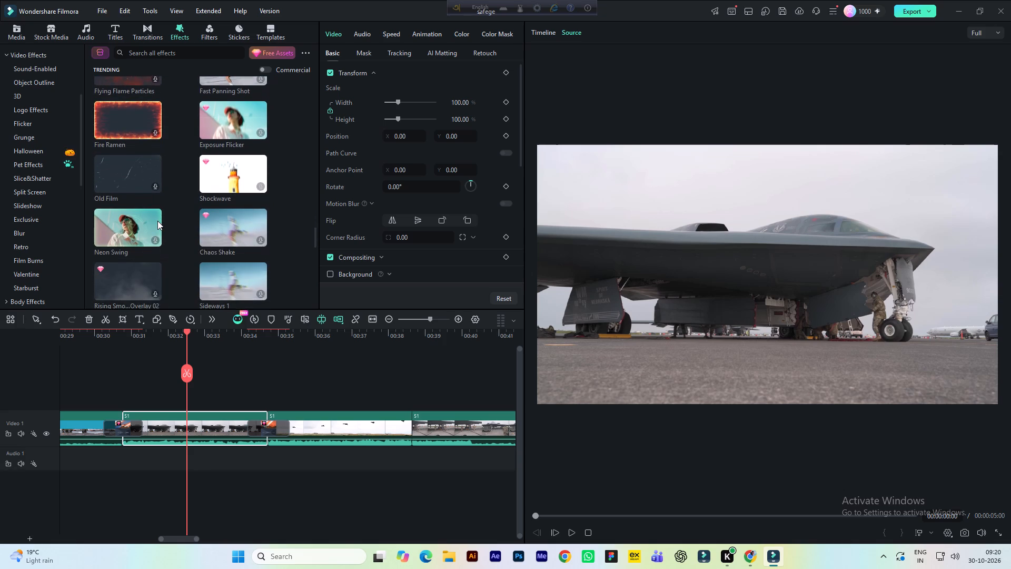
scroll(157, 221, "down", 3)
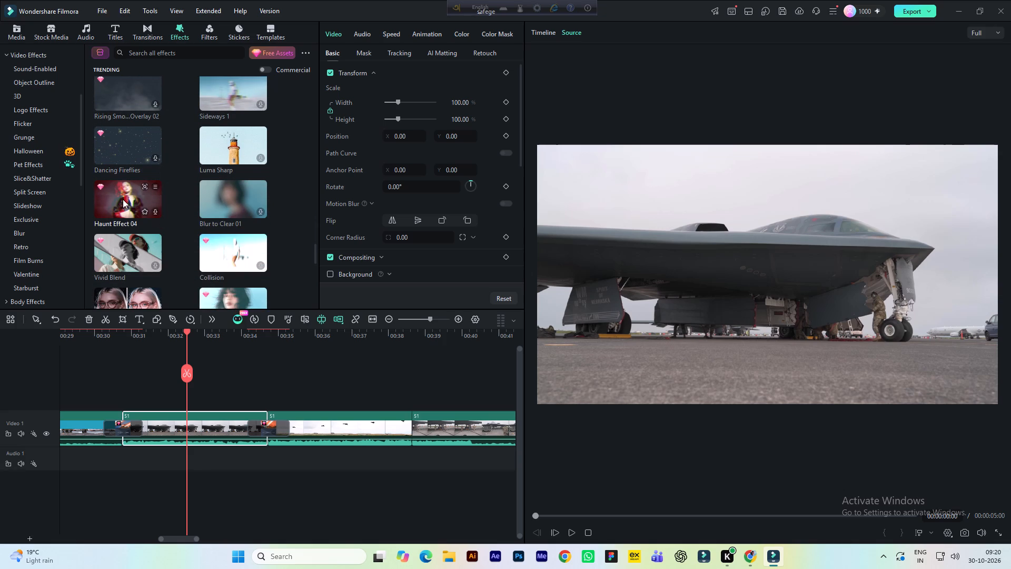
left_click(123, 199)
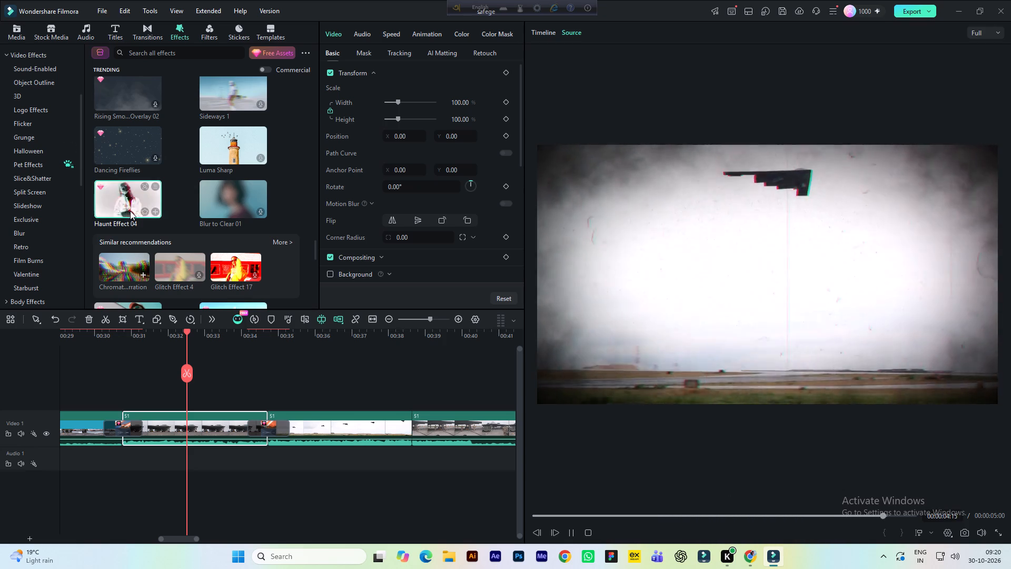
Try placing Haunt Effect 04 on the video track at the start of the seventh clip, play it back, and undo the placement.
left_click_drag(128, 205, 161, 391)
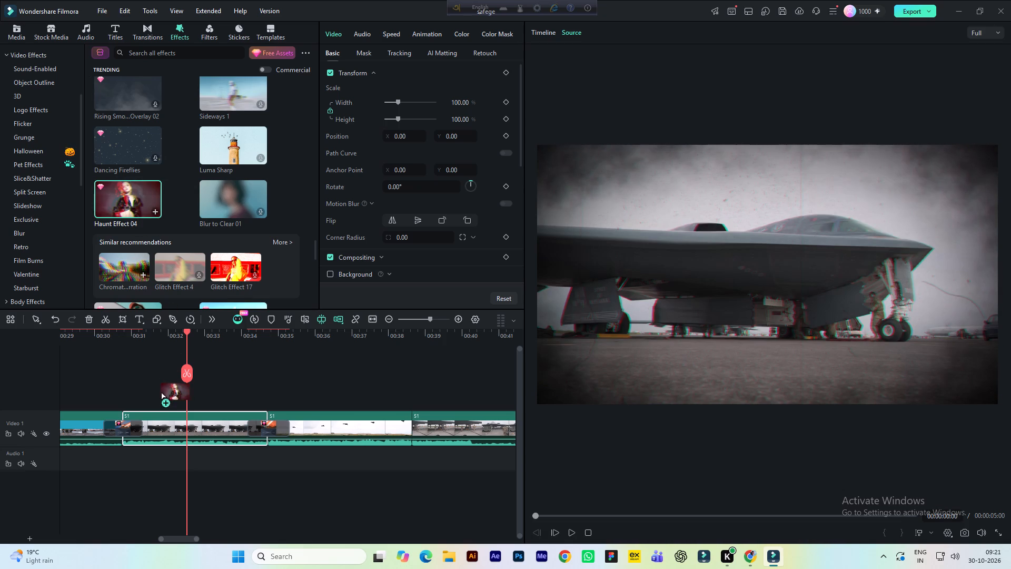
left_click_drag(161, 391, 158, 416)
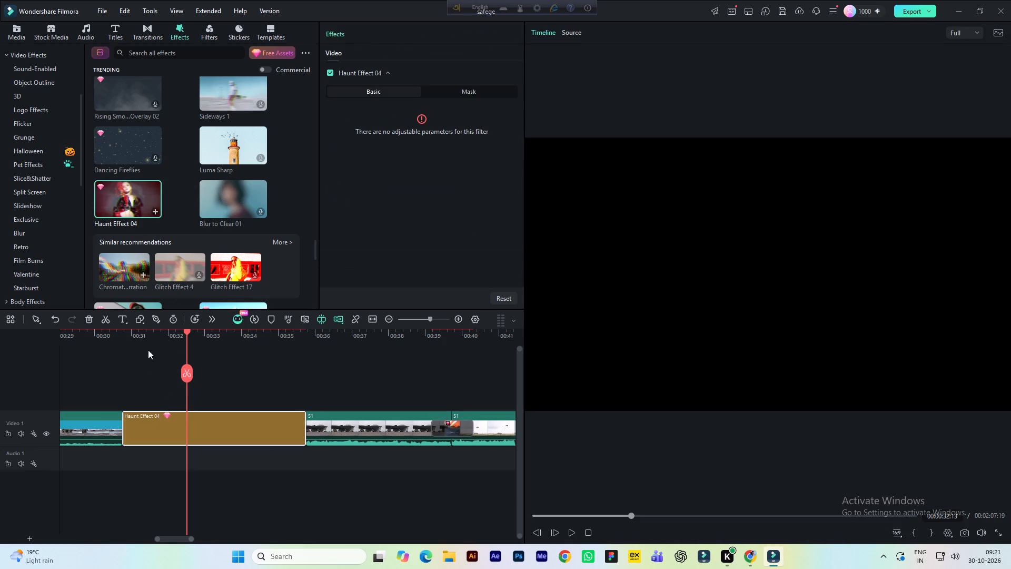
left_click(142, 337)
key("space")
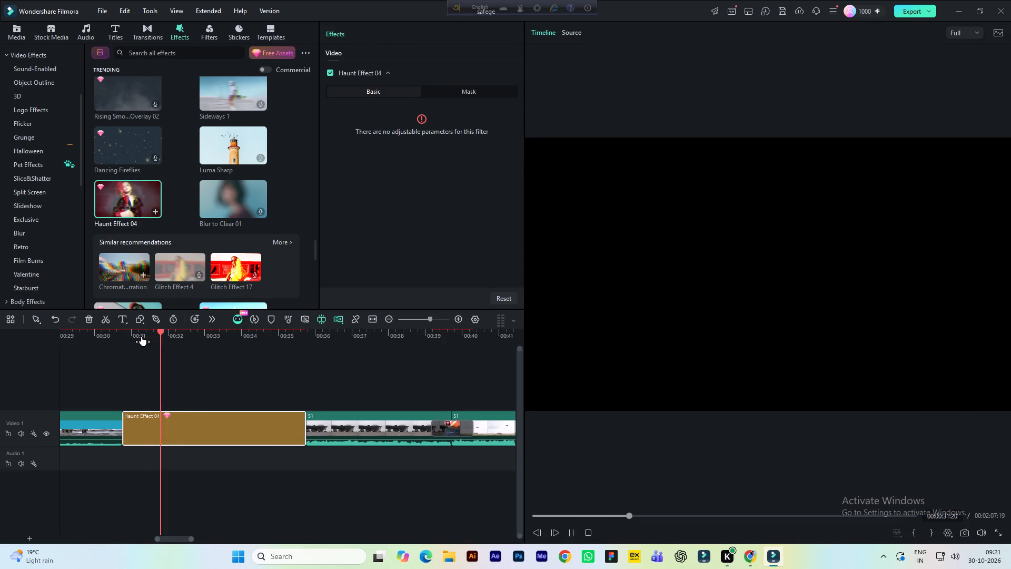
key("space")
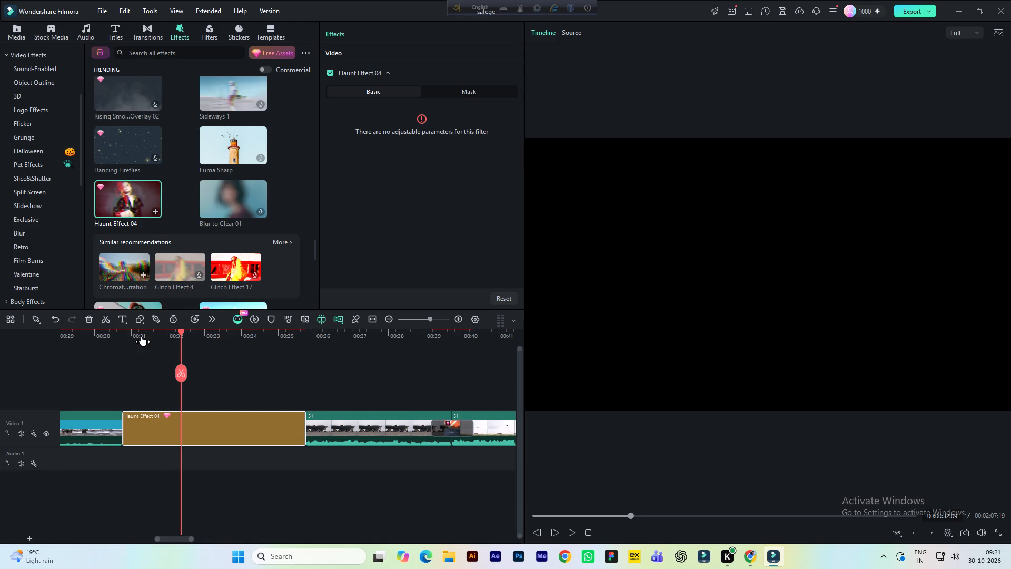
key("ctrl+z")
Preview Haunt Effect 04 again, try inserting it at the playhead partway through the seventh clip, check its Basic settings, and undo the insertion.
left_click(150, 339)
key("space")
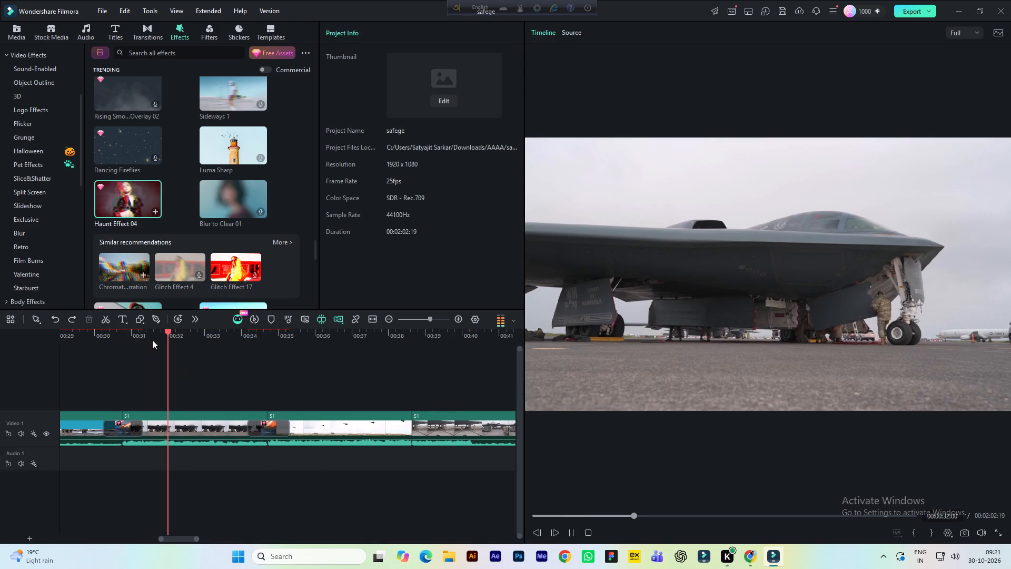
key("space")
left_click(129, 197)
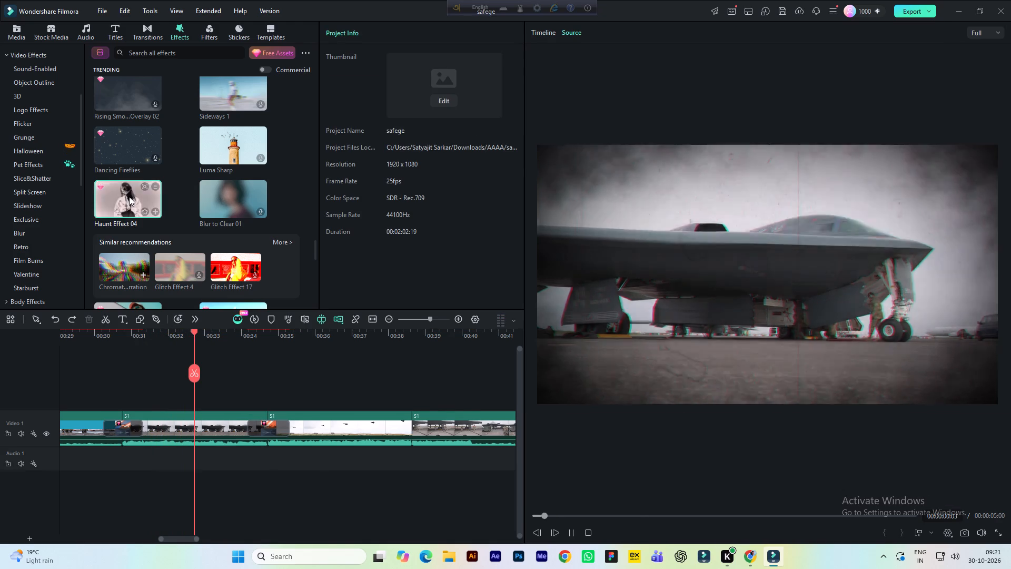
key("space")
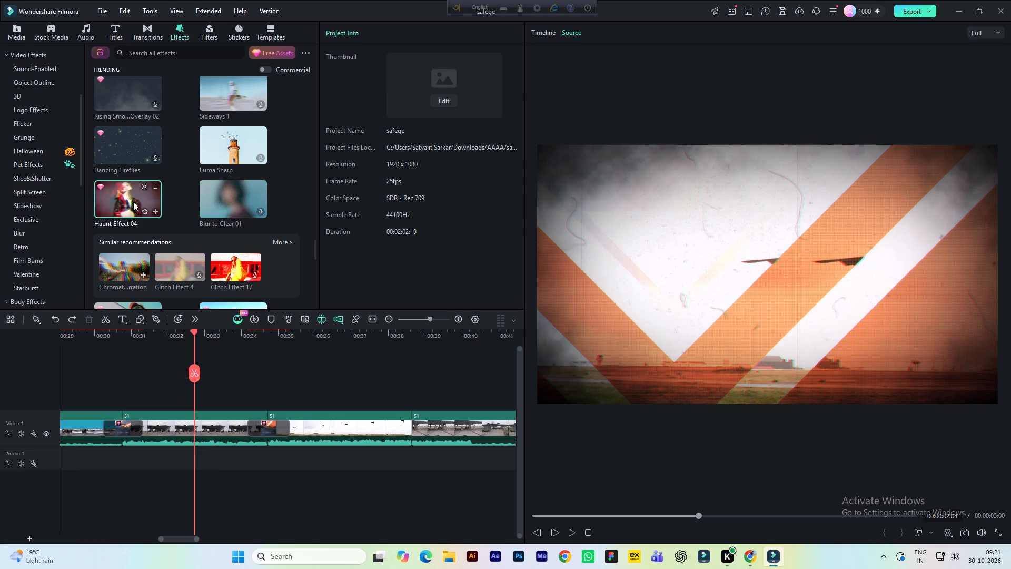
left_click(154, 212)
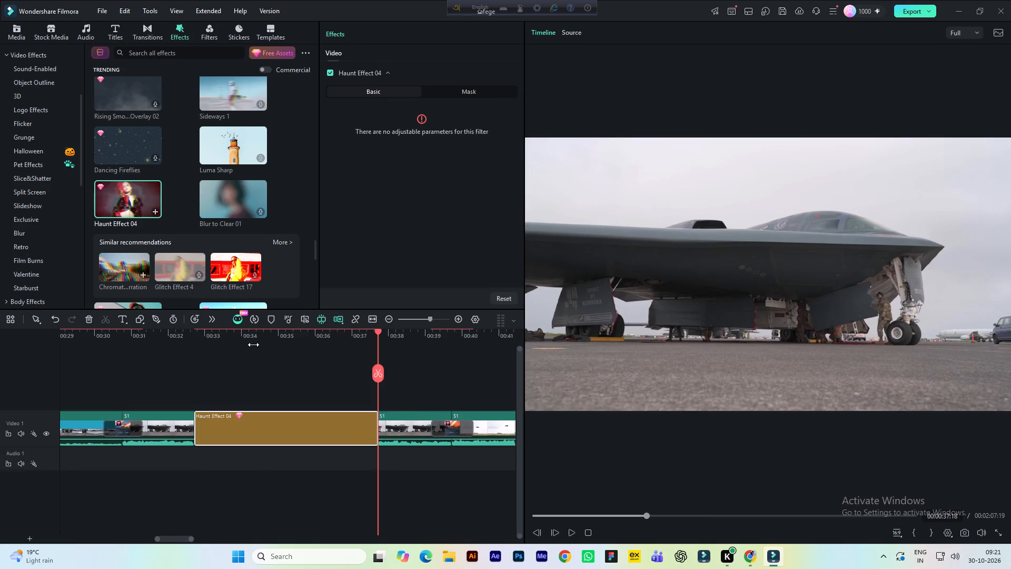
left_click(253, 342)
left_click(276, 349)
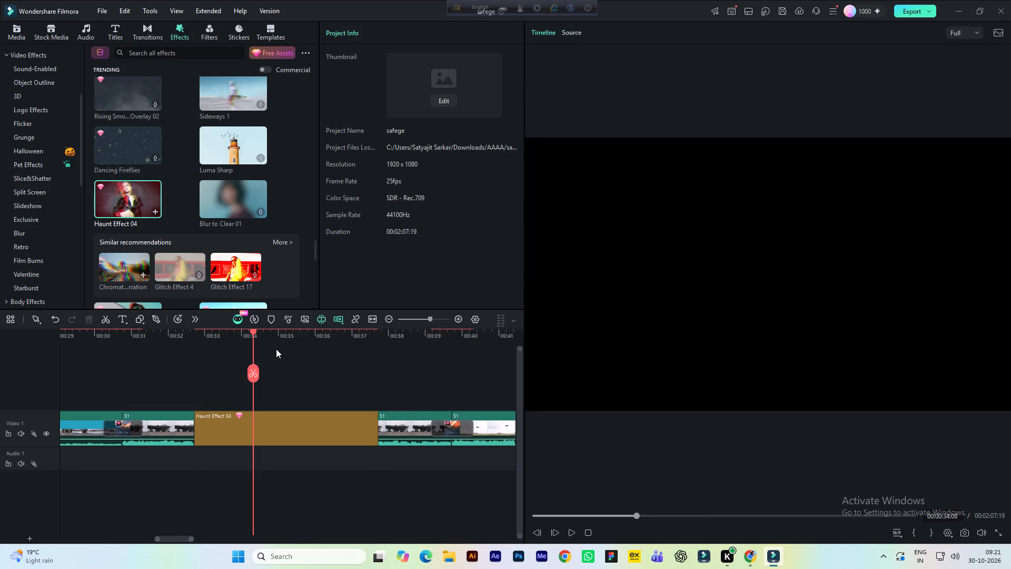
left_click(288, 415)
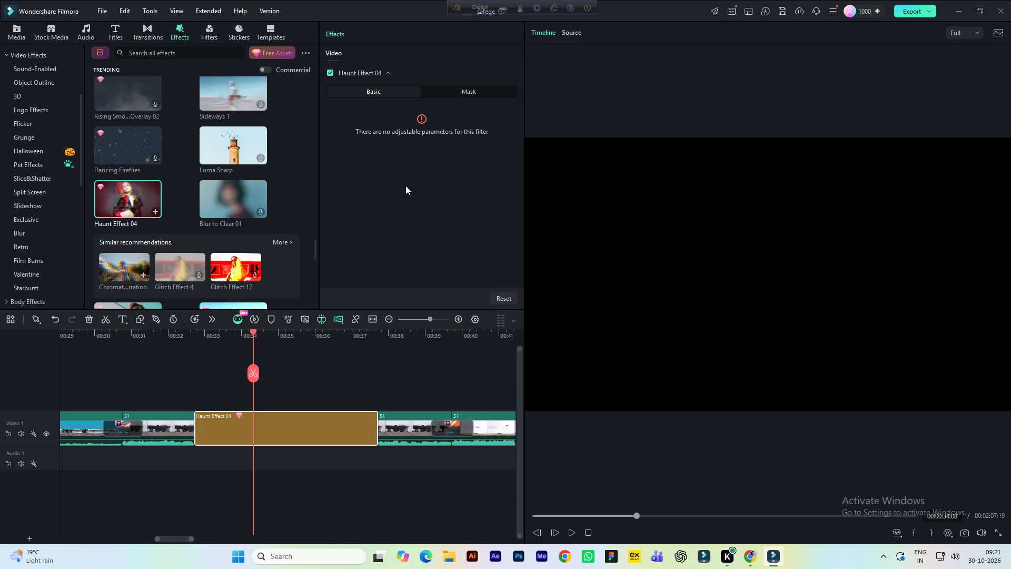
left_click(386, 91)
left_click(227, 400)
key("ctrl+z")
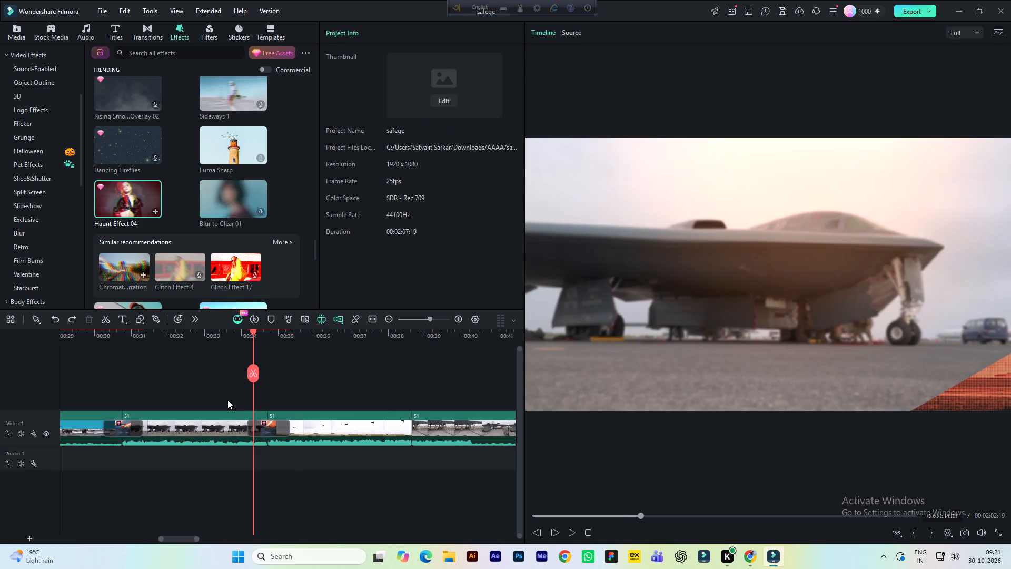
Preview Chromatic Aberration from the similar recommendations, apply it to the seventh clip, and play the clip back.
left_click(120, 267)
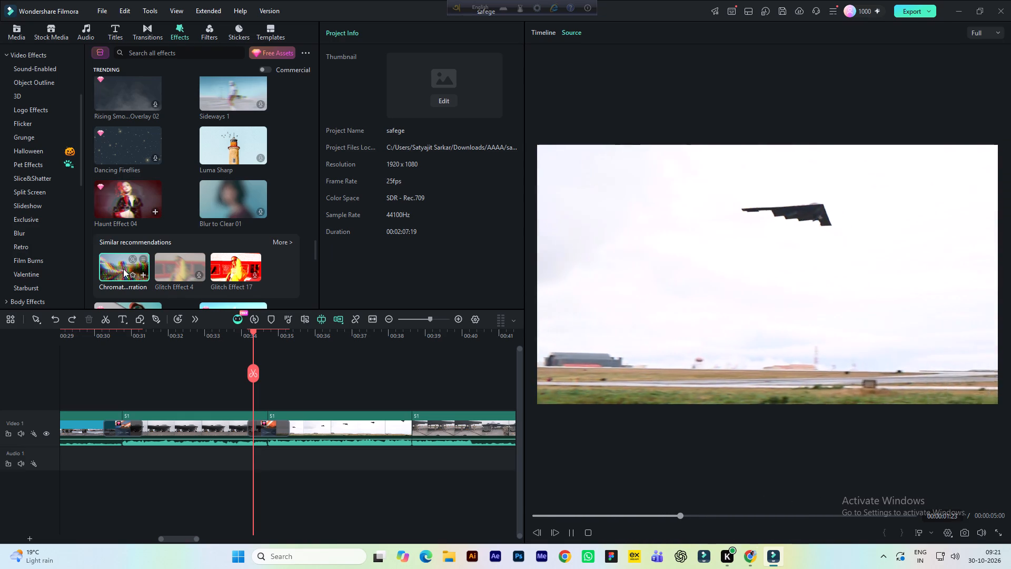
left_click_drag(123, 269, 213, 413)
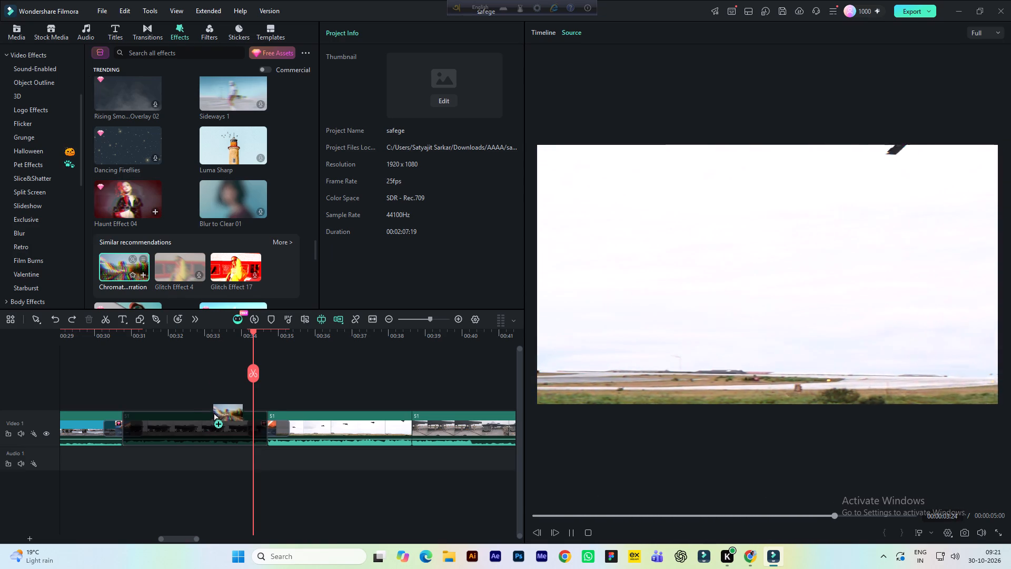
left_click_drag(213, 413, 201, 415)
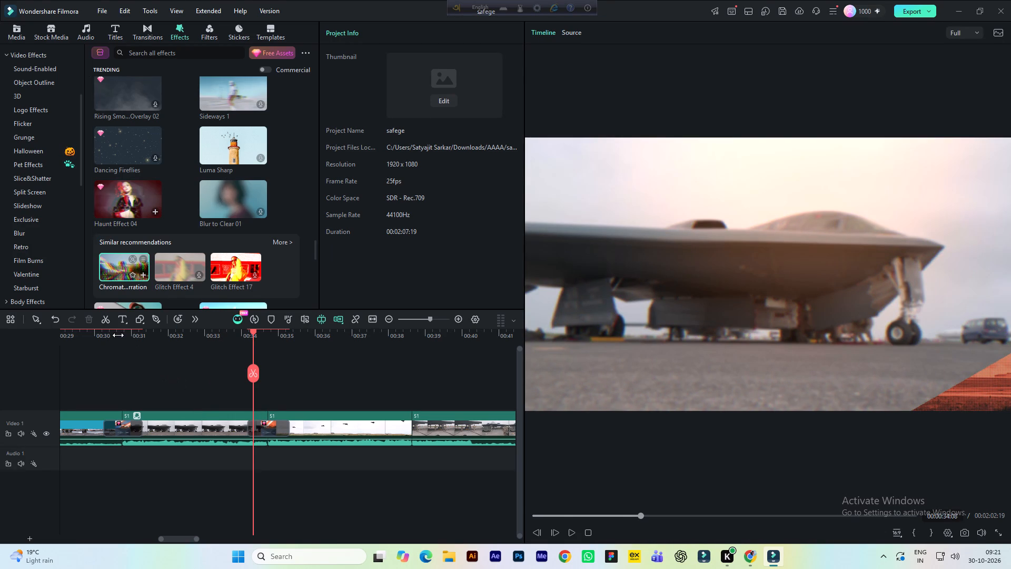
left_click(118, 335)
key("space")
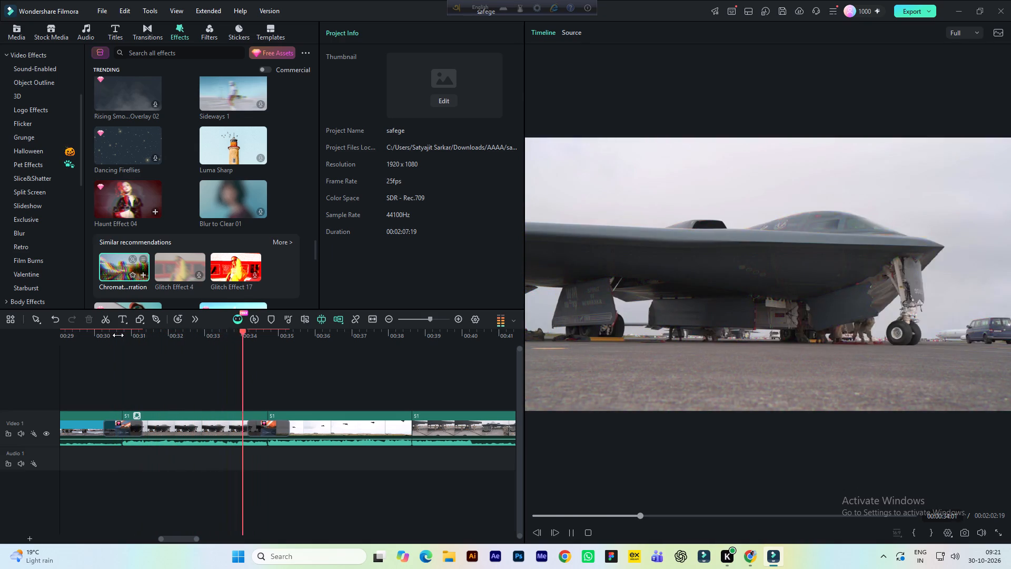
key("space")
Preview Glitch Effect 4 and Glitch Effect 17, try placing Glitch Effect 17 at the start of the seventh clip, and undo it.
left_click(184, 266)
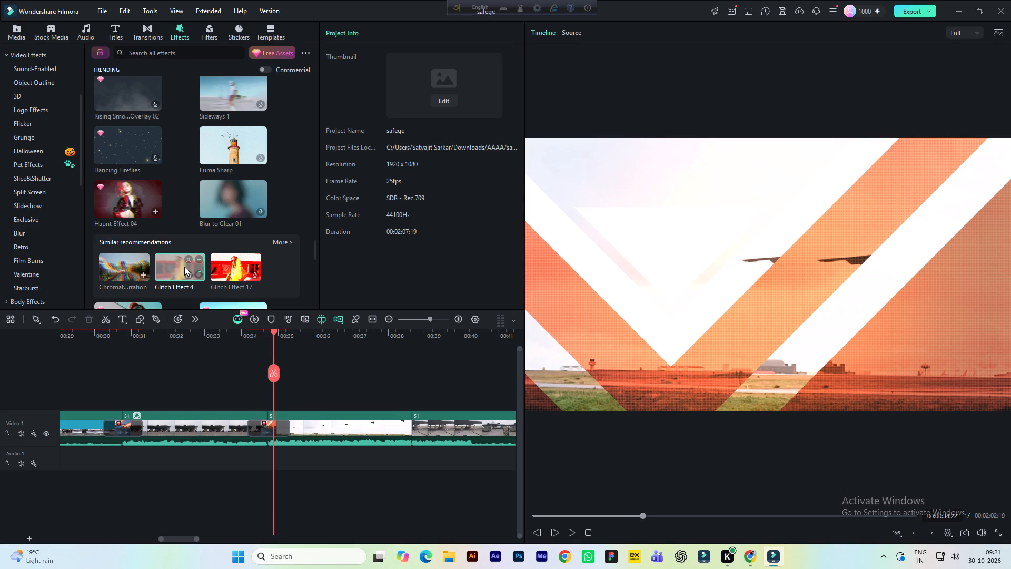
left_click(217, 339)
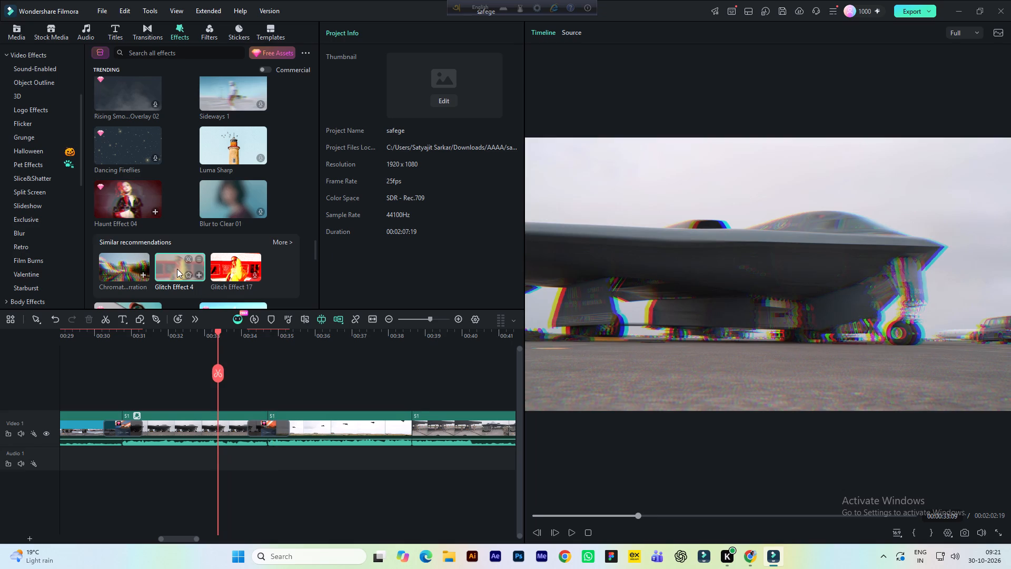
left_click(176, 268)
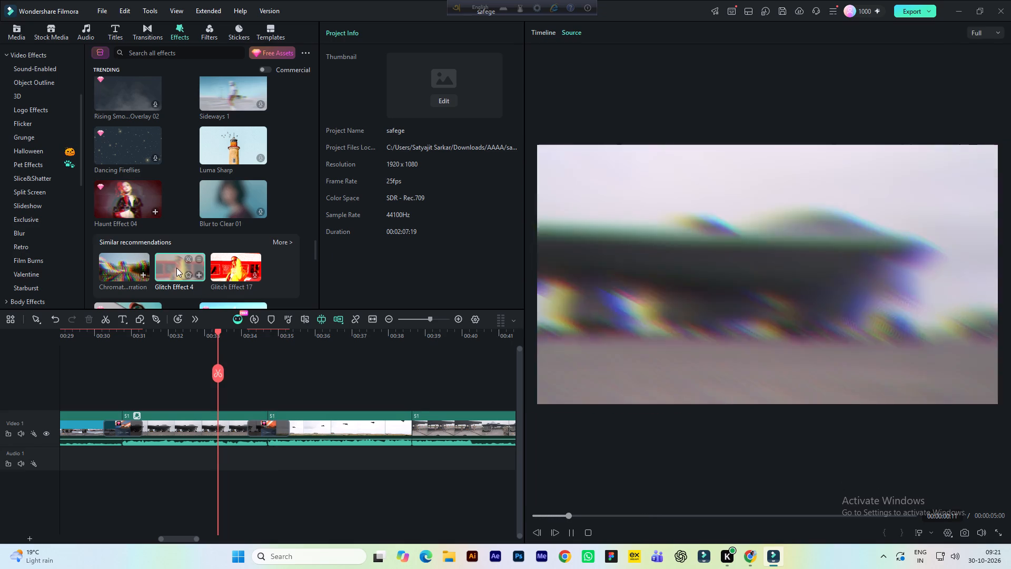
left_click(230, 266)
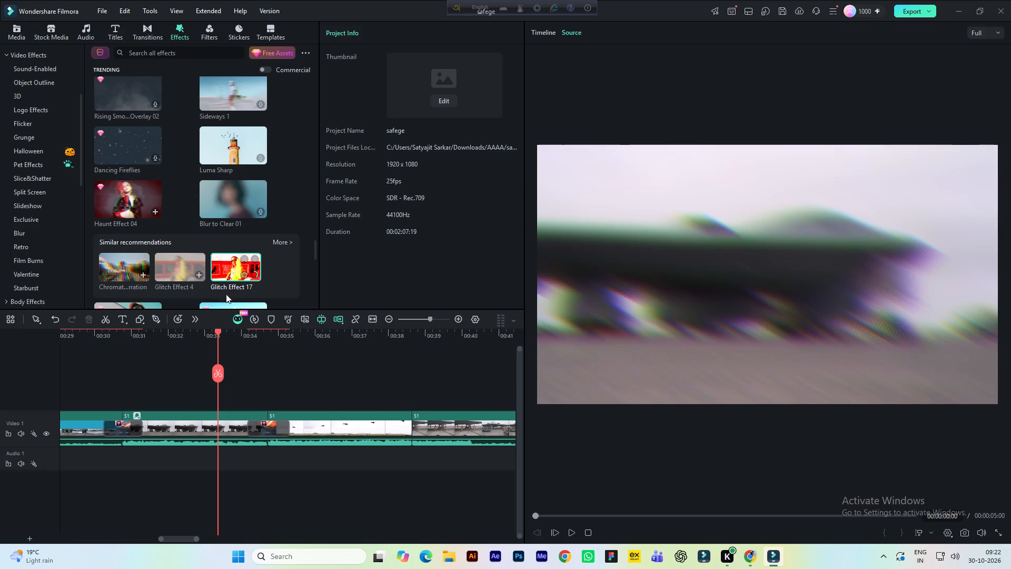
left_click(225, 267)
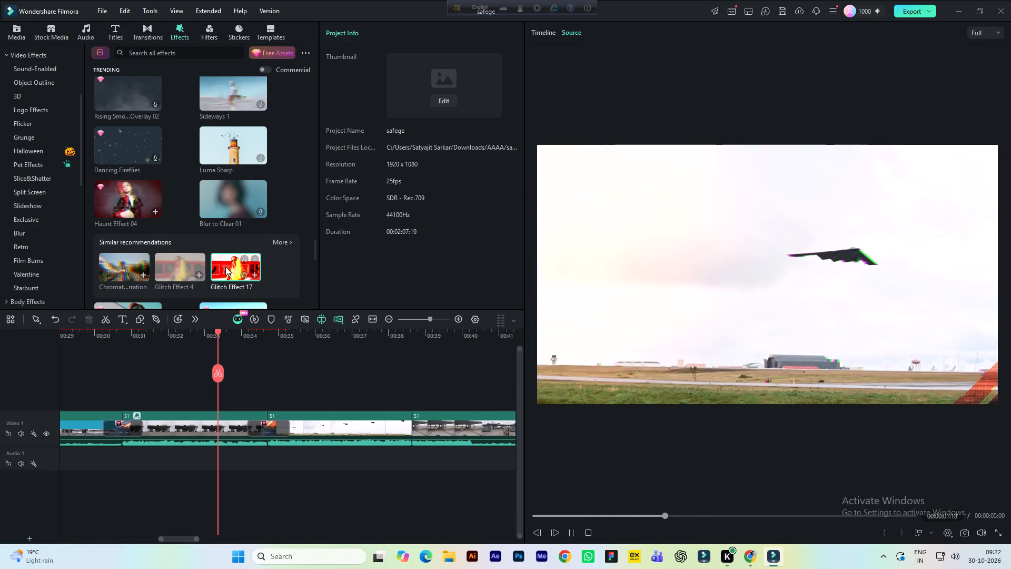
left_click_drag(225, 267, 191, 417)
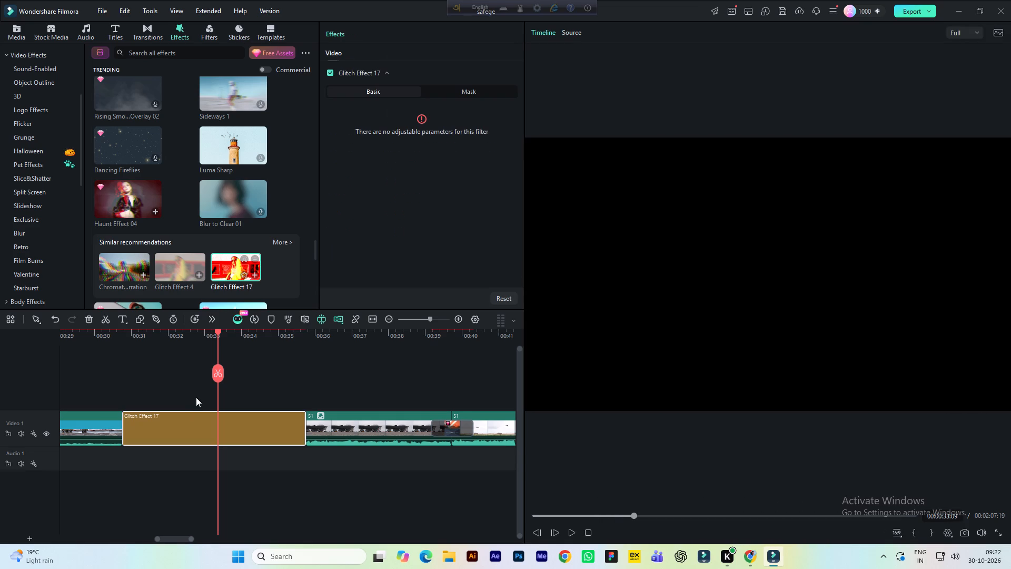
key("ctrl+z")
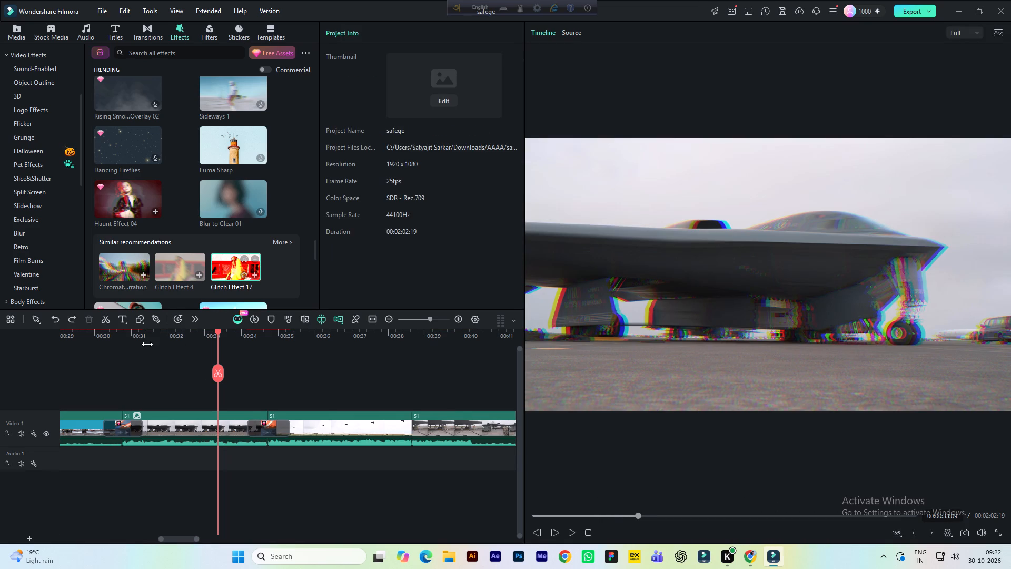
Save the project and play back the seventh clip with its Chromatic Aberration effect.
key("ctrl+s")
left_click(132, 336)
key("space")
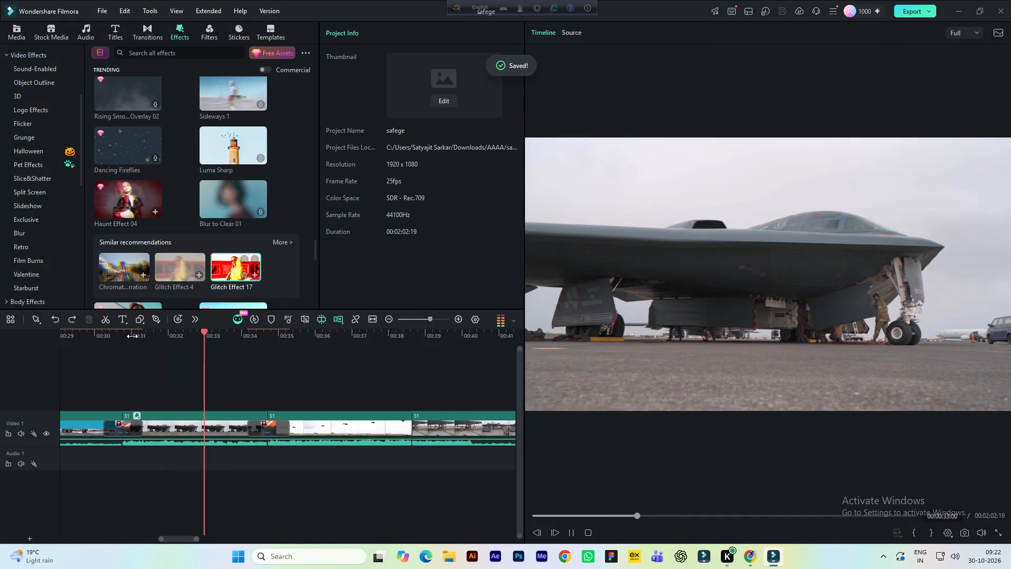
key("space")
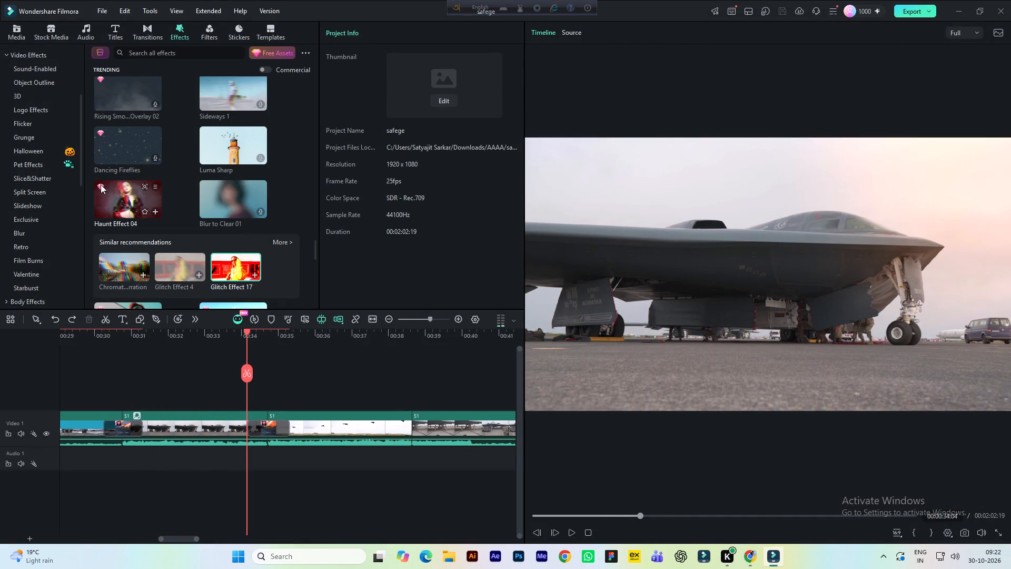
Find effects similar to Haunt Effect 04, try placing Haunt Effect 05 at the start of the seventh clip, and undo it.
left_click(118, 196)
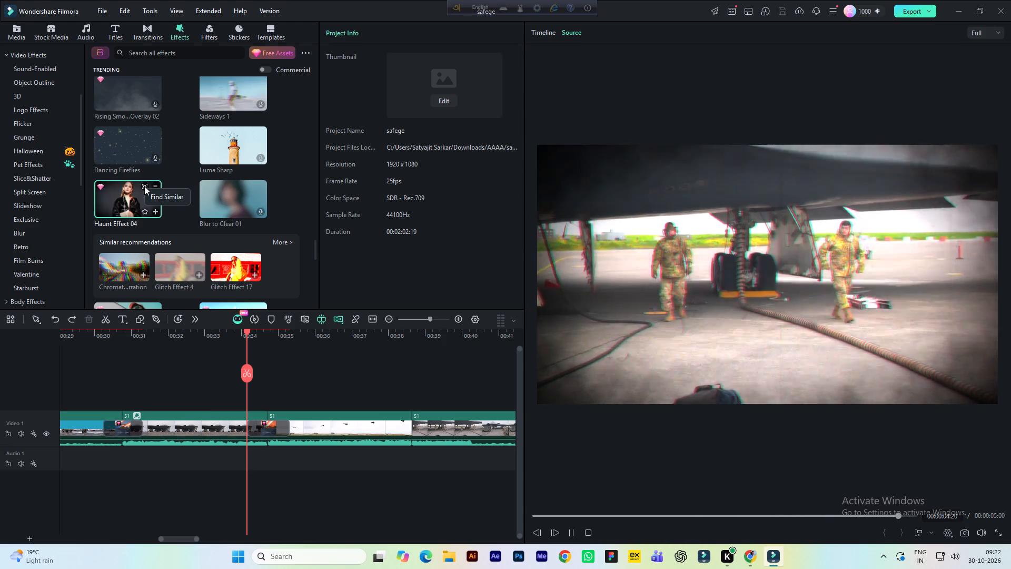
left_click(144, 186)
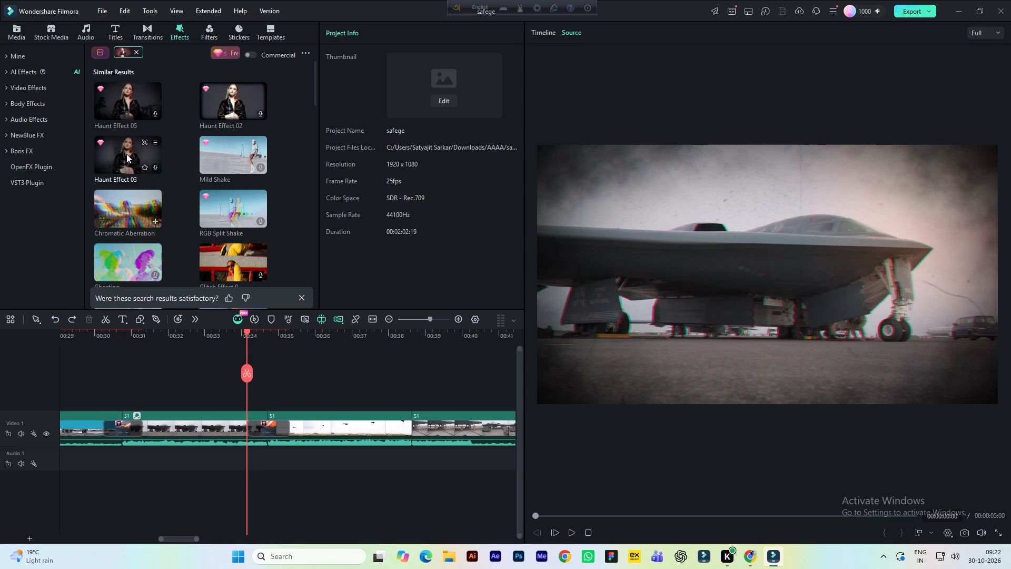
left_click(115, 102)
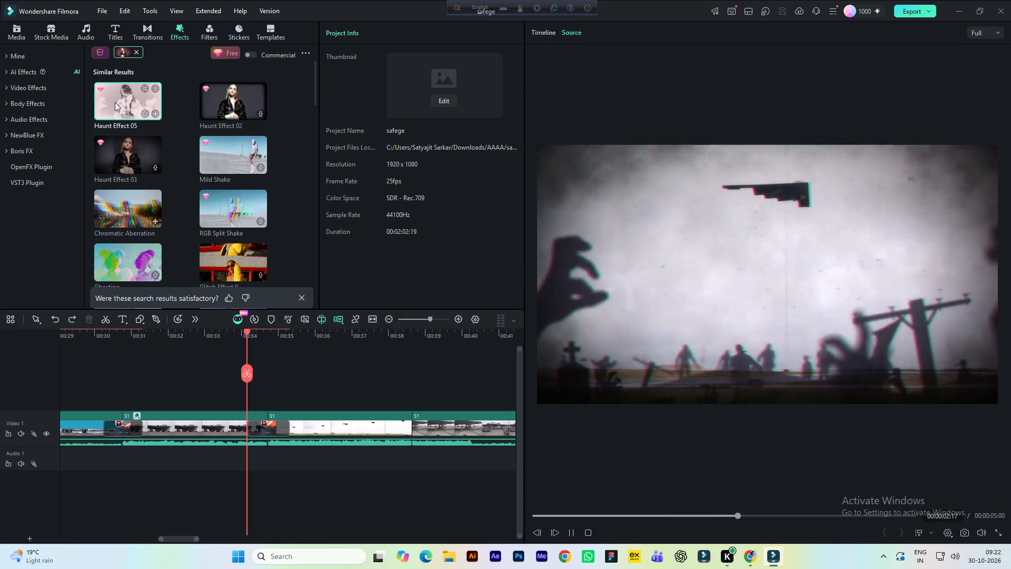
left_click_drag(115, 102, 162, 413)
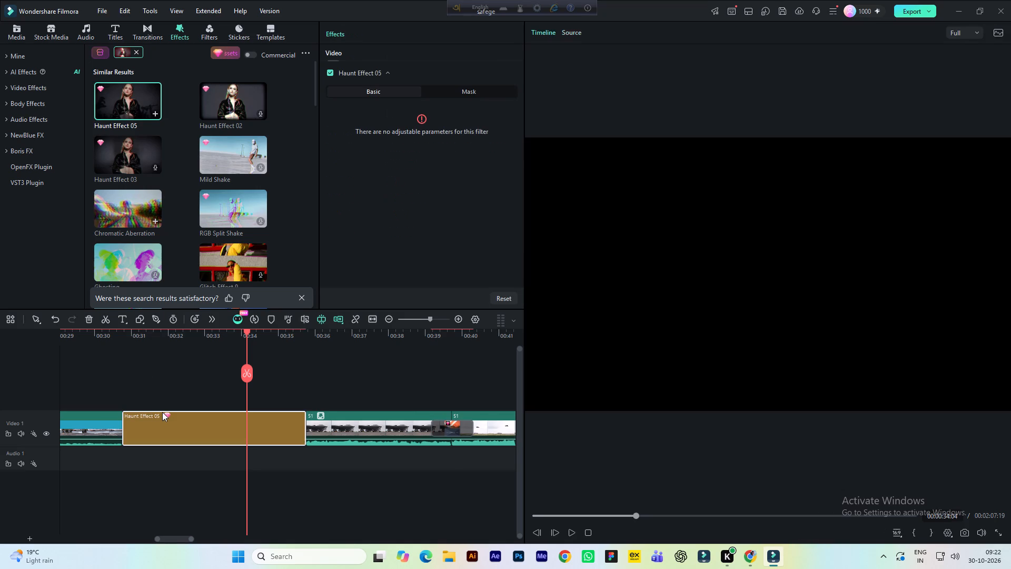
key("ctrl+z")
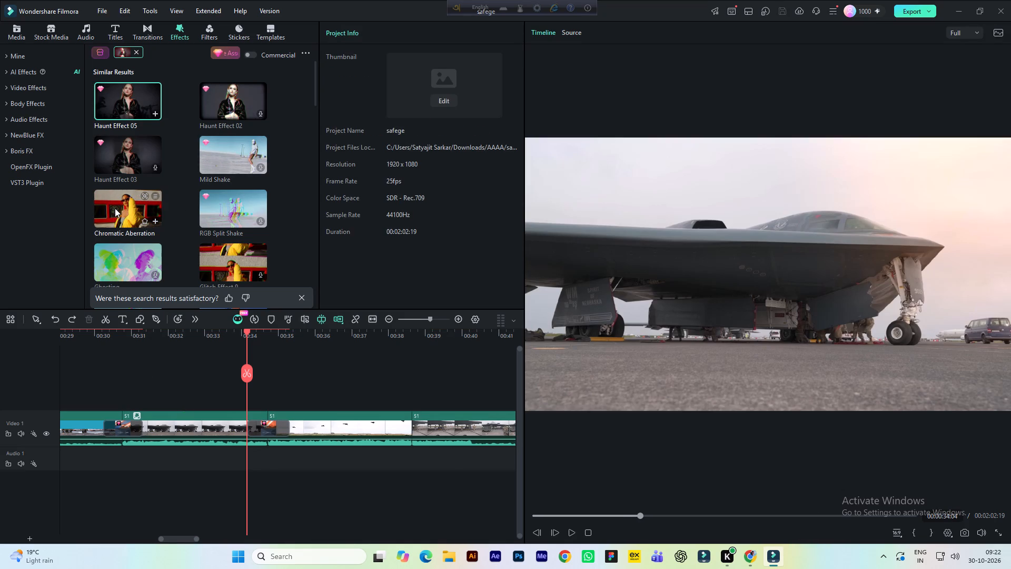
Preview Glitch Effect 9, browse the remaining similar effects, and clear the similarity search to return to the trending effects.
left_click(218, 261)
scroll(229, 249, "down", 1)
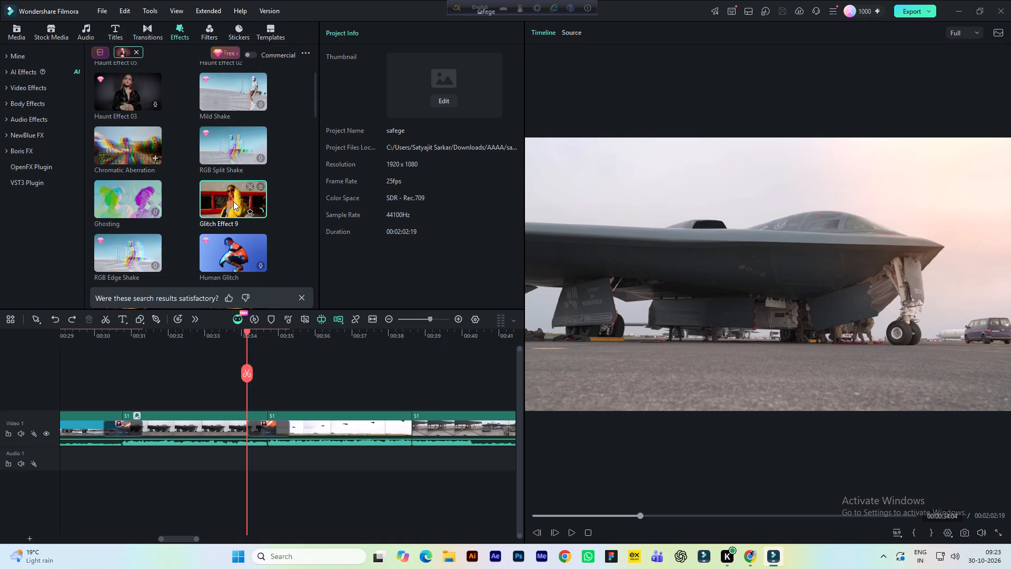
scroll(135, 201, "down", 2)
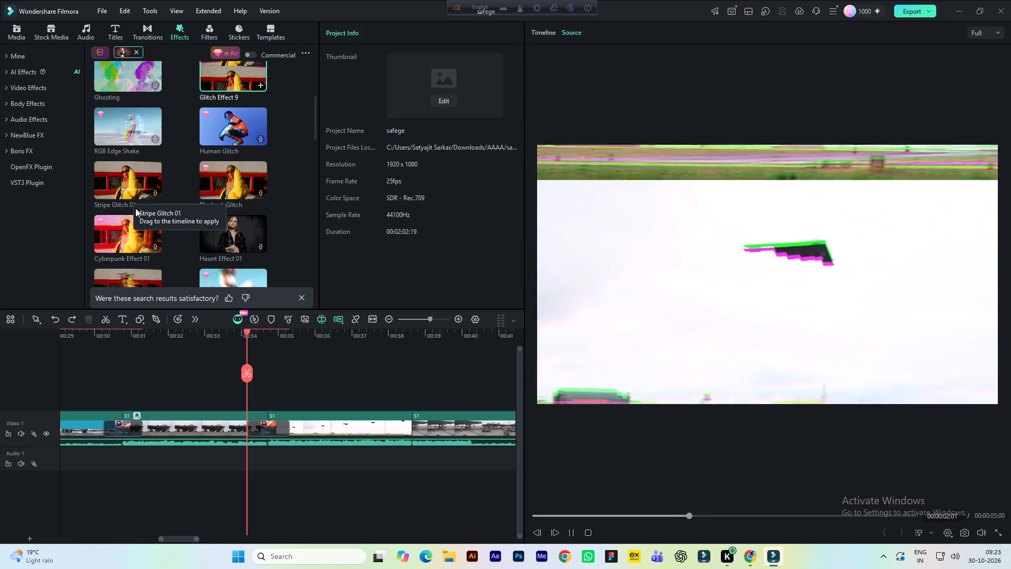
scroll(135, 208, "up", 6)
left_click(134, 51)
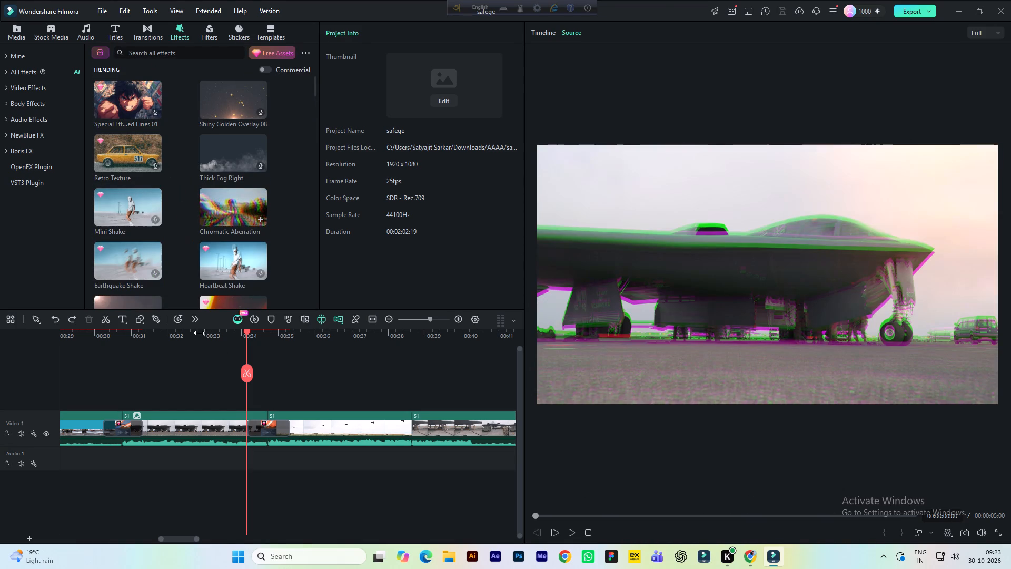
Play the seventh clip into the eighth, select the eighth clip, and browse trending effects for it, previewing Light Leak Effect 02.
left_click(99, 336)
key("space")
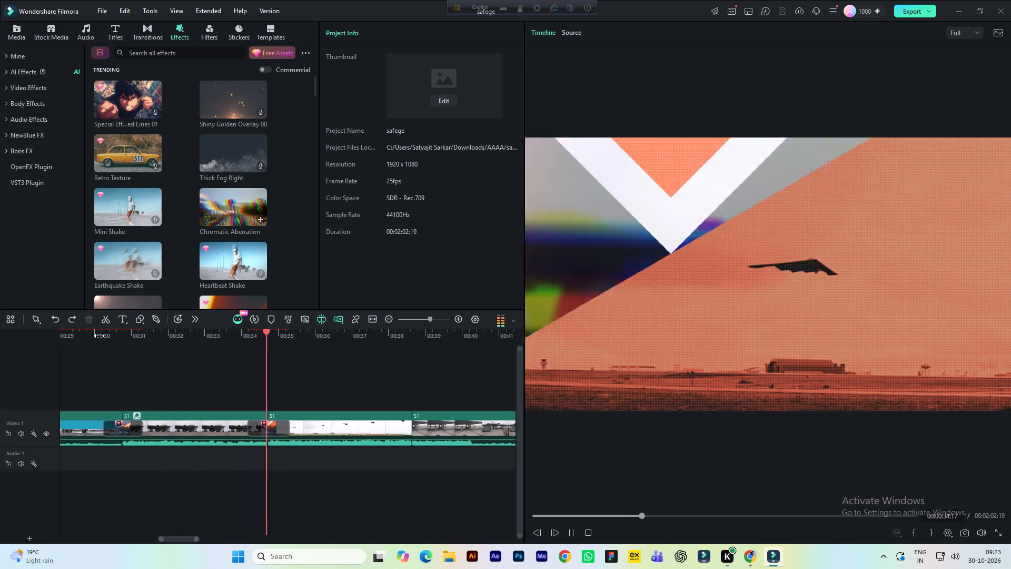
key("space")
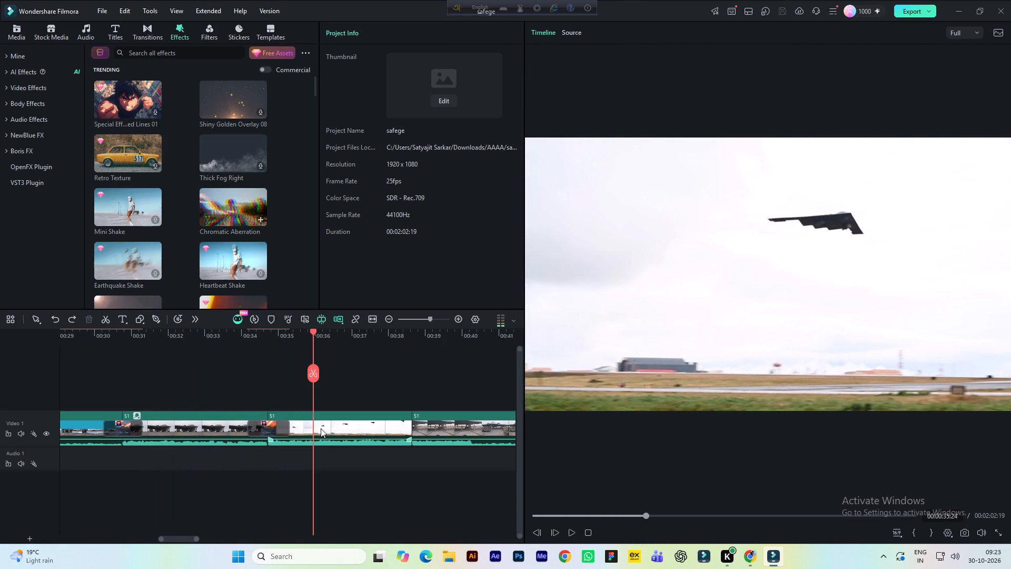
left_click(321, 428)
scroll(169, 256, "down", 1)
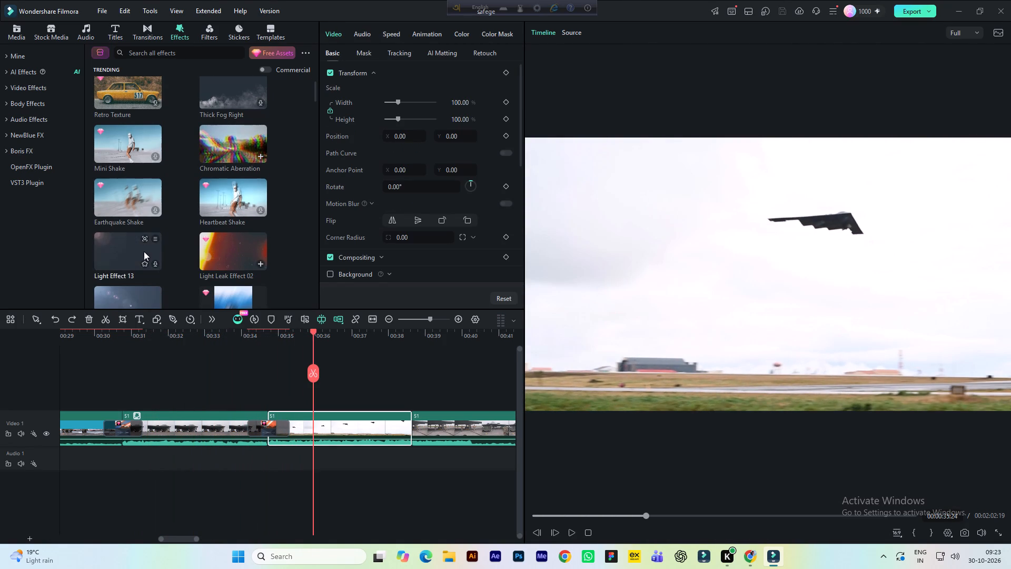
left_click(217, 242)
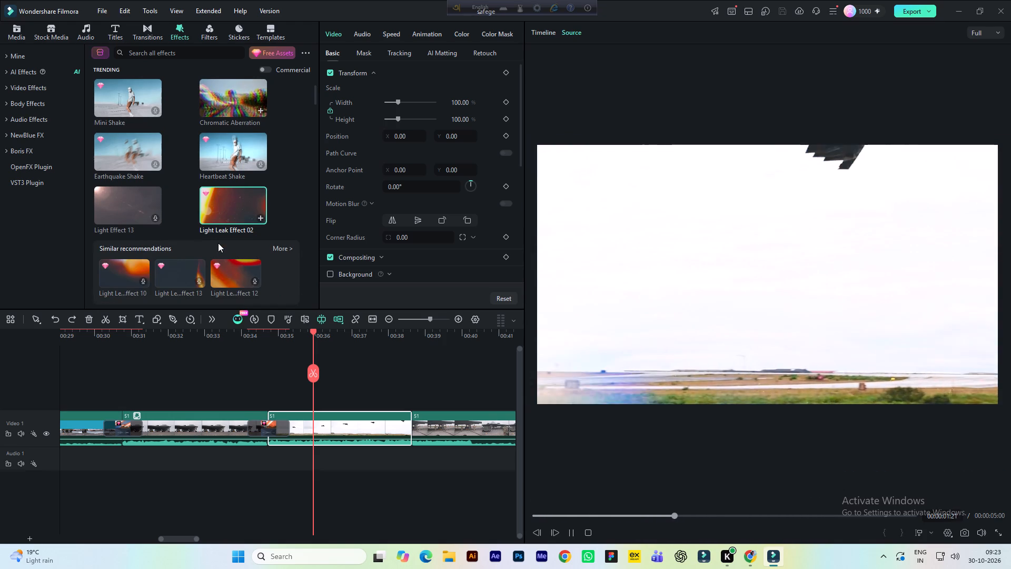
scroll(222, 241, "down", 2)
scroll(127, 212, "down", 2)
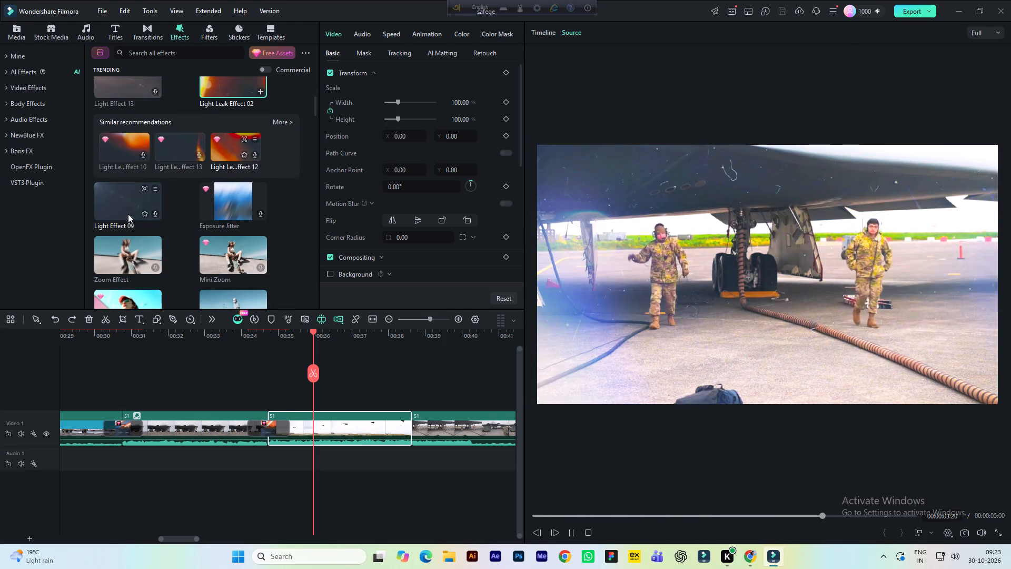
scroll(133, 227, "down", 1)
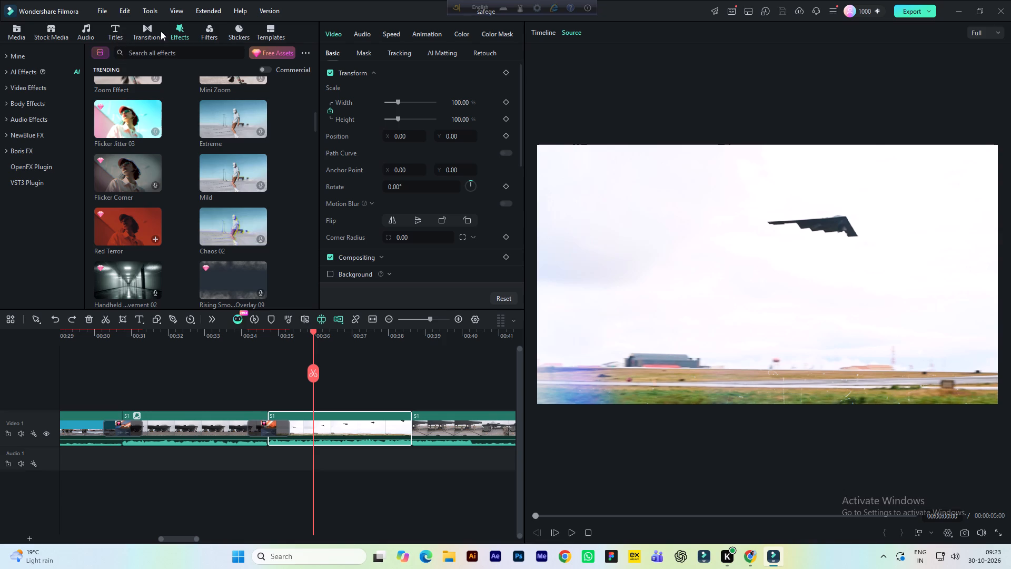
Find the Cool Transition 20 arrow style among the MG transitions and place it at the cut between the eighth and ninth clips.
left_click(147, 29)
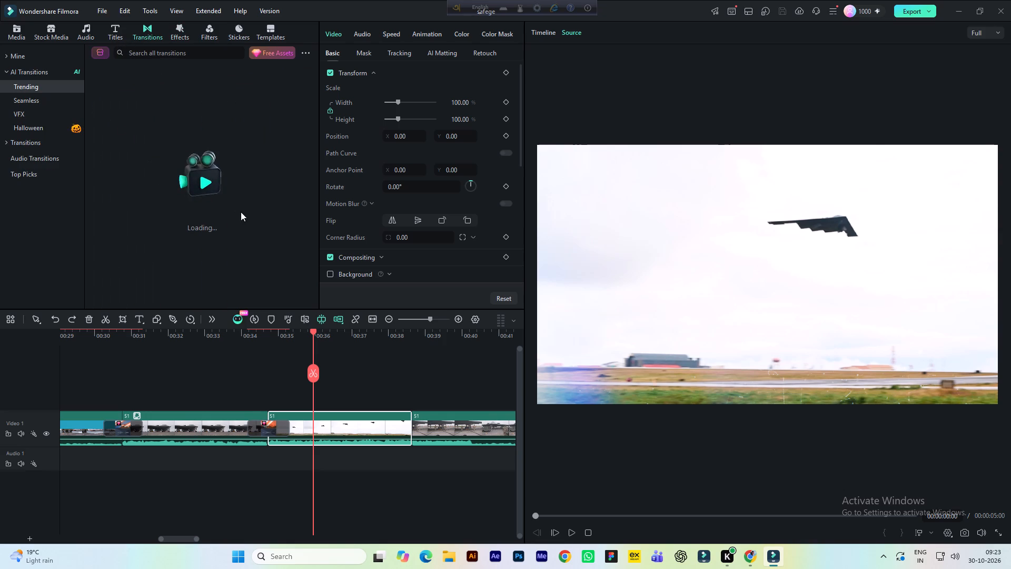
left_click(199, 419)
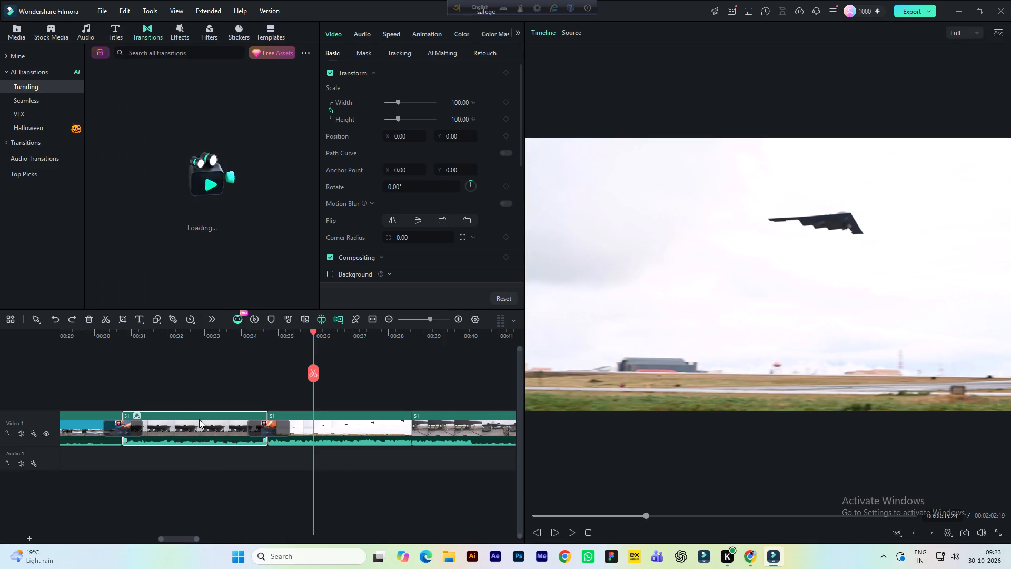
left_click_drag(179, 540, 185, 537)
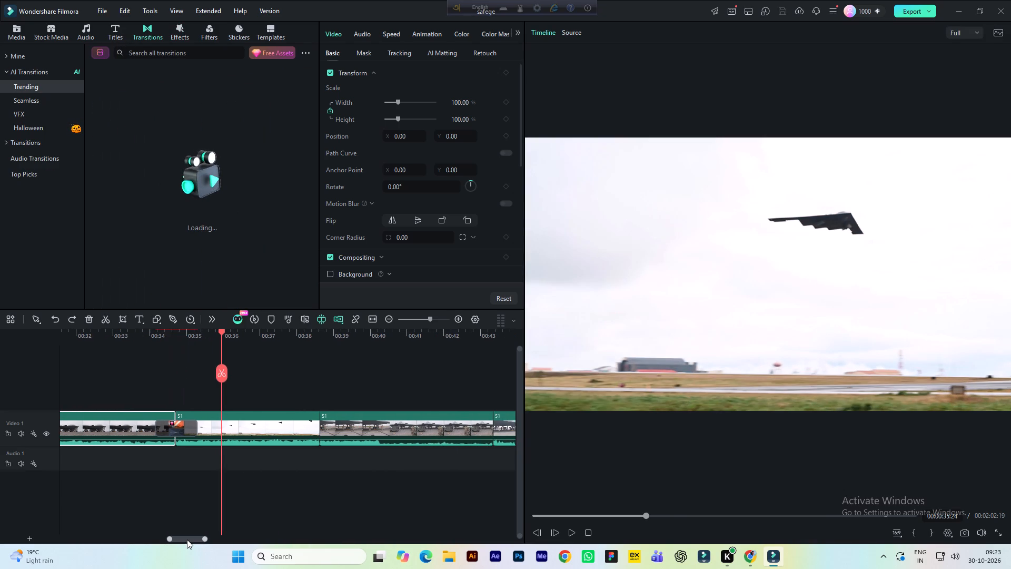
left_click(26, 143)
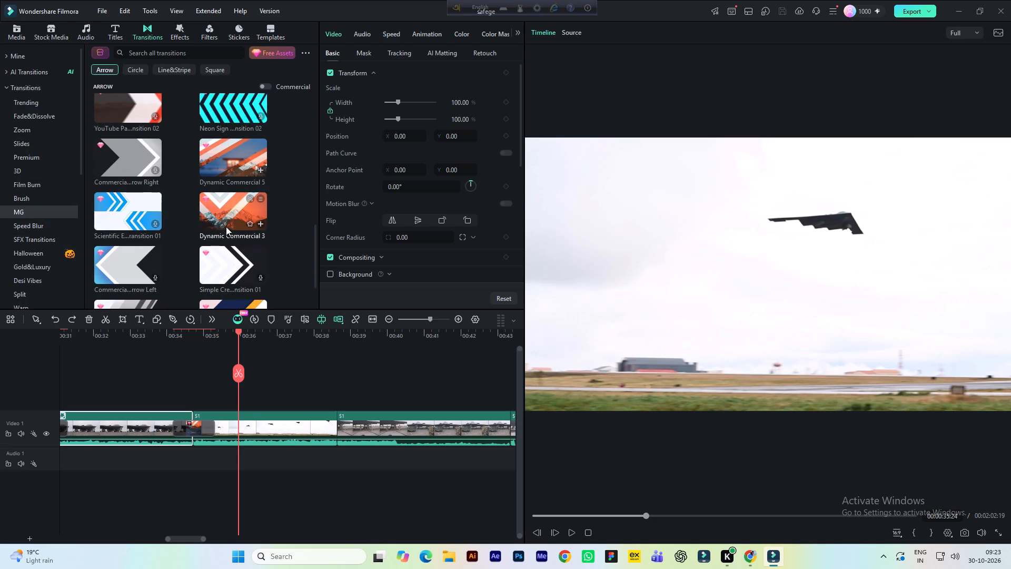
scroll(226, 225, "down", 4)
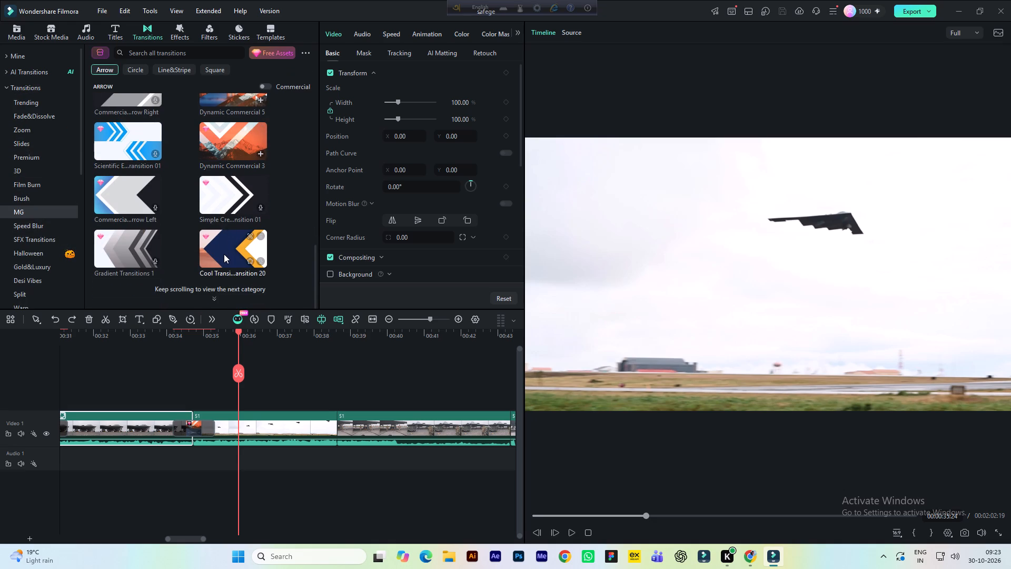
left_click(214, 300)
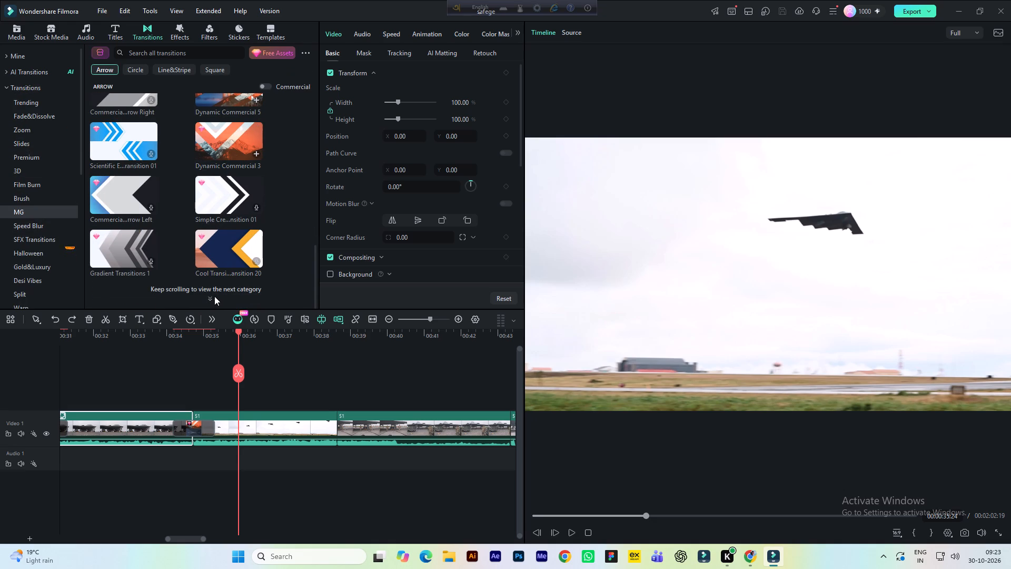
left_click(221, 245)
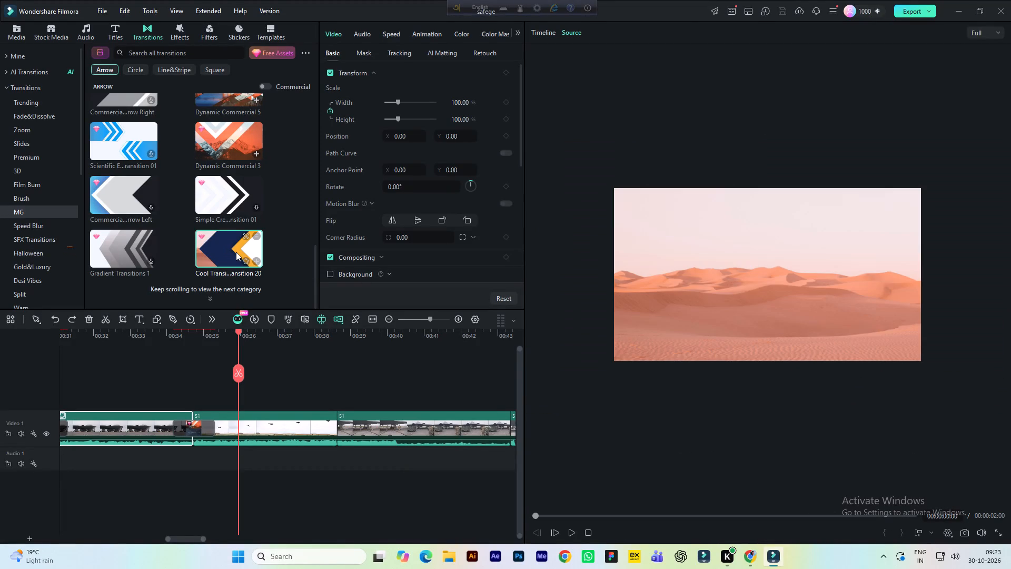
left_click_drag(236, 252, 333, 418)
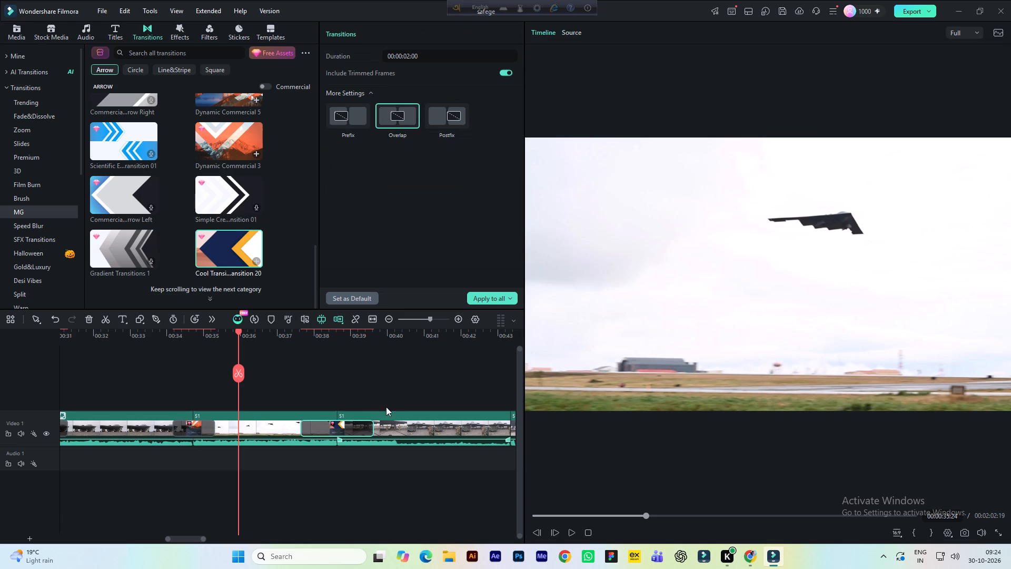
Shorten the transition between the eighth and ninth clips to 00:00:00:23, save the project, and play back the cut.
left_click_drag(373, 430, 364, 427)
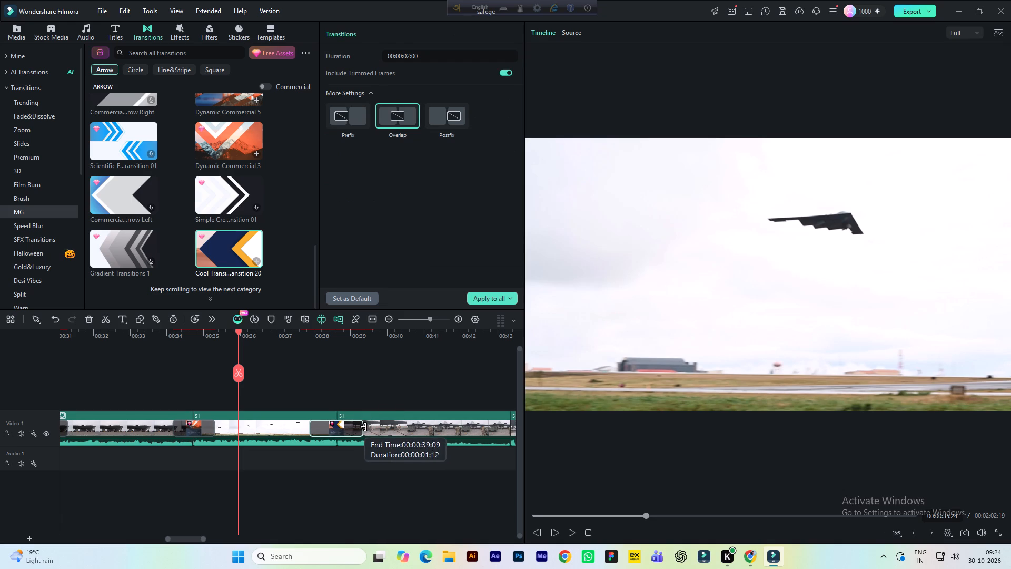
left_click_drag(364, 427, 361, 425)
key("space")
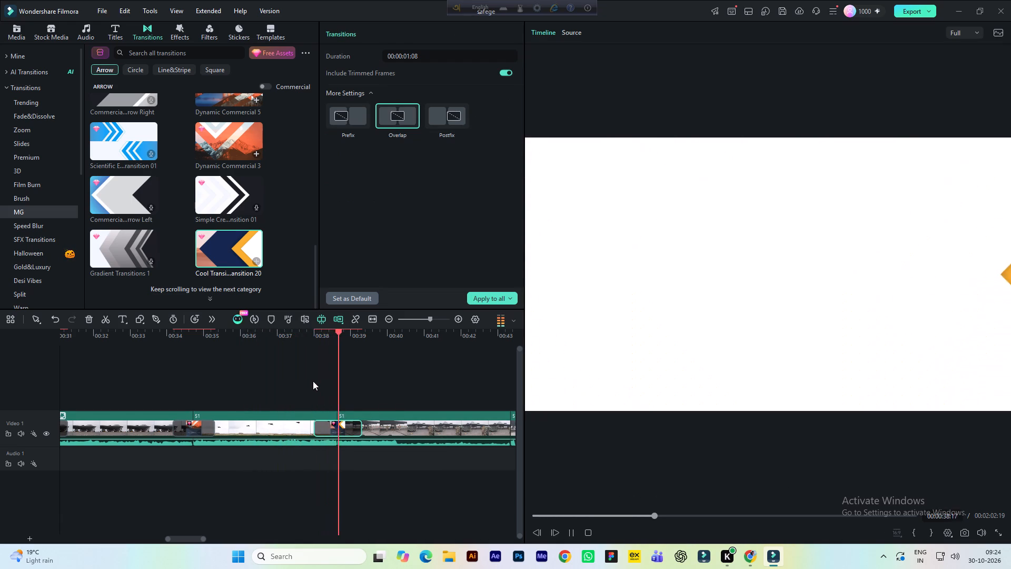
key("space")
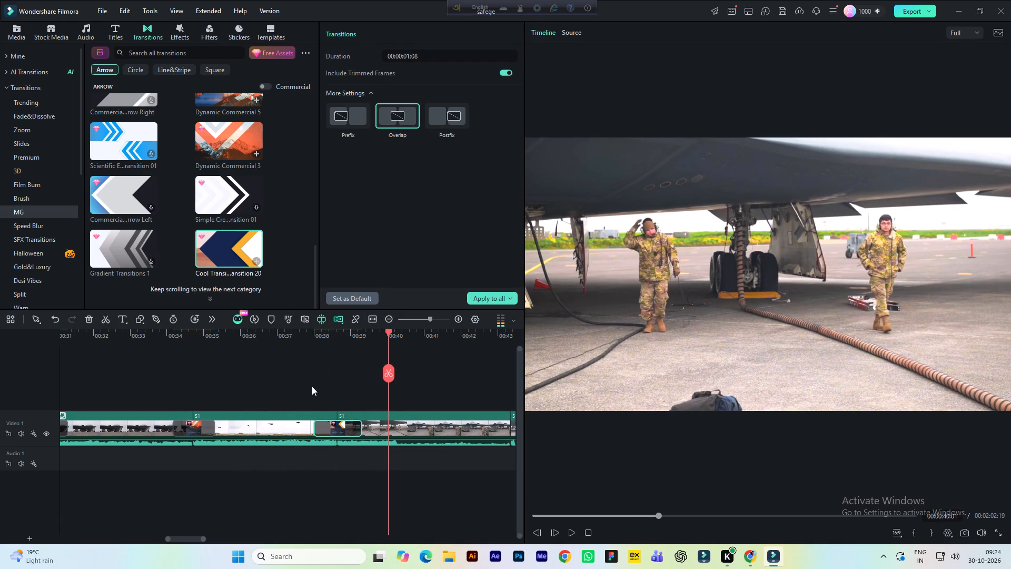
left_click_drag(314, 427, 321, 426)
key("ctrl+s")
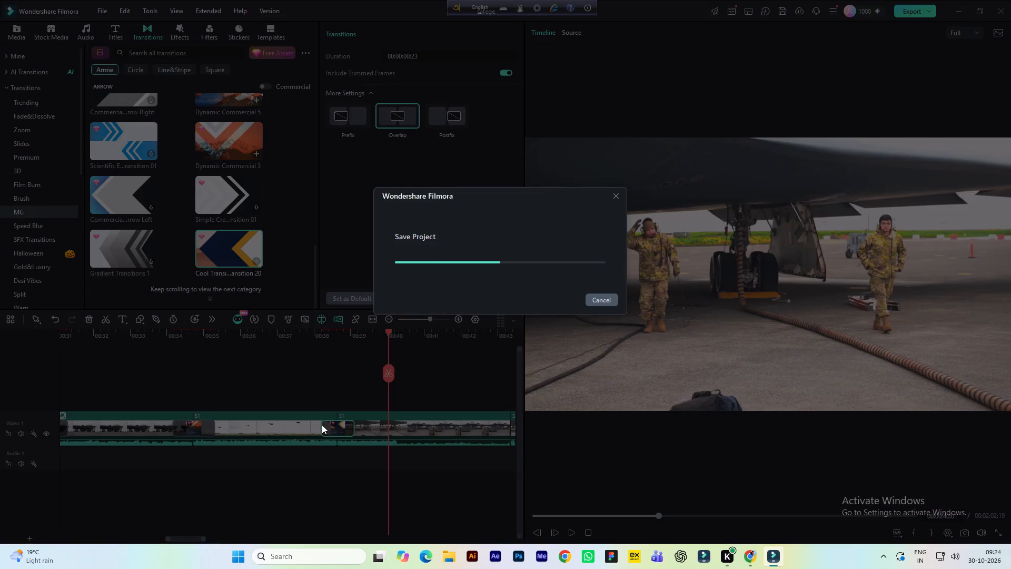
left_click(309, 334)
key("space")
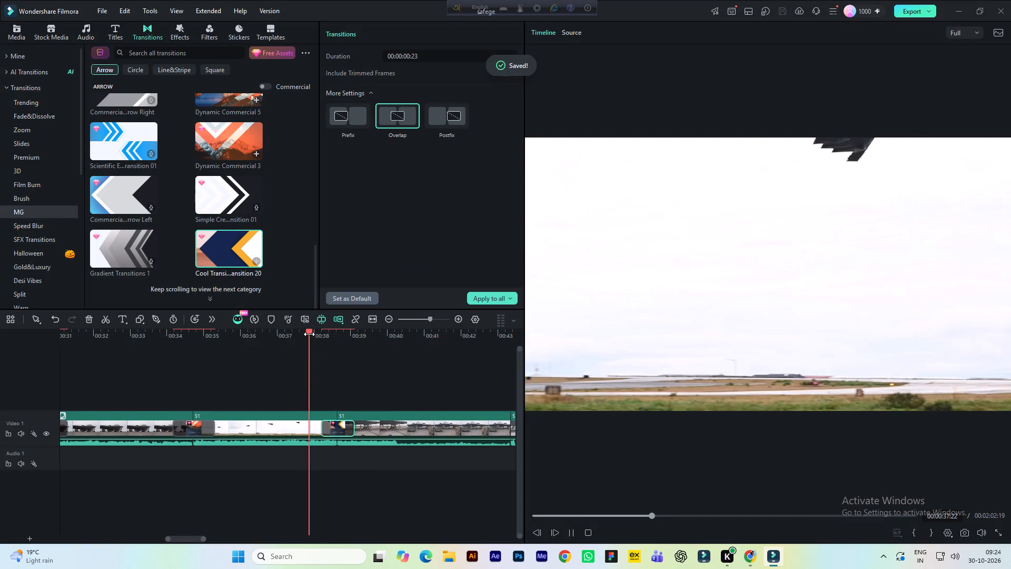
key("space")
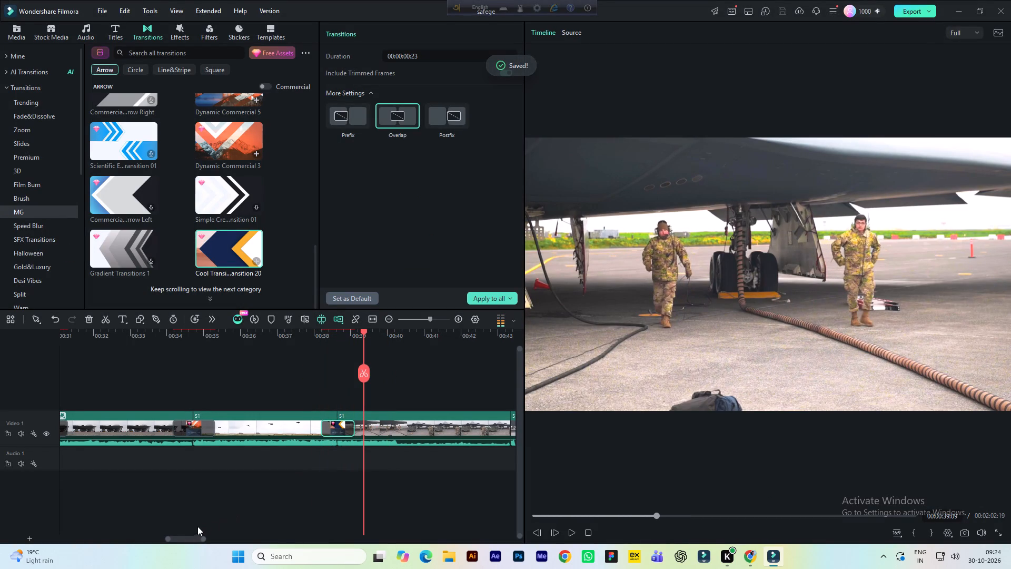
Select the ninth clip and examine the Circle category of MG transitions for one suited to its cut into the tenth clip.
left_click_drag(189, 537, 202, 536)
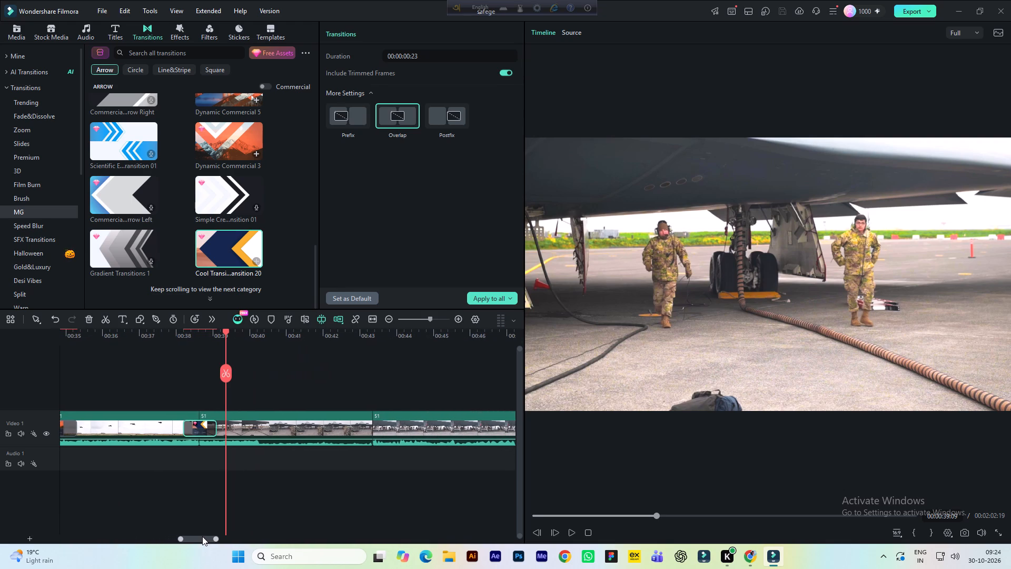
left_click_drag(202, 536, 202, 537)
left_click(295, 436)
left_click(331, 337)
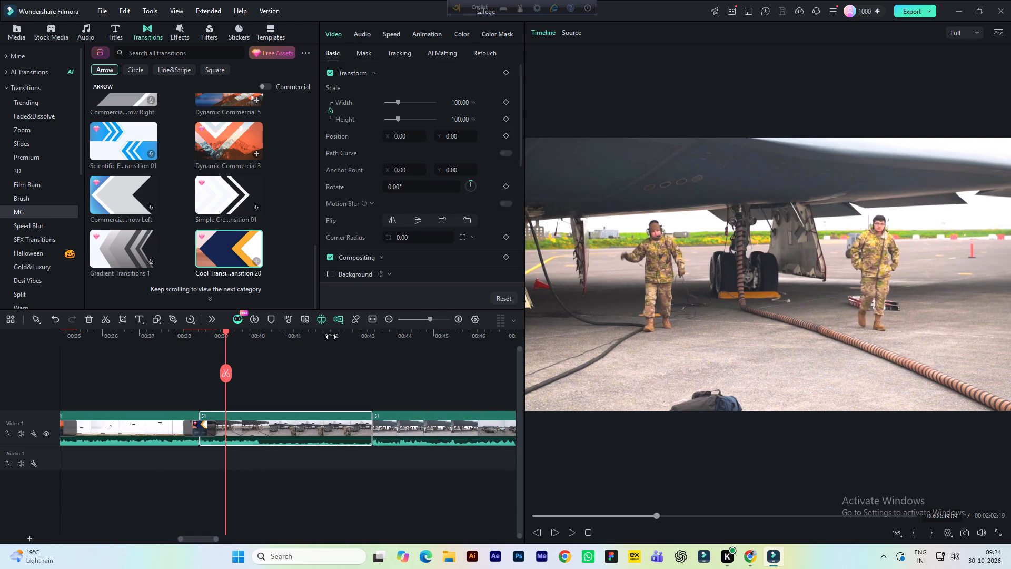
scroll(174, 233, "down", 2)
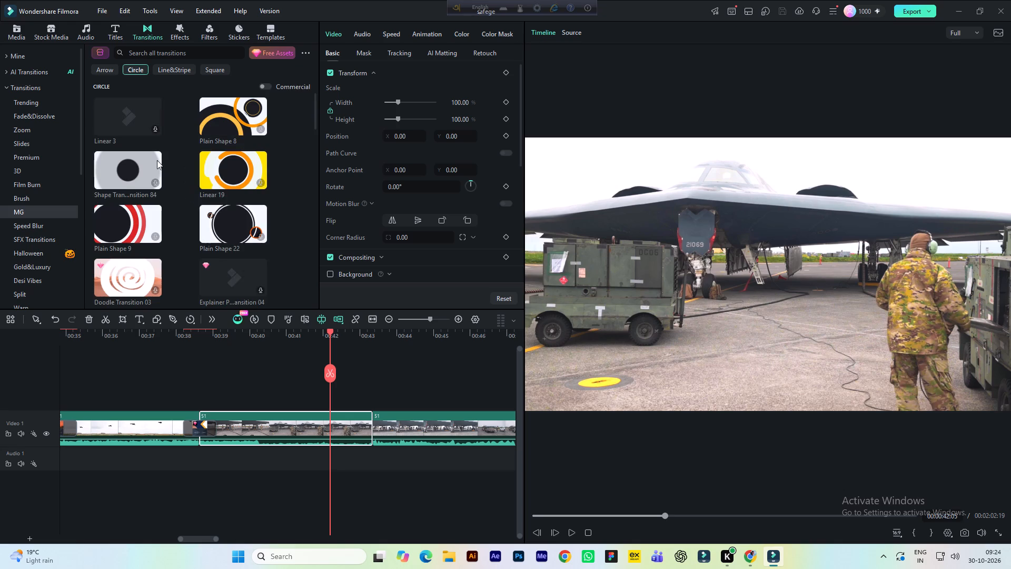
scroll(220, 159, "down", 3)
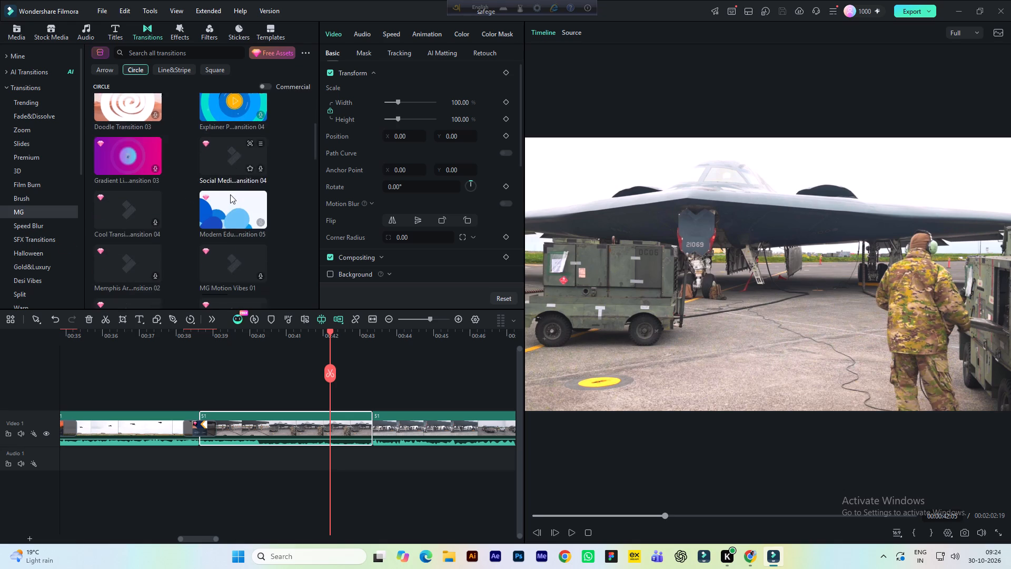
scroll(219, 204, "down", 2)
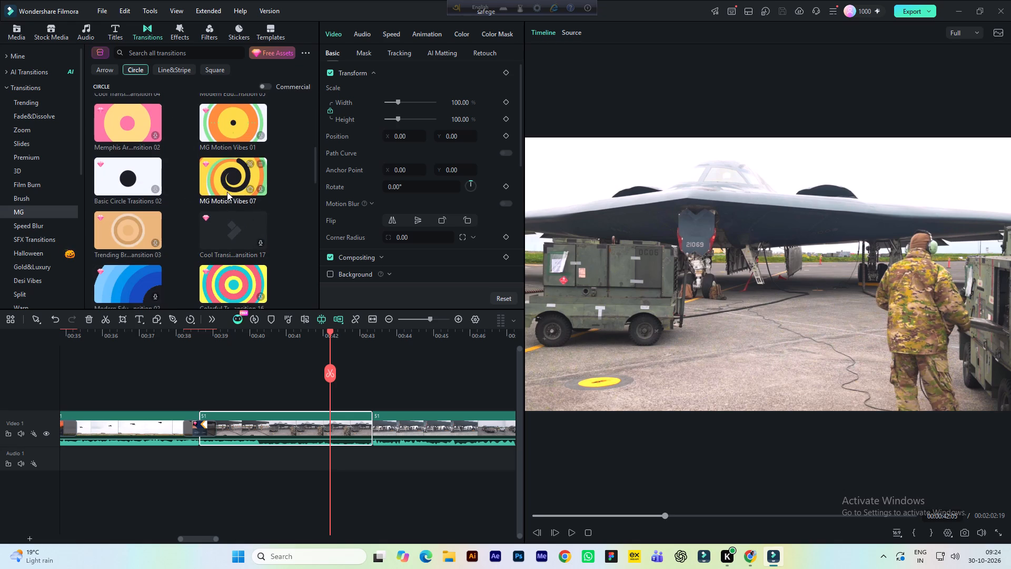
scroll(220, 224, "down", 1)
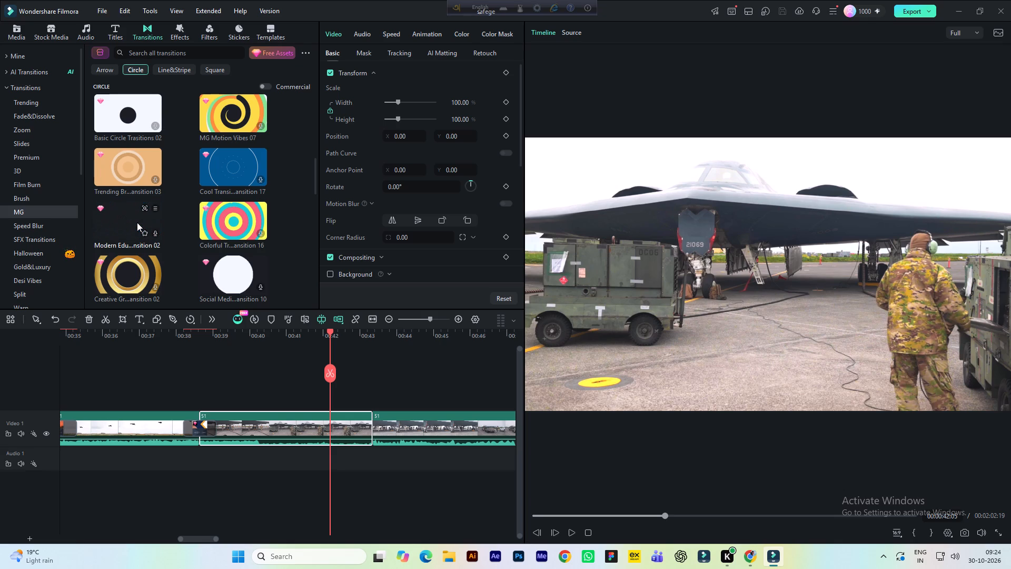
scroll(201, 150, "down", 3)
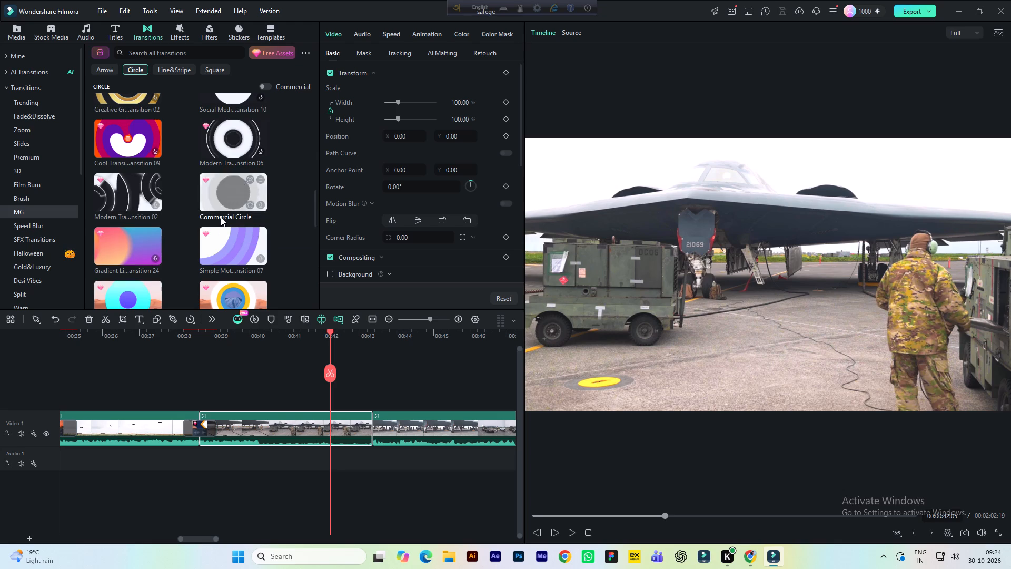
scroll(221, 217, "down", 2)
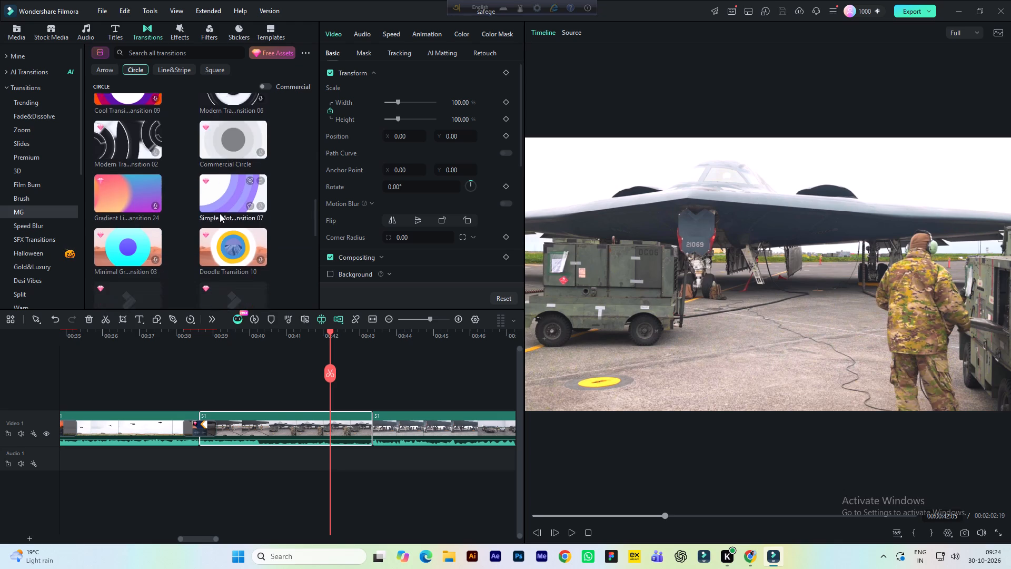
scroll(220, 213, "down", 1)
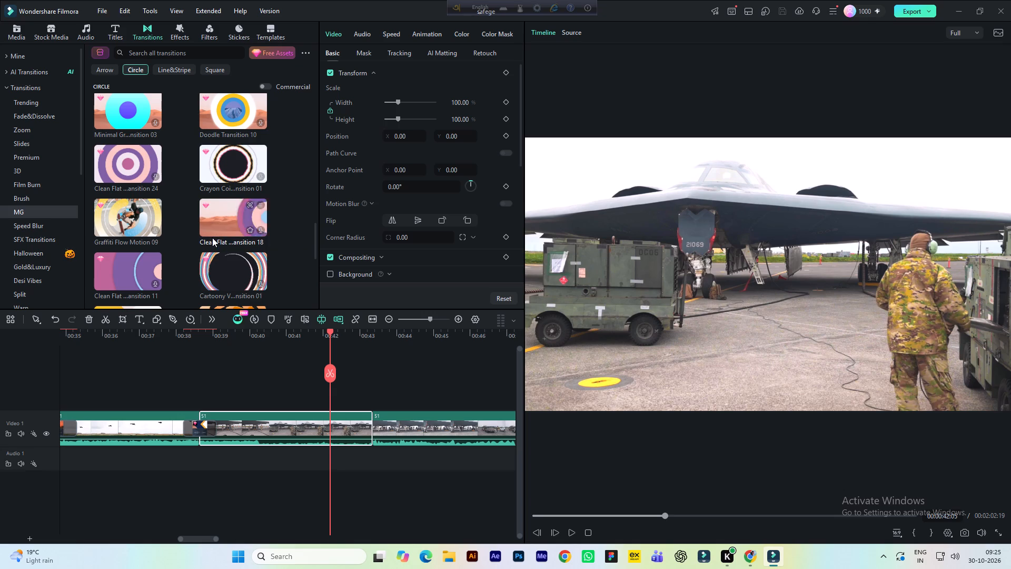
scroll(205, 212, "down", 3)
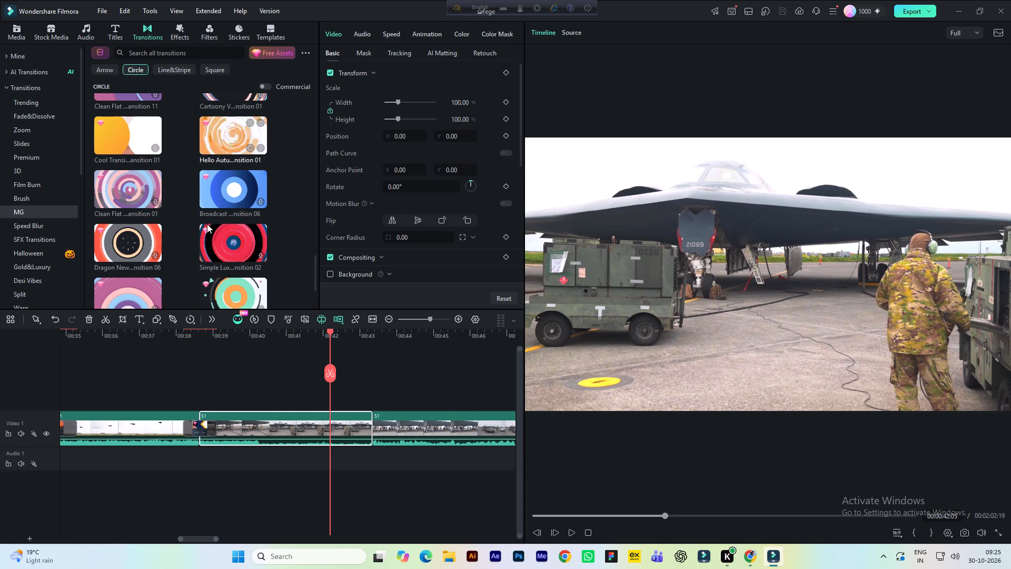
scroll(117, 212, "down", 4)
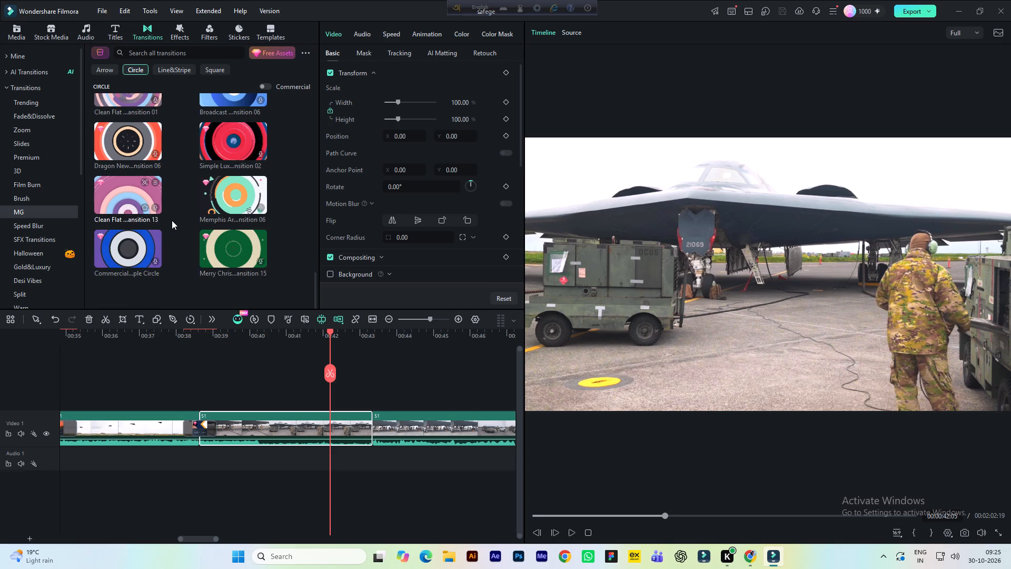
scroll(175, 222, "up", 8)
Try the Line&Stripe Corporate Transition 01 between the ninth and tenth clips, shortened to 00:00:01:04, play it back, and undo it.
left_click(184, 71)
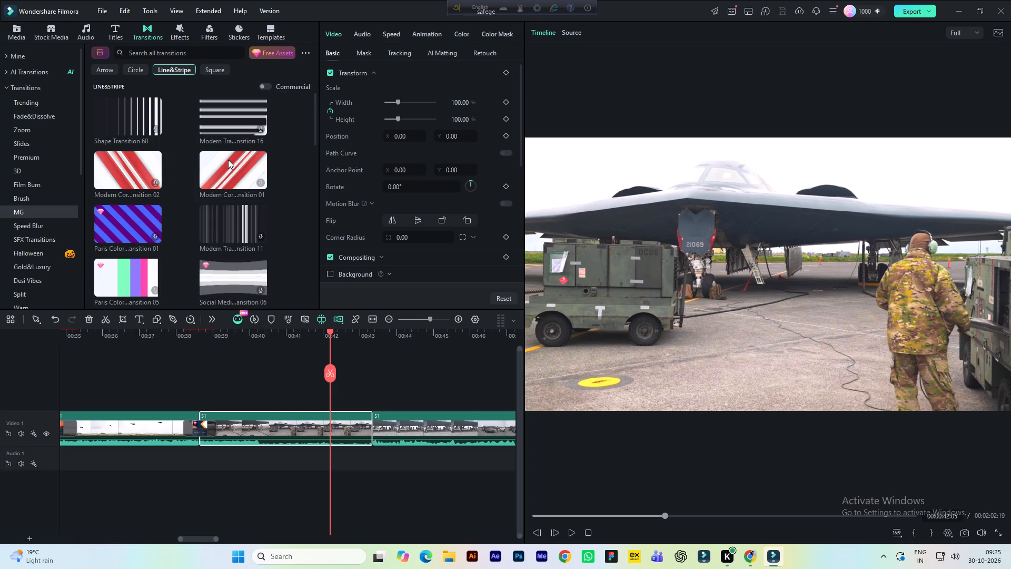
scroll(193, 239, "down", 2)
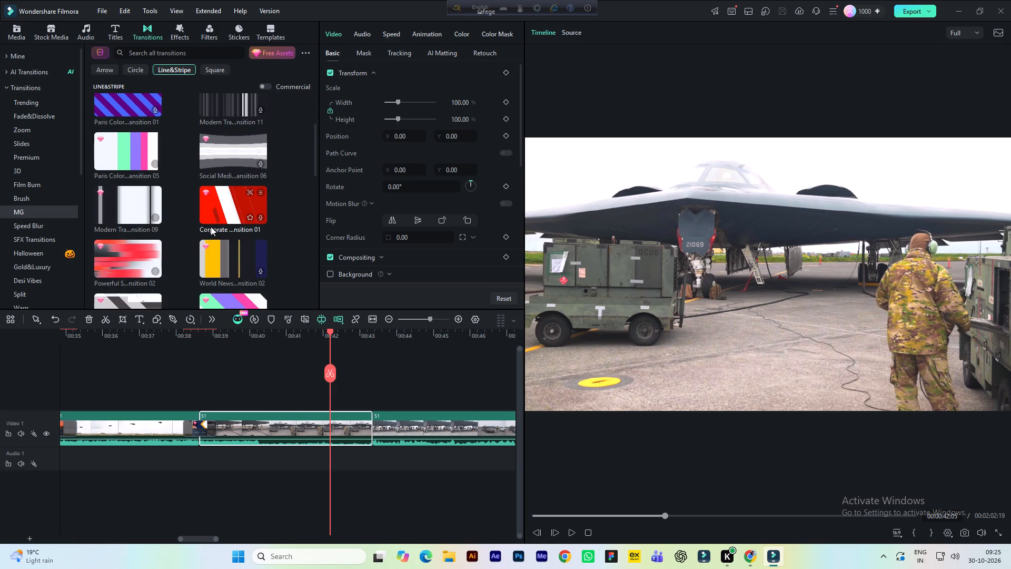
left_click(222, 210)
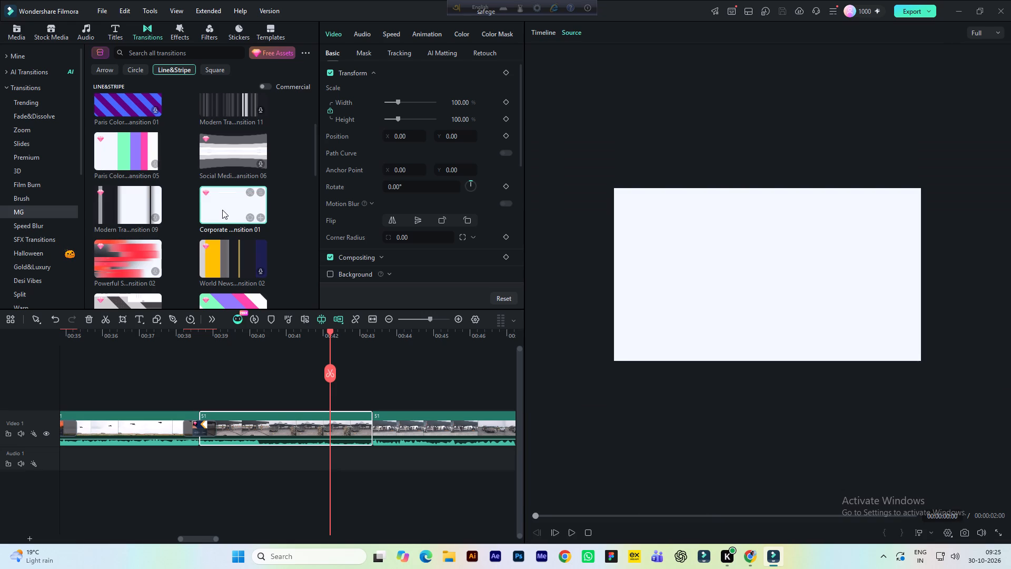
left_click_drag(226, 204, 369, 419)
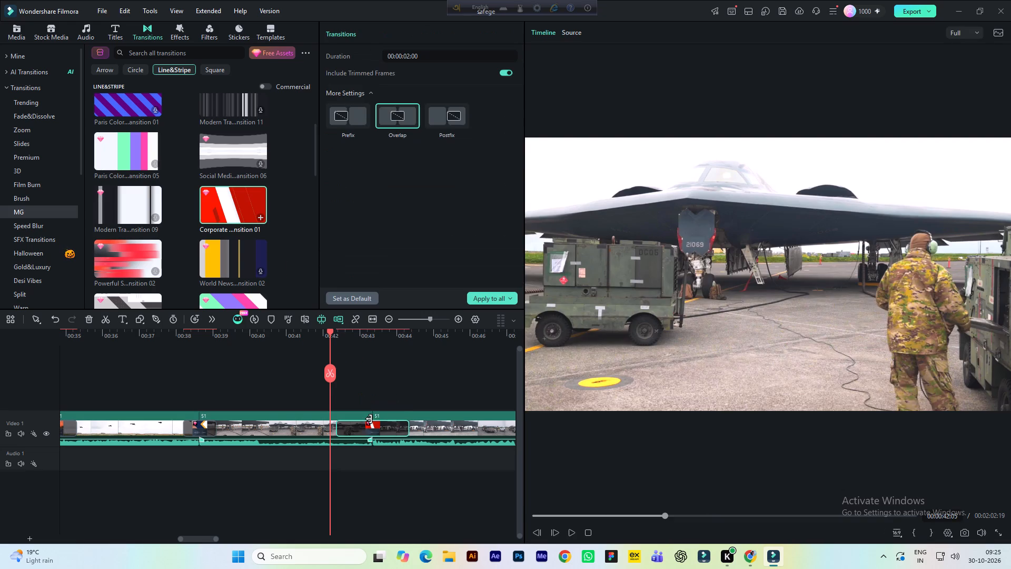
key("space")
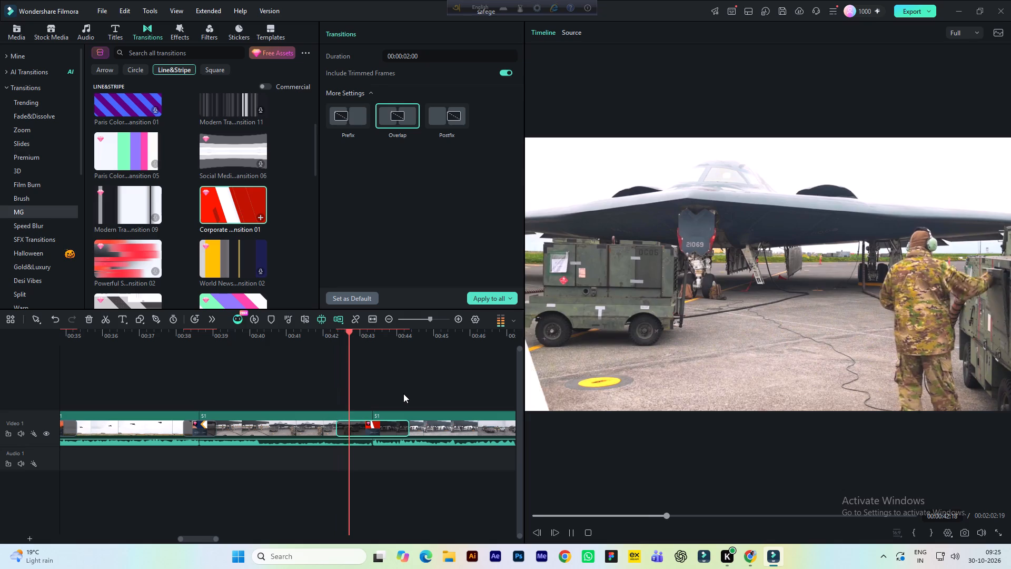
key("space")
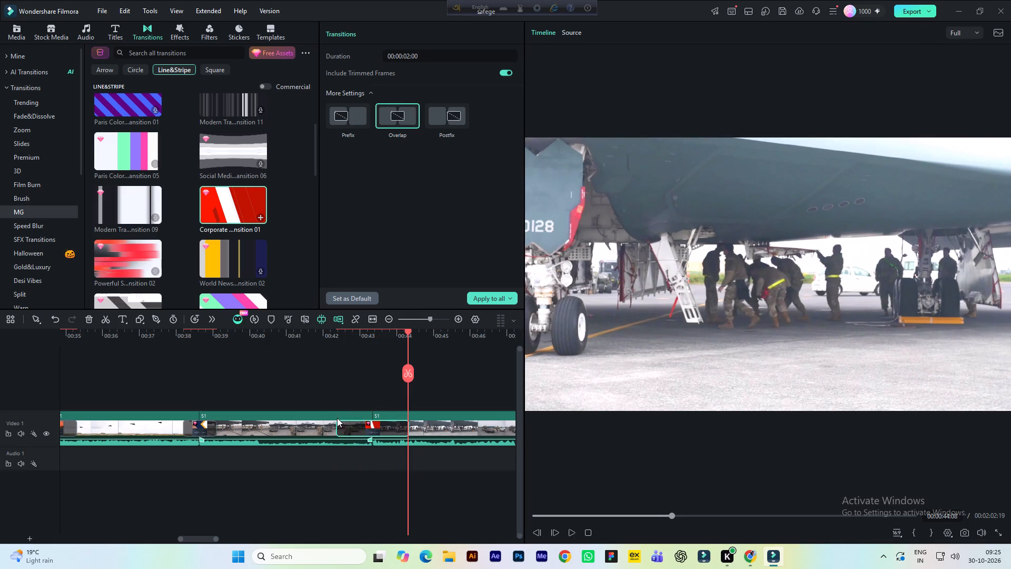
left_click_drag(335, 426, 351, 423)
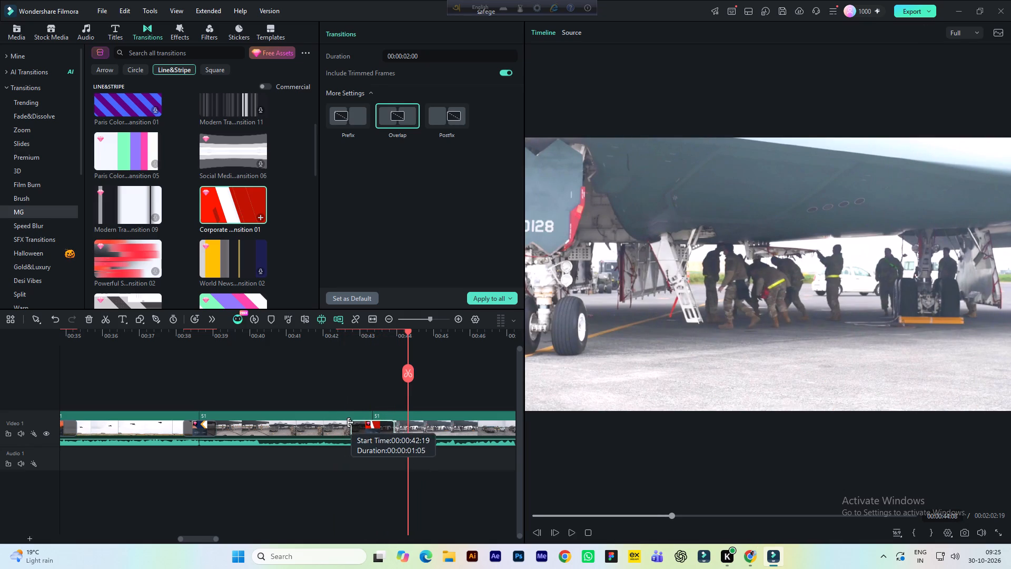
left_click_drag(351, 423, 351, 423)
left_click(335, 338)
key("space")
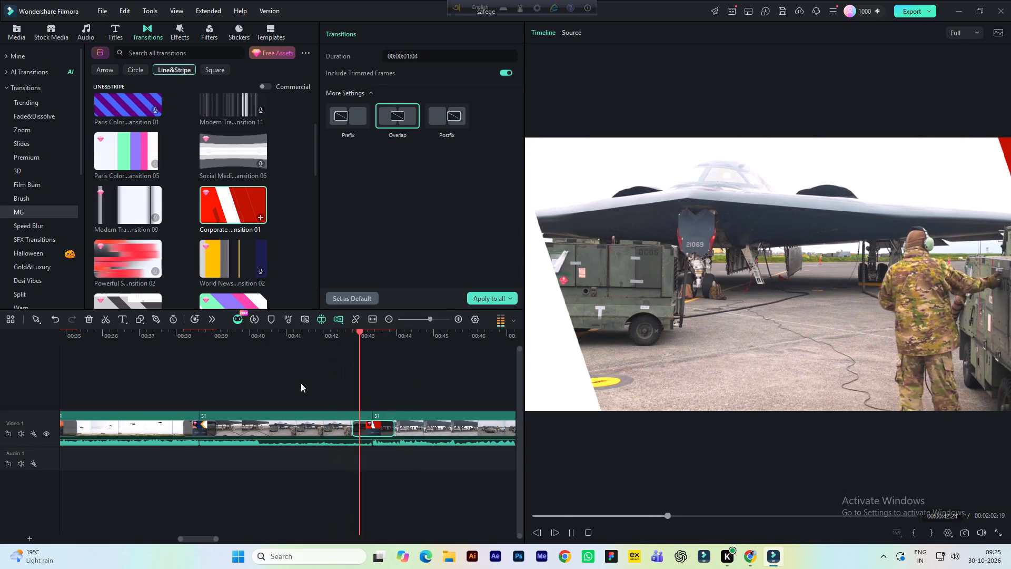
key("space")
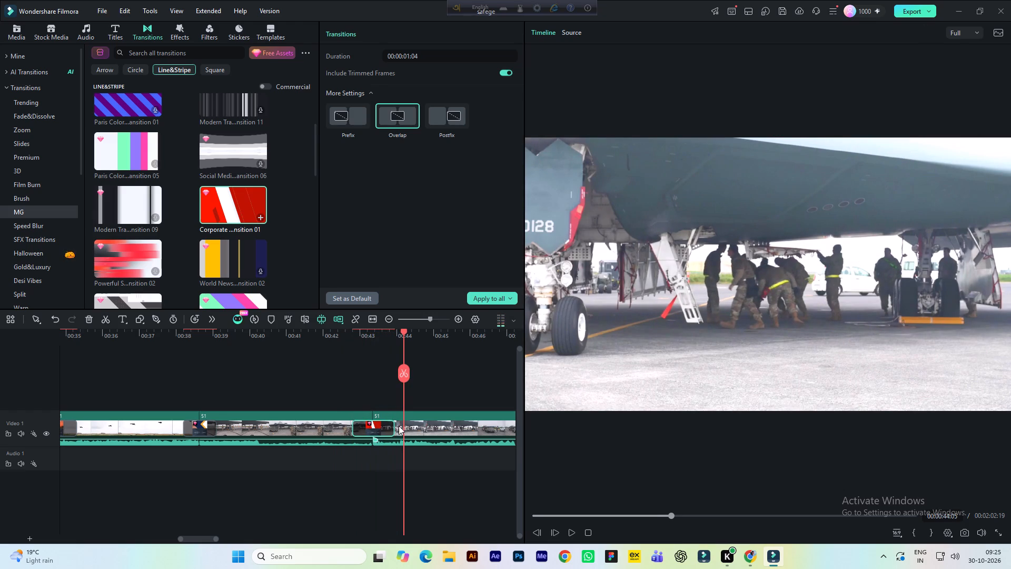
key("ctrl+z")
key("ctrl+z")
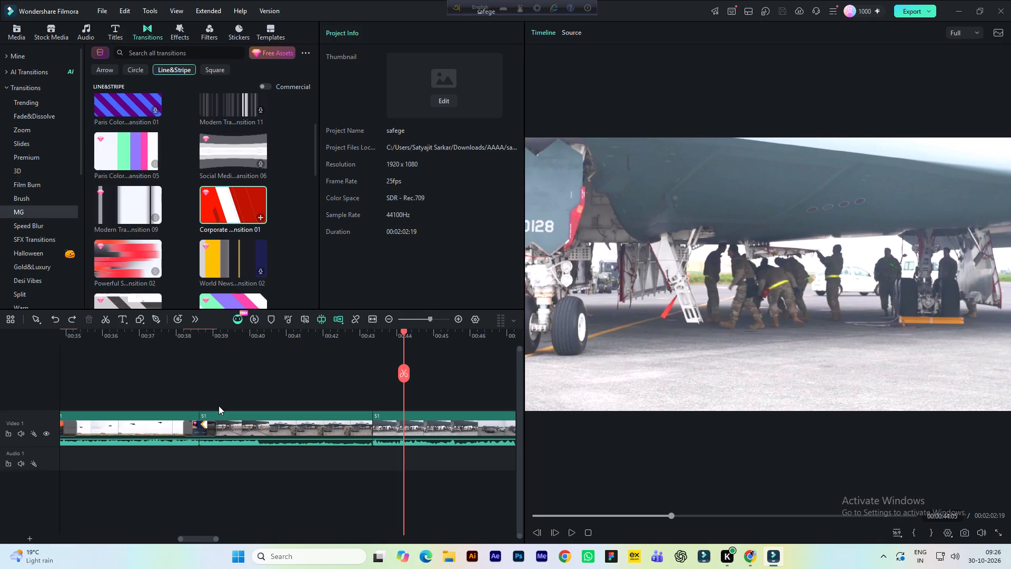
Examine the remaining Line&Stripe and Square MG transitions for one suited to the cut between the ninth and tenth clips.
scroll(249, 231, "down", 3)
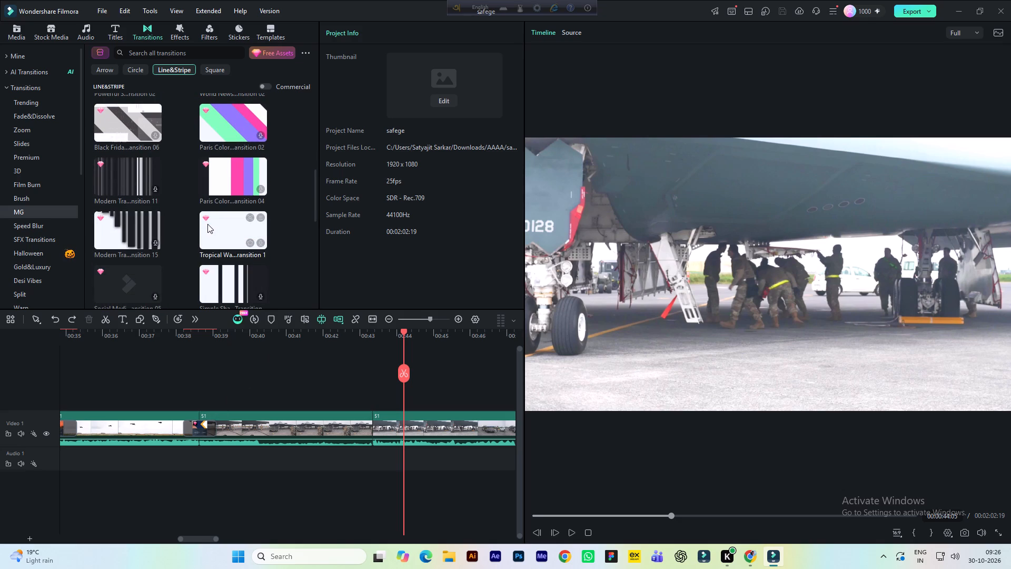
scroll(124, 178, "down", 2)
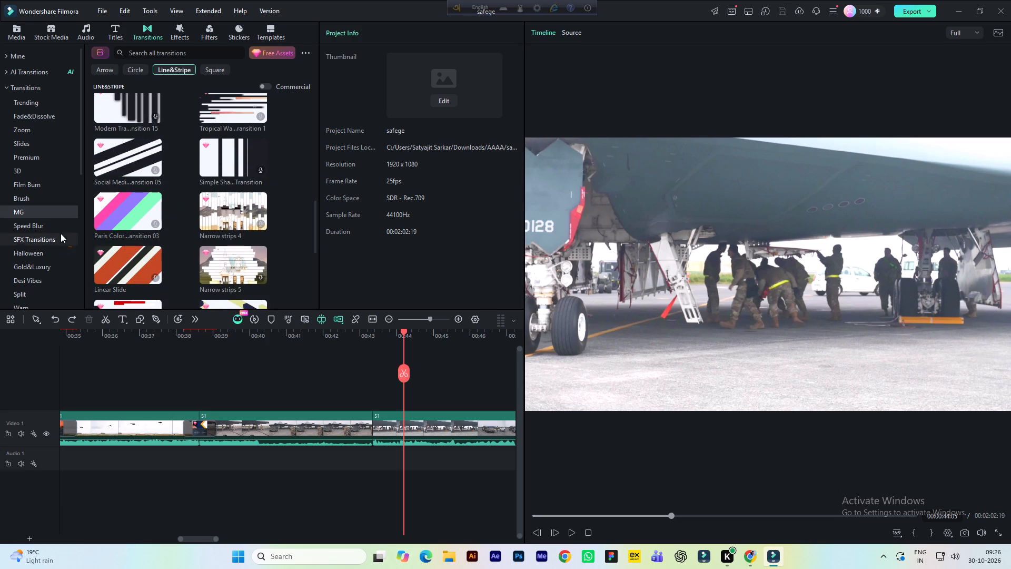
scroll(116, 221, "down", 3)
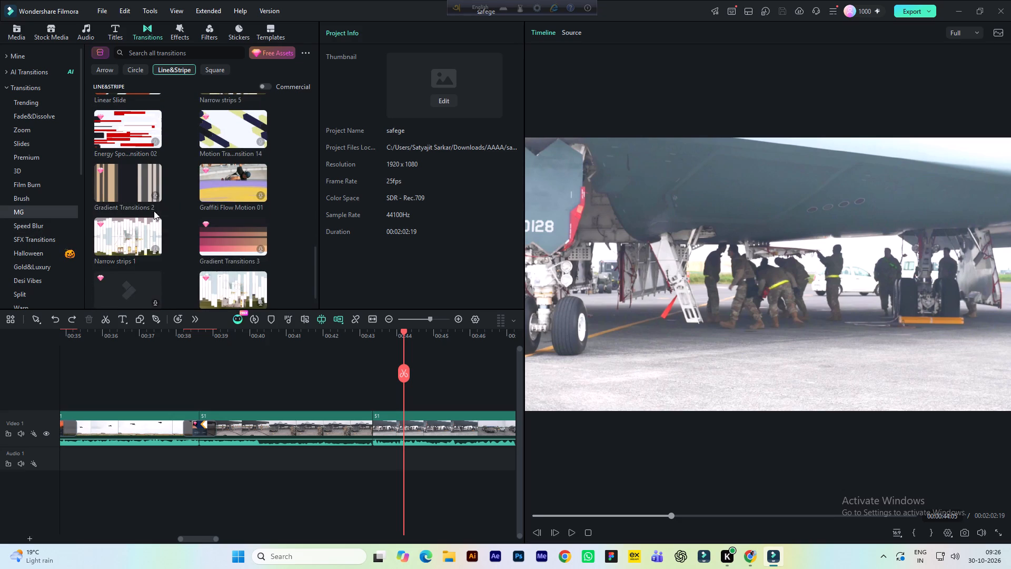
scroll(154, 209, "down", 4)
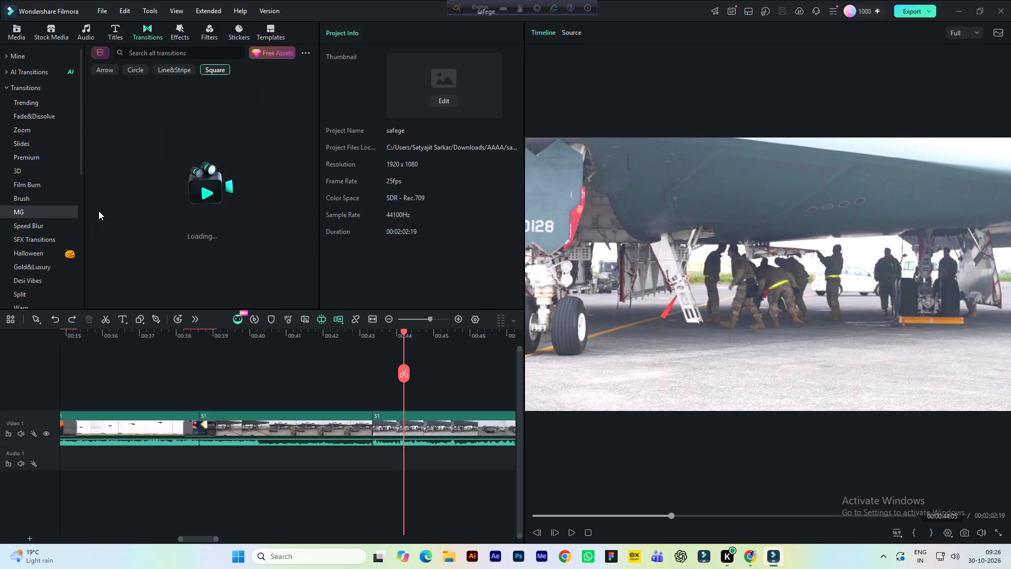
Examine the Speed Blur transitions for one suited to the cut between the ninth and tenth clips.
left_click(27, 225)
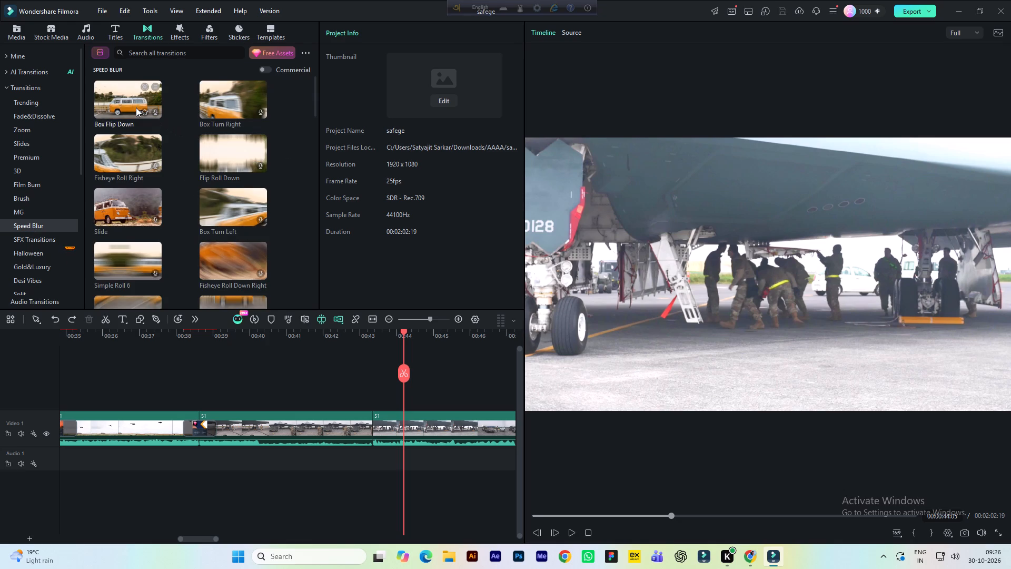
scroll(142, 130, "down", 1)
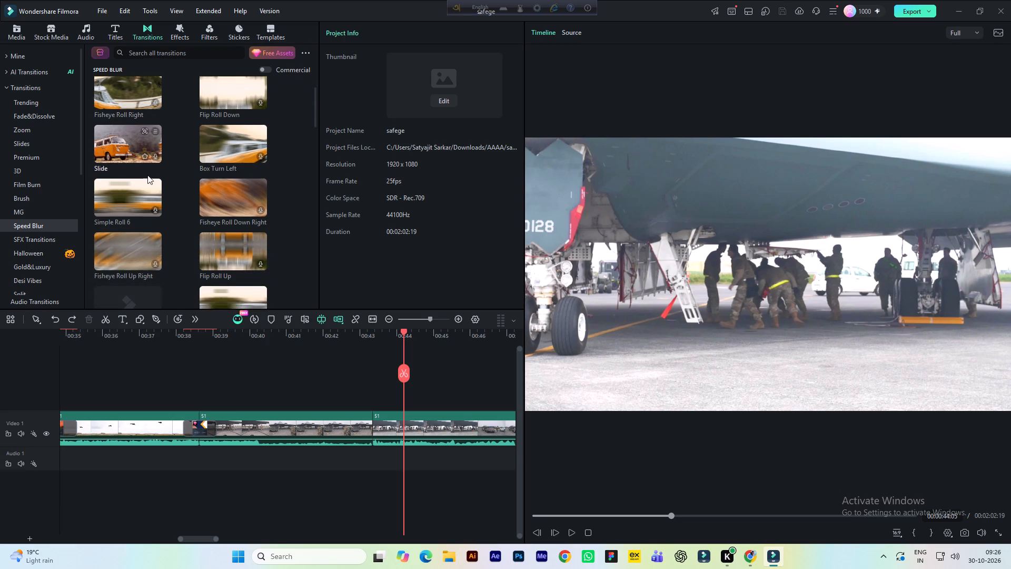
scroll(146, 179, "down", 1)
scroll(152, 229, "down", 1)
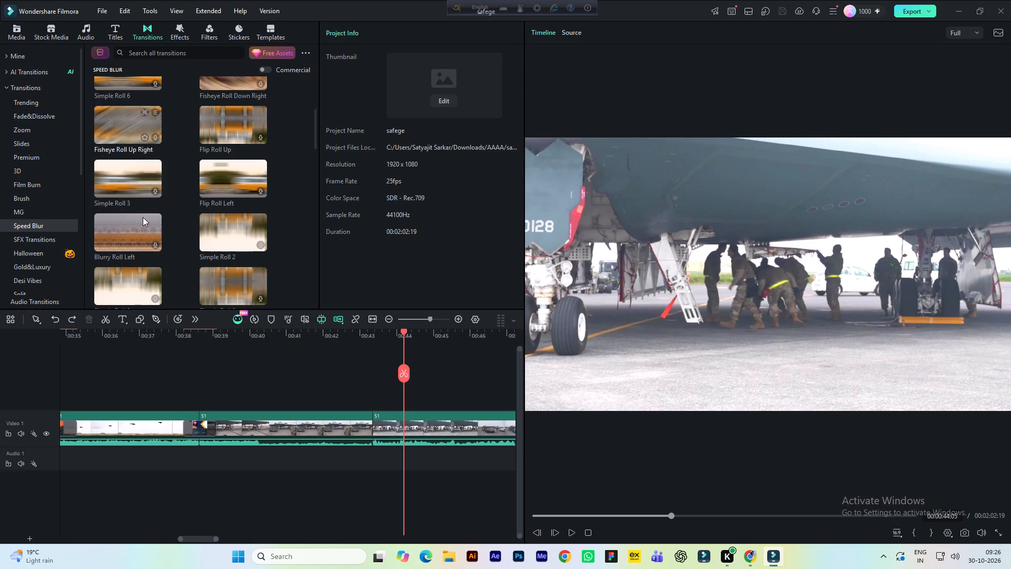
scroll(201, 249, "down", 2)
scroll(212, 205, "down", 3)
scroll(250, 246, "down", 1)
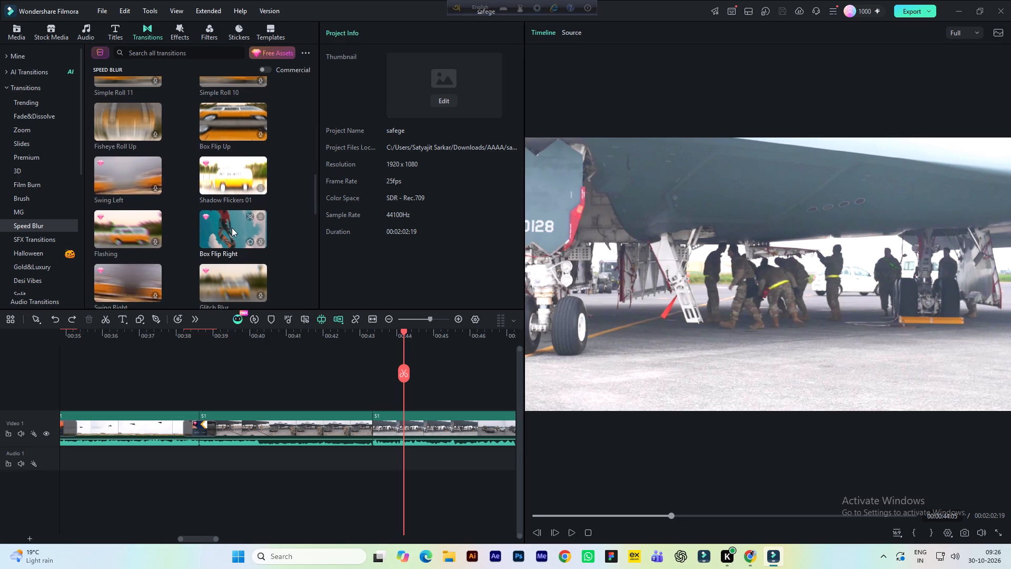
Find Comic Panel Shift 03 among the SFX transitions and place it at the cut between the ninth and tenth clips.
left_click(42, 241)
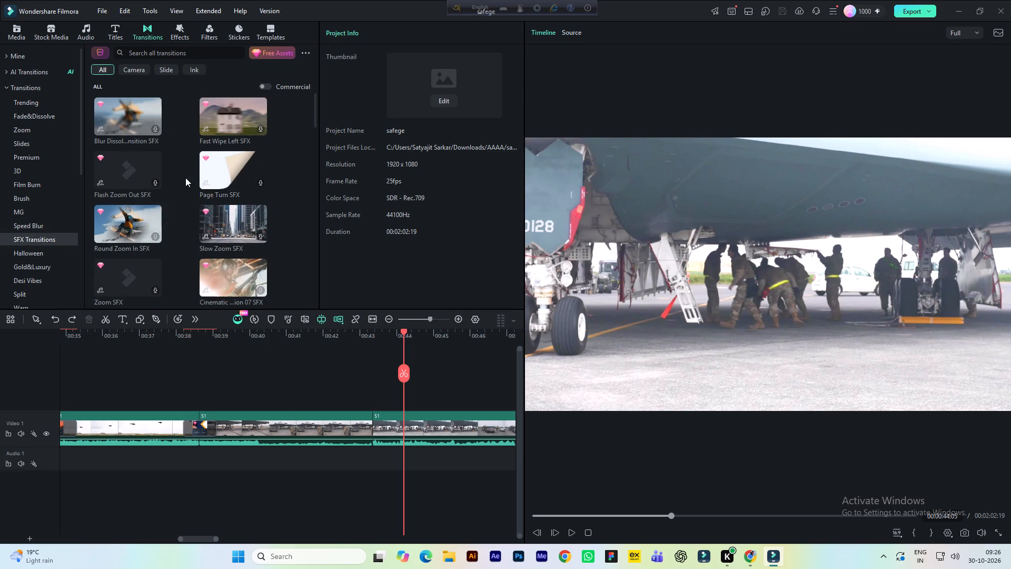
scroll(45, 196, "down", 2)
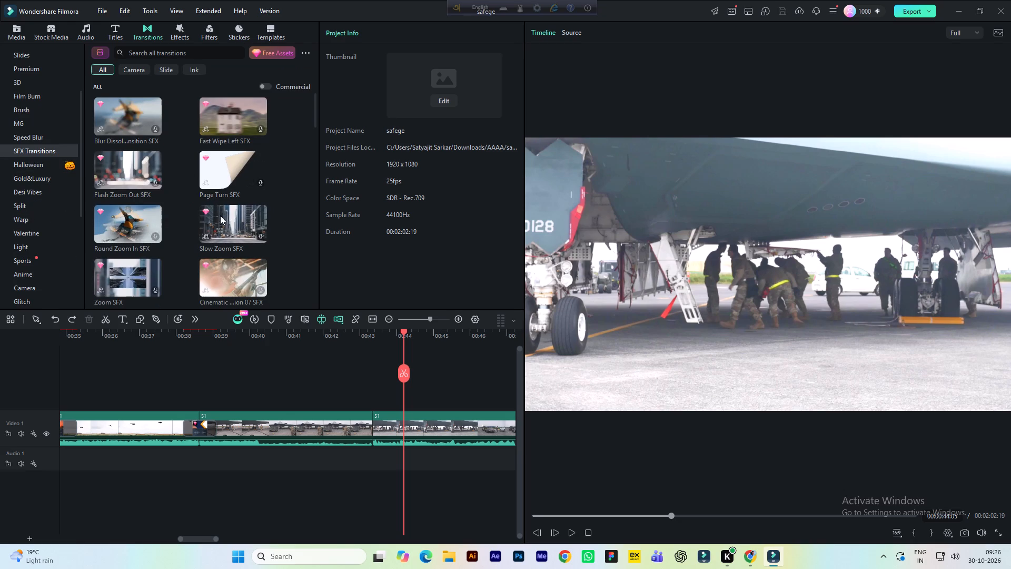
left_click(130, 219)
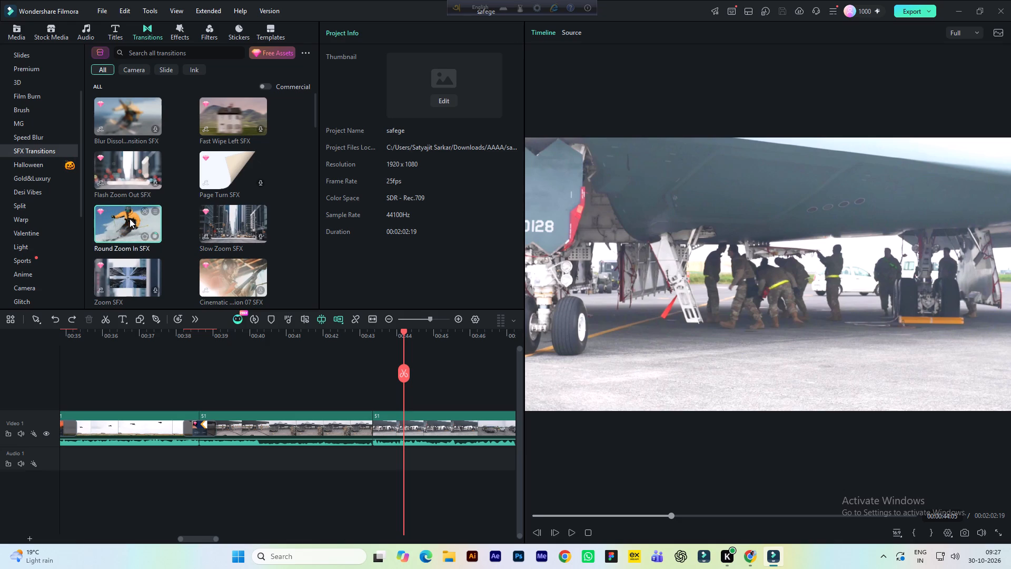
scroll(140, 237, "down", 1)
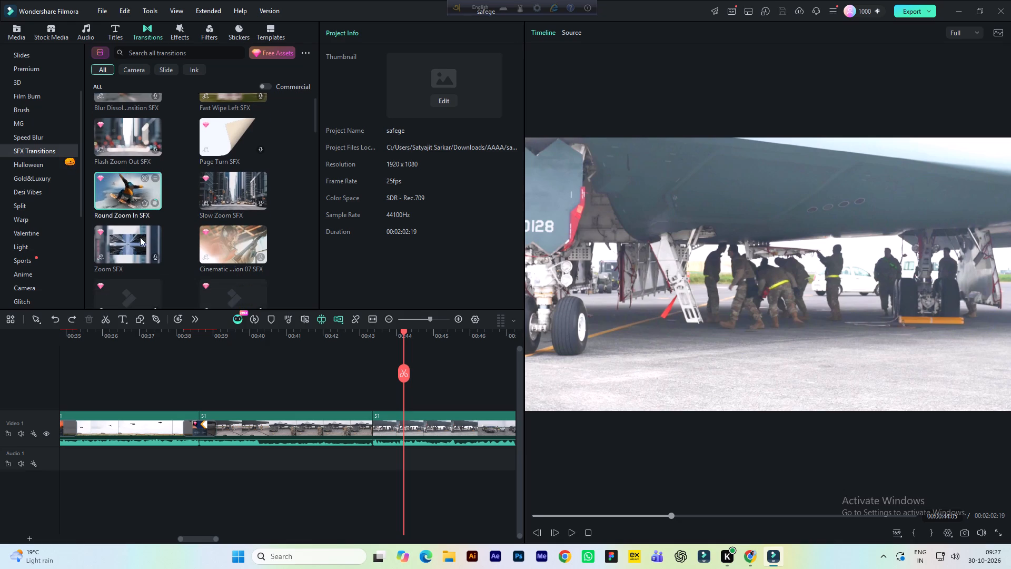
scroll(140, 237, "down", 1)
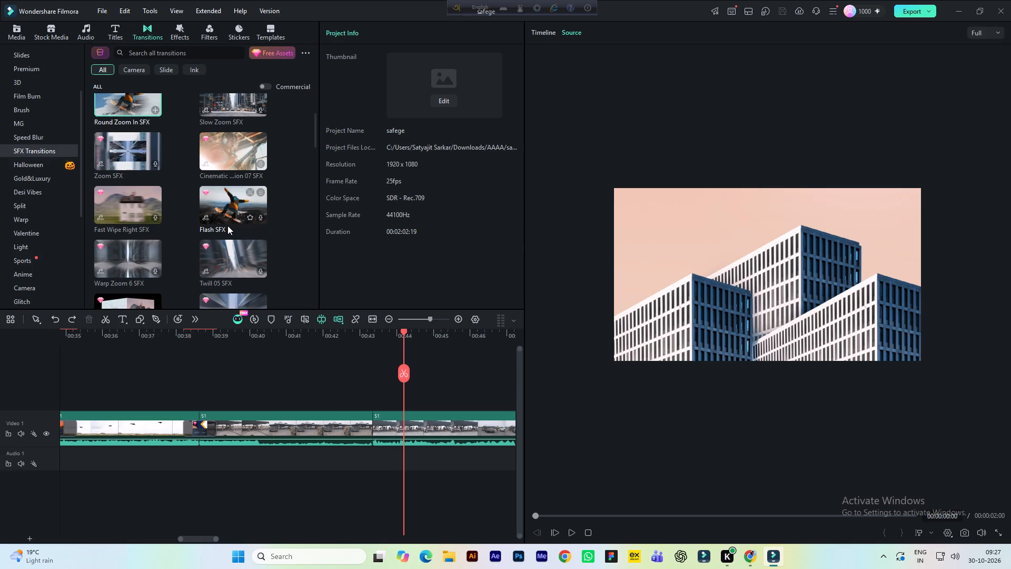
scroll(227, 226, "down", 1)
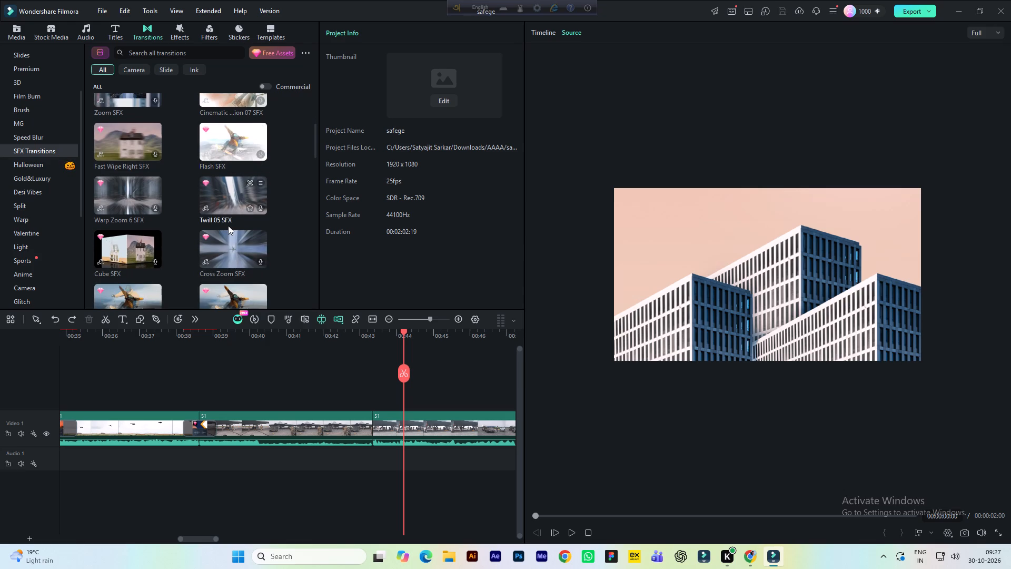
scroll(230, 213, "down", 1)
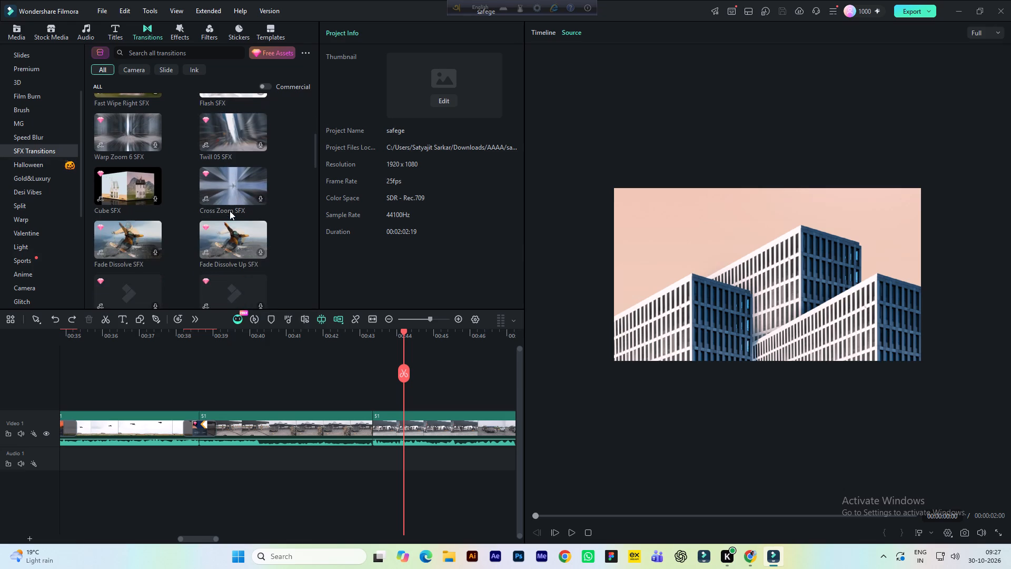
scroll(229, 193, "down", 2)
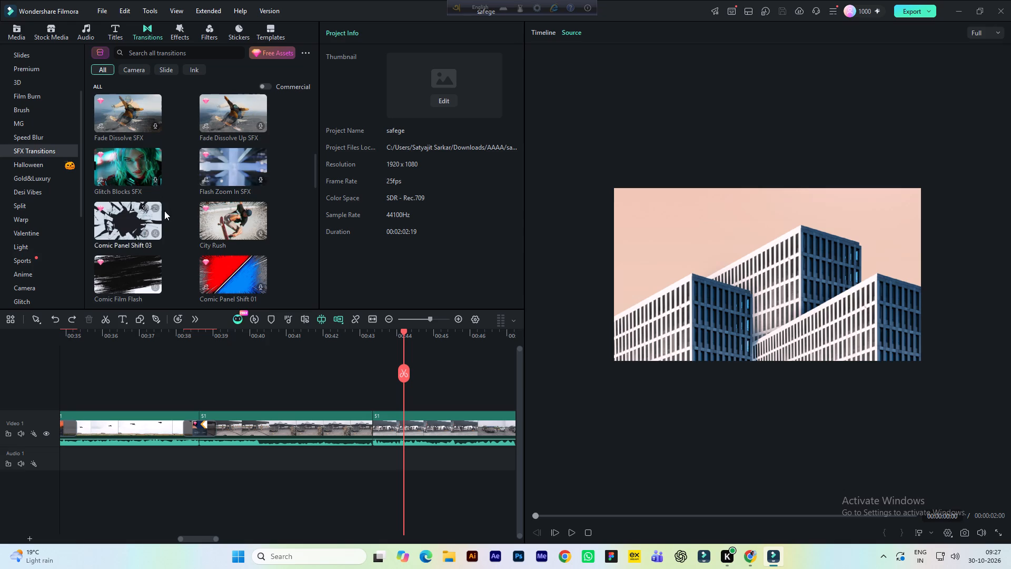
left_click(125, 218)
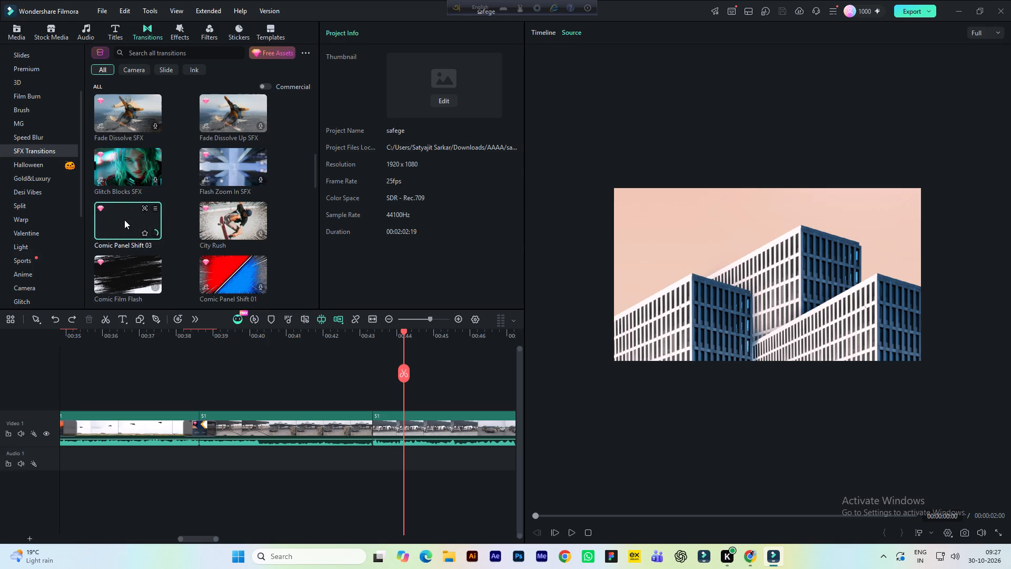
left_click_drag(124, 220, 368, 421)
left_click_drag(133, 222, 371, 414)
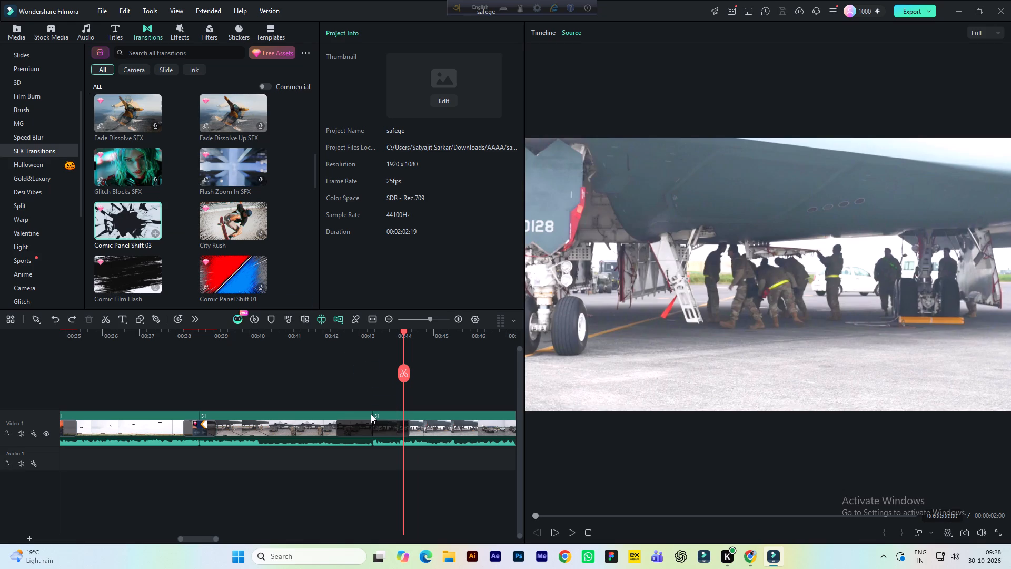
Play back the Comic Panel Shift 03 transition between the ninth and tenth clips twice, starting shortly before the cut.
left_click(326, 342)
key("space")
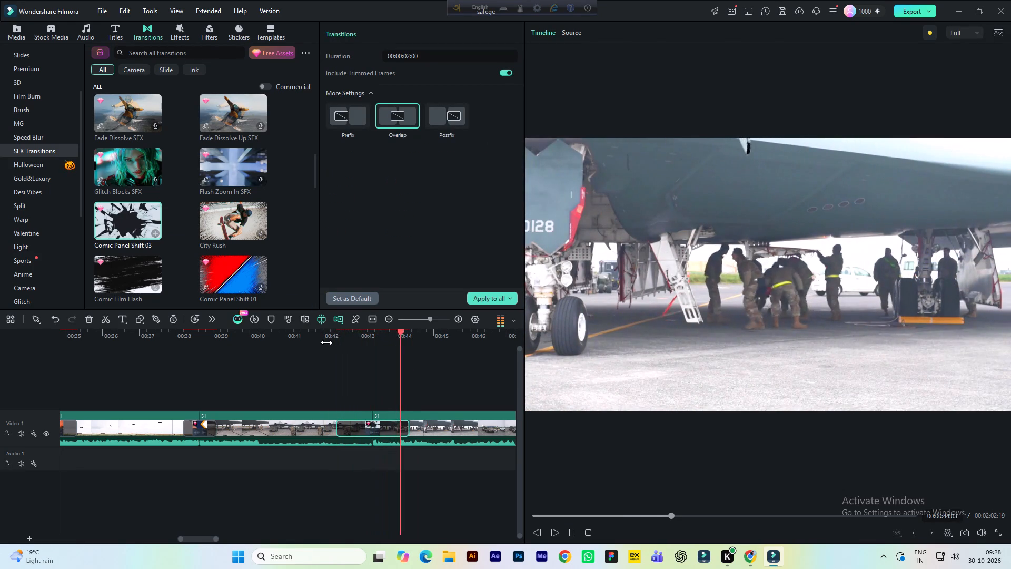
key("space")
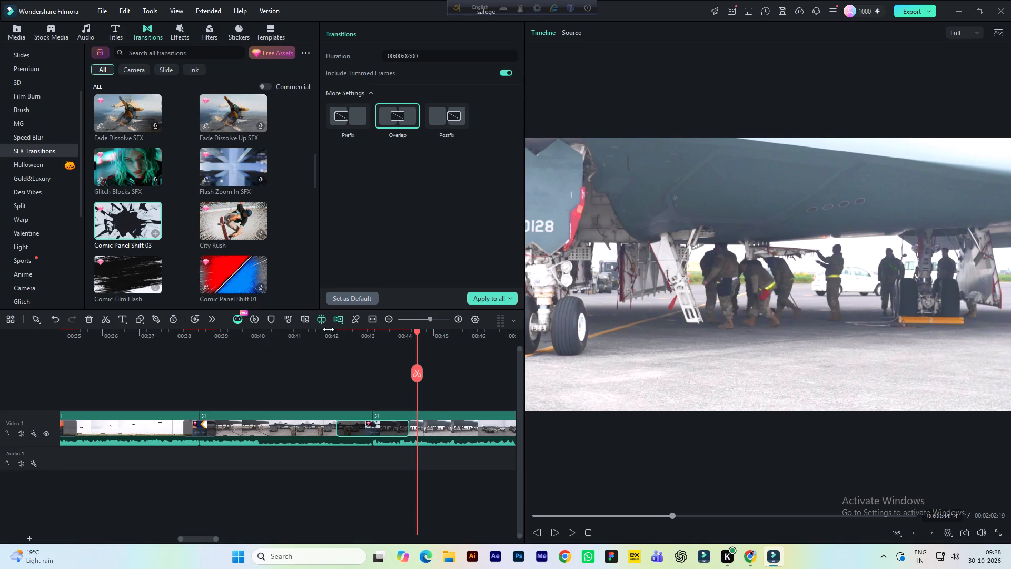
left_click(329, 328)
left_click(316, 337)
key("space")
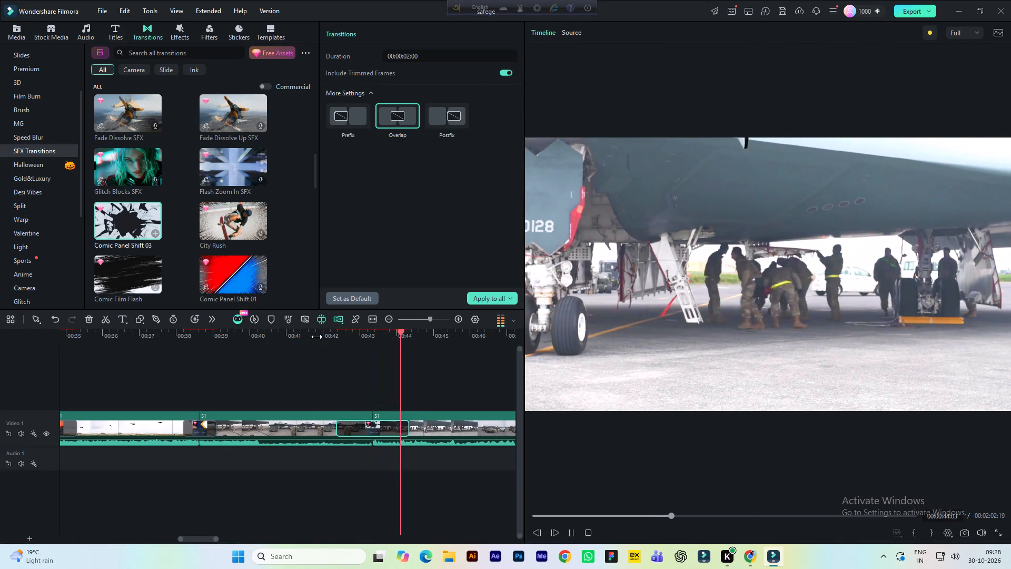
key("space")
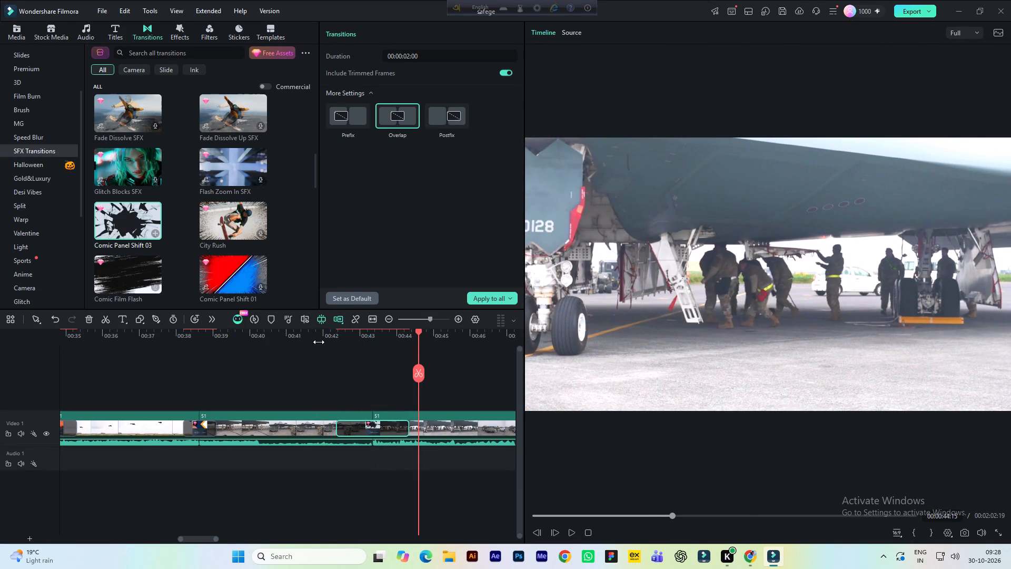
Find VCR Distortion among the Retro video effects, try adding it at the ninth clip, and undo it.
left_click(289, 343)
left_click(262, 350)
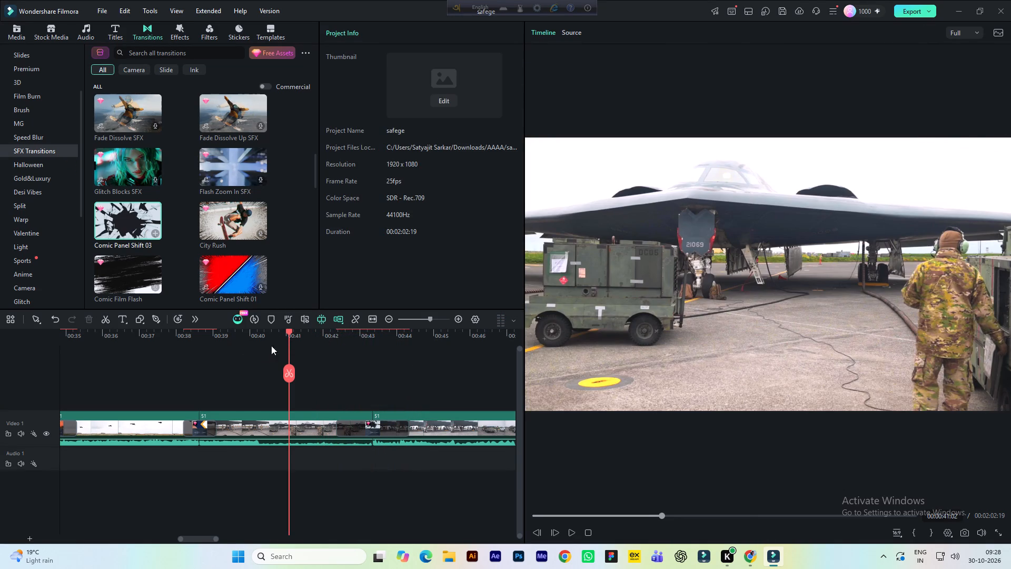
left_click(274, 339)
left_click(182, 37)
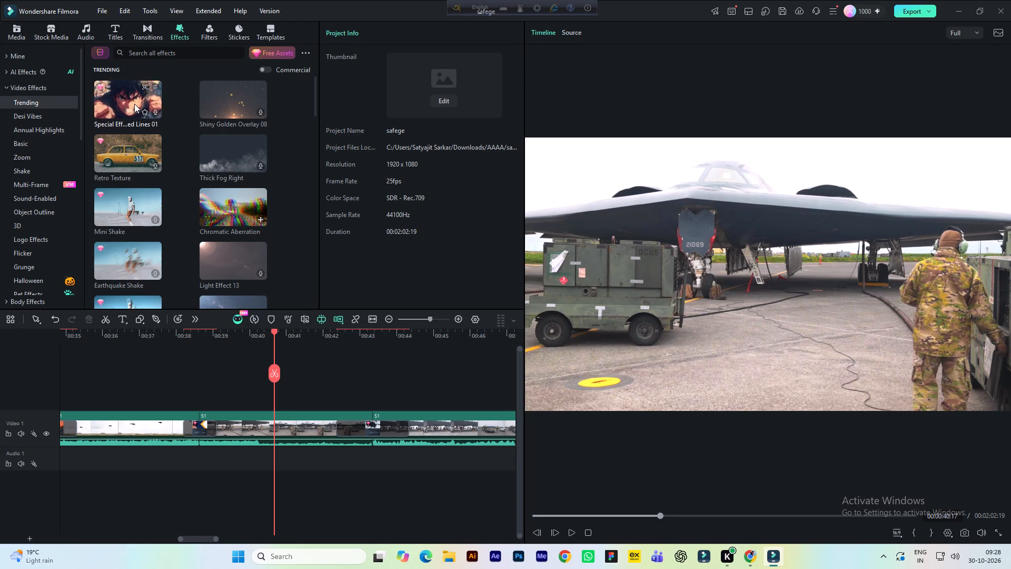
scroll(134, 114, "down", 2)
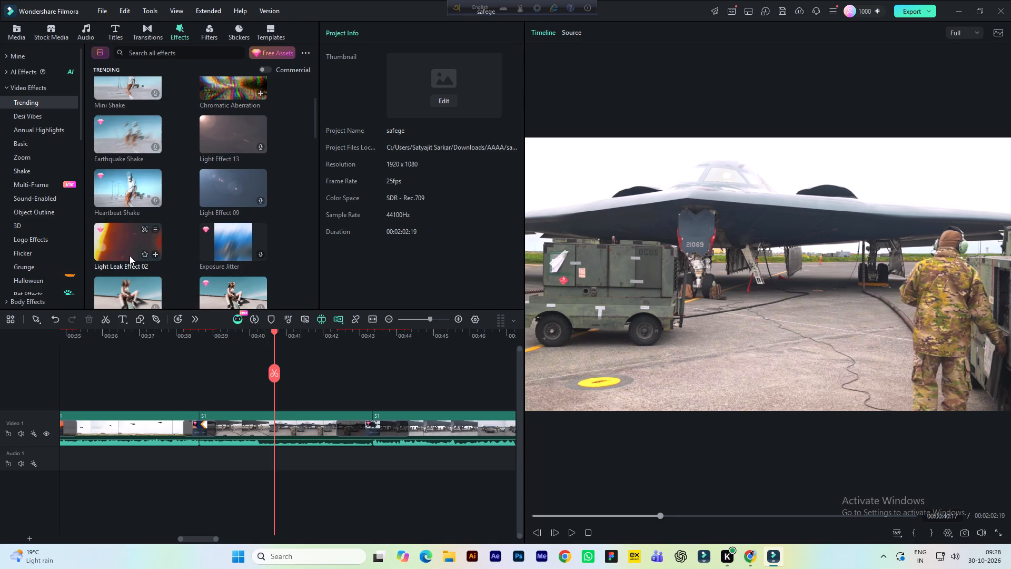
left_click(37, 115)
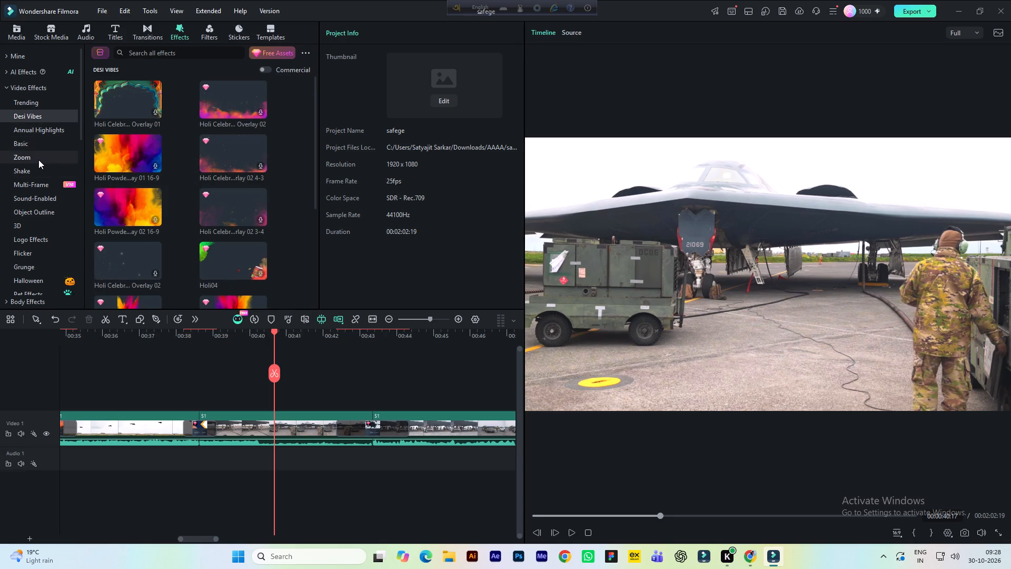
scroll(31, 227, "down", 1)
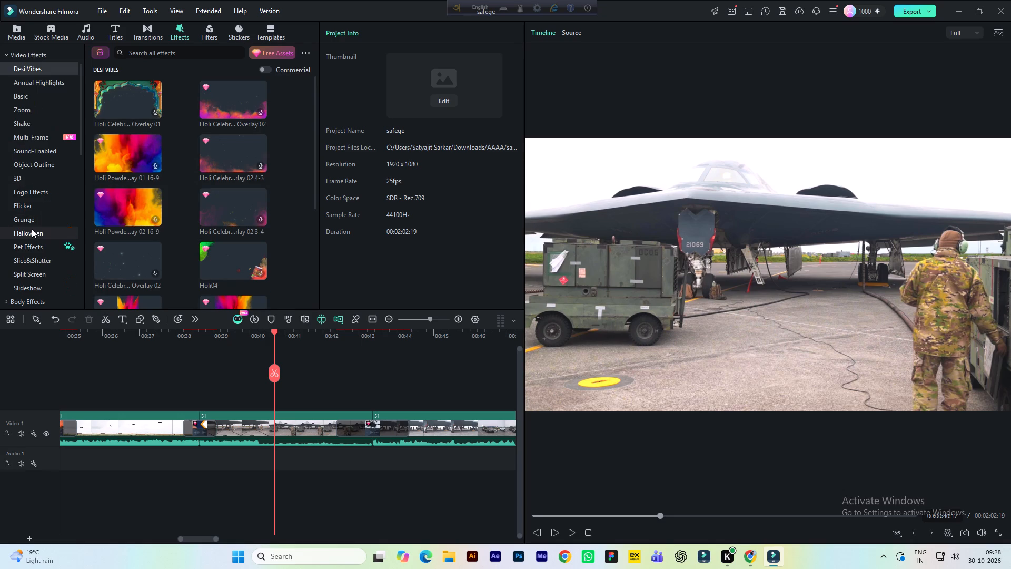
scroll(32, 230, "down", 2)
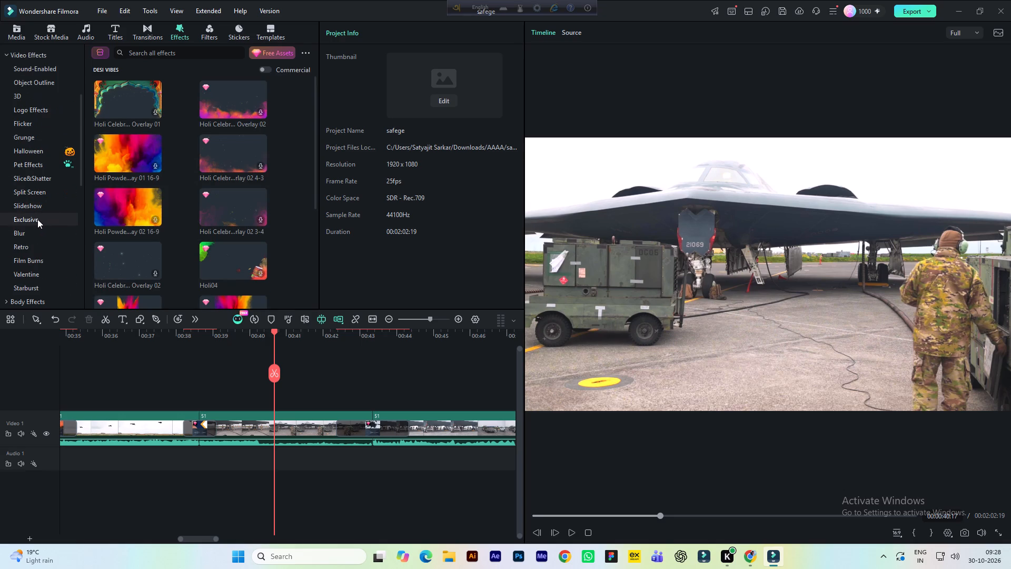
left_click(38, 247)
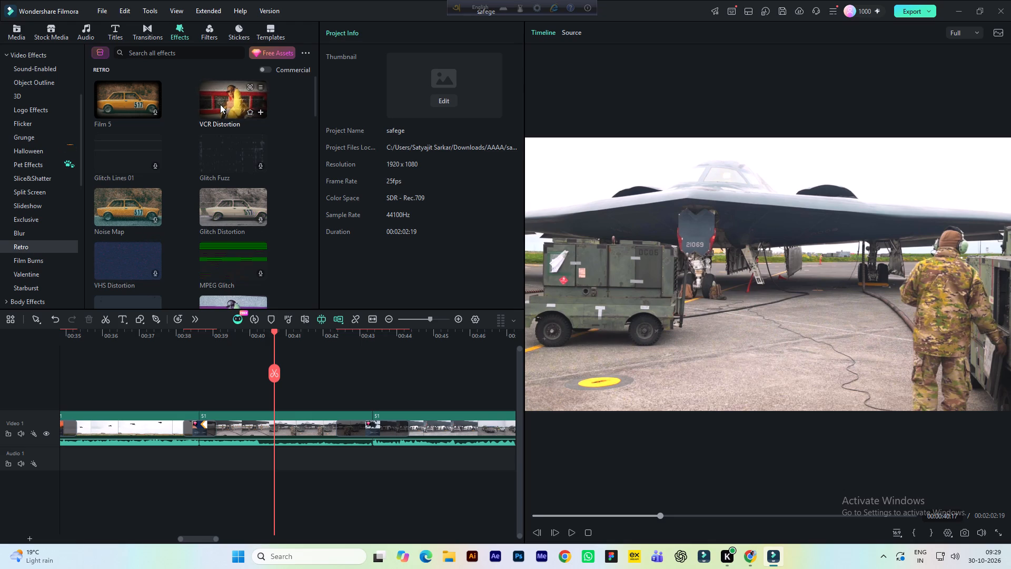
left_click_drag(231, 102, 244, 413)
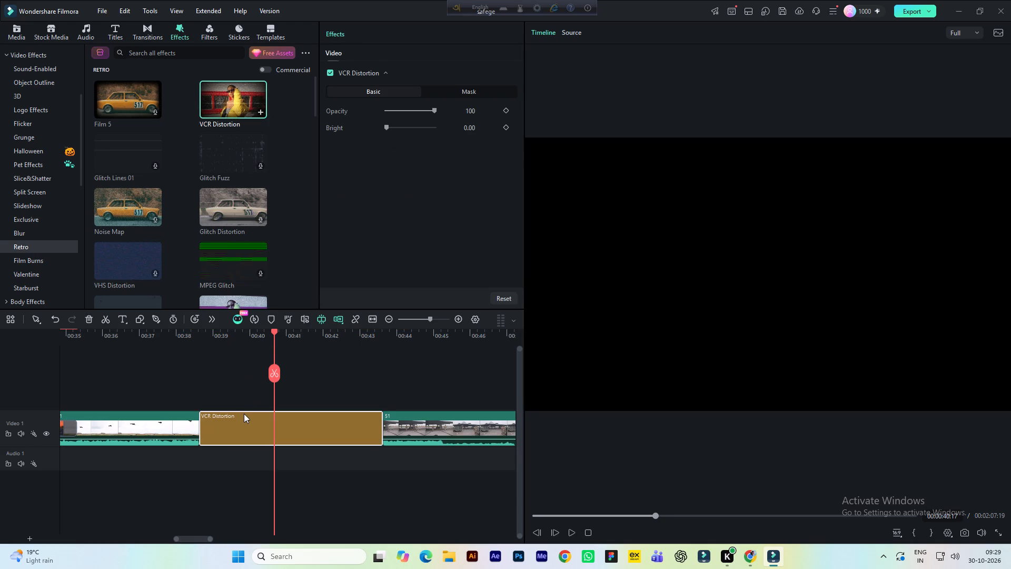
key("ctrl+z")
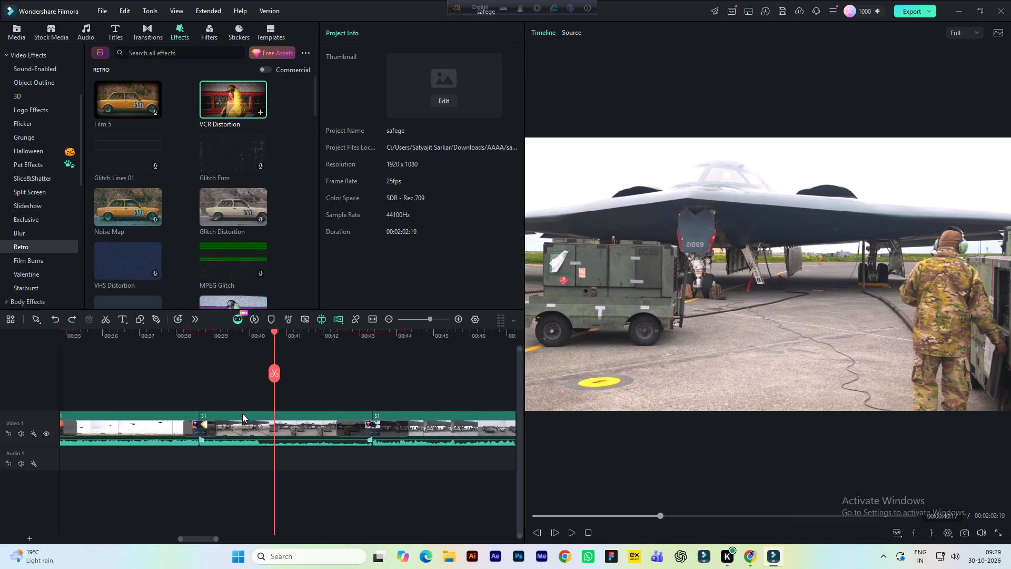
Preview the Retro video effects Film 5, Film Jitter, Pixel Texture and Retro DV as candidates for the ninth clip.
scroll(245, 414, "down", 2)
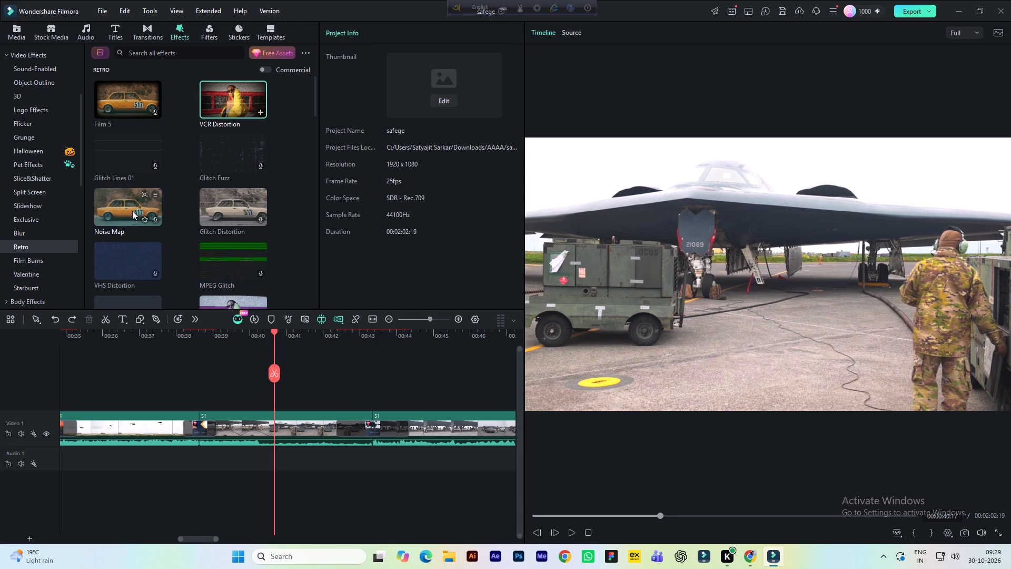
left_click(124, 93)
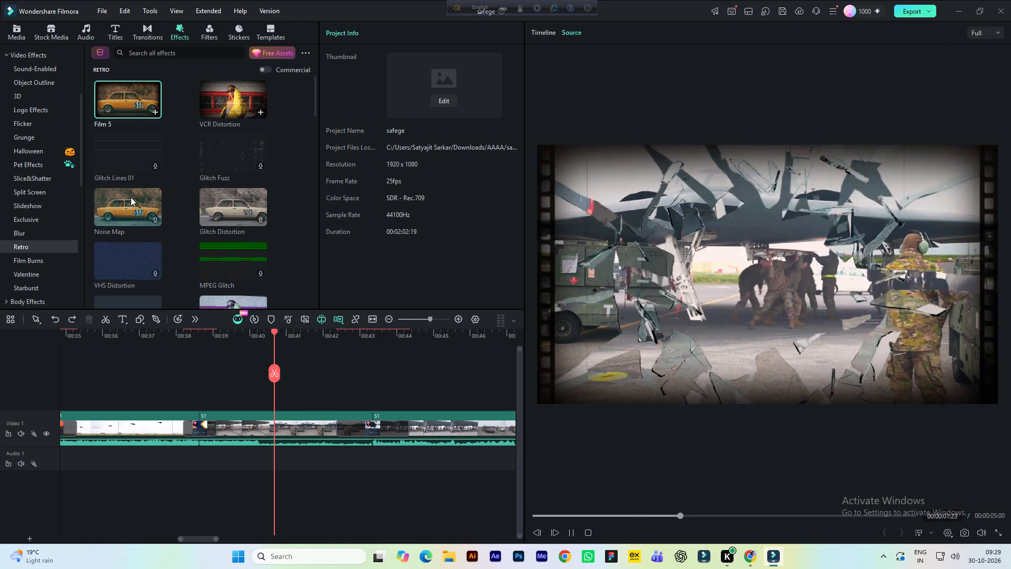
scroll(188, 217, "down", 2)
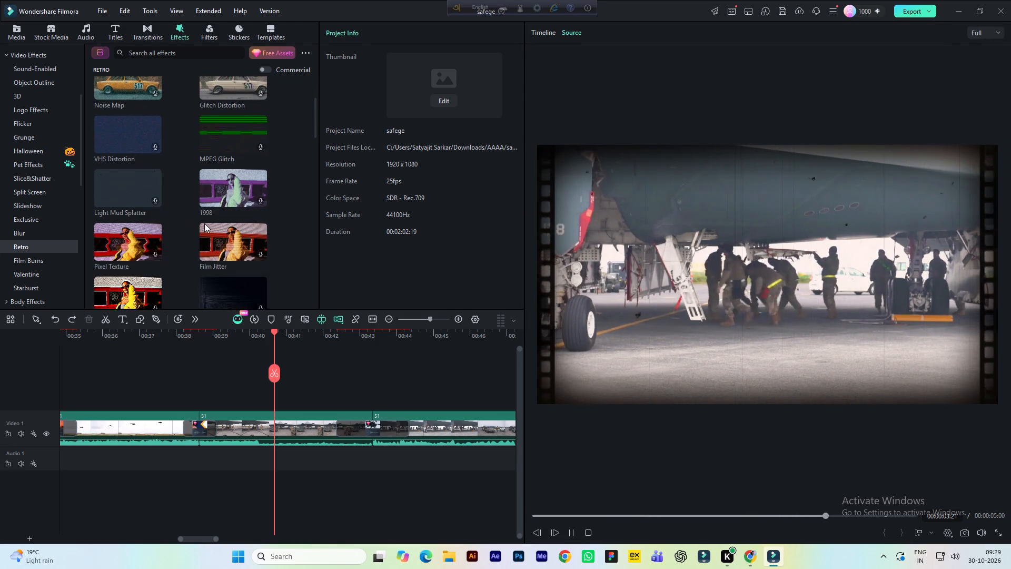
left_click(216, 231)
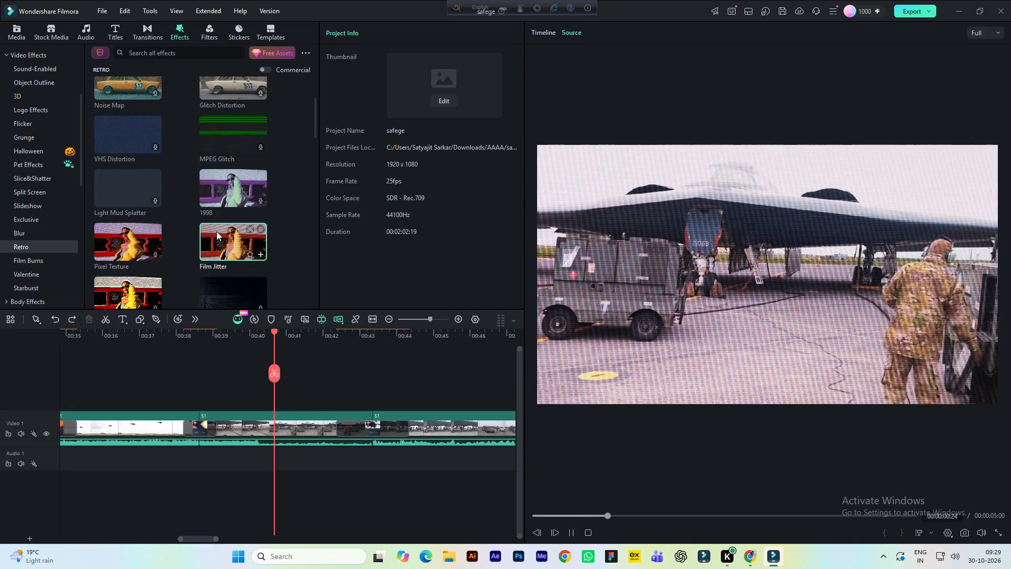
left_click(138, 242)
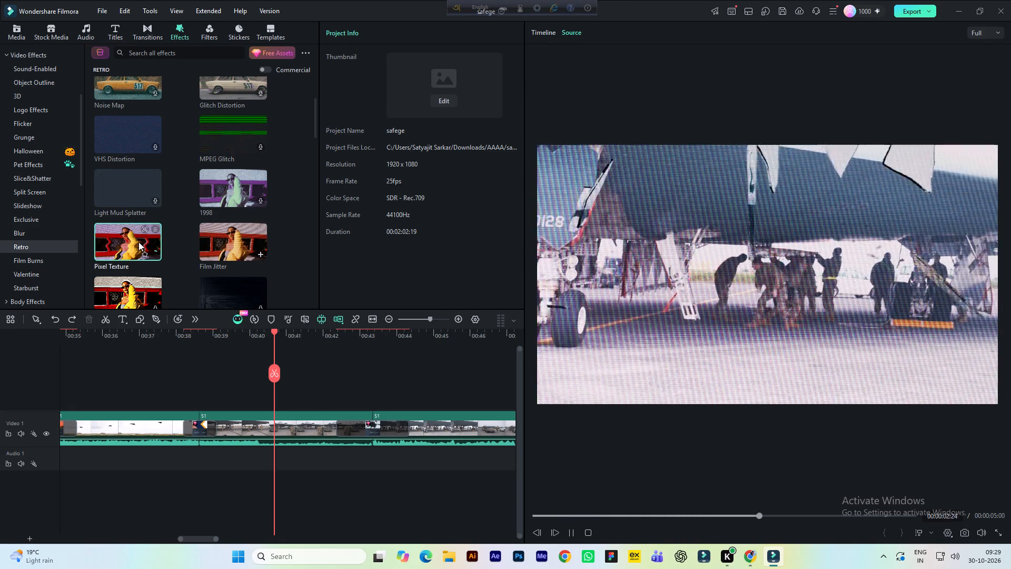
scroll(144, 241, "down", 2)
left_click(120, 174)
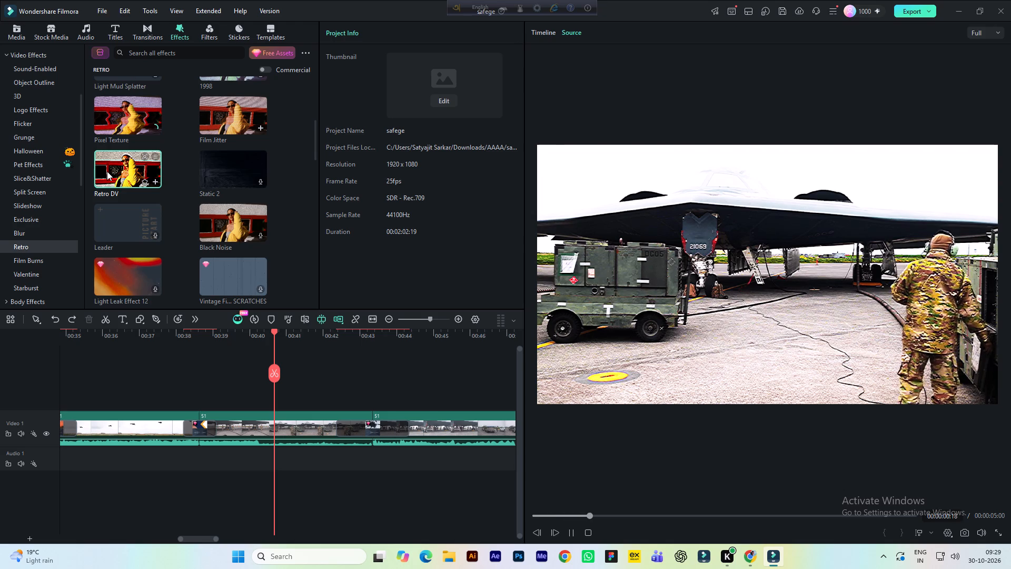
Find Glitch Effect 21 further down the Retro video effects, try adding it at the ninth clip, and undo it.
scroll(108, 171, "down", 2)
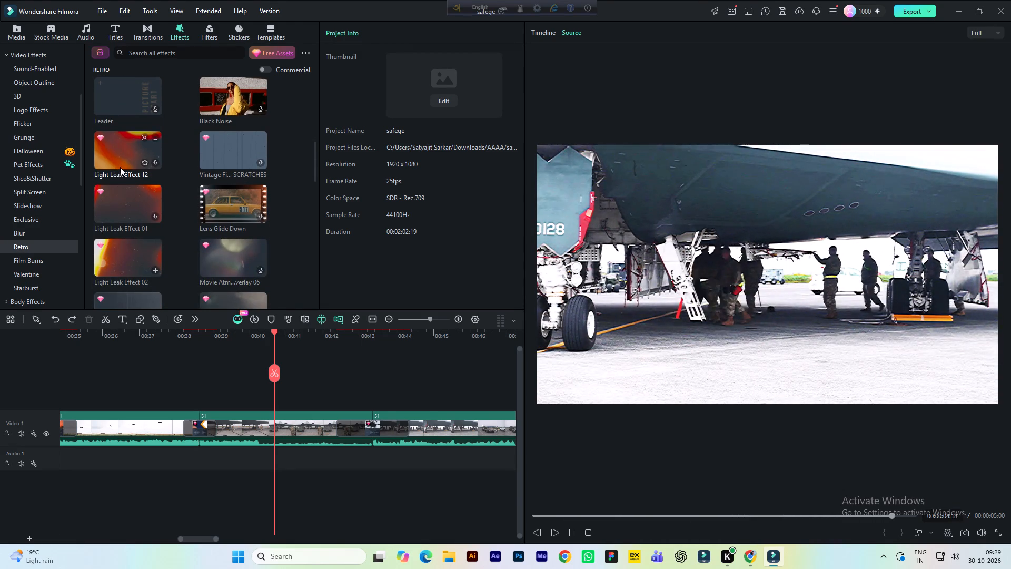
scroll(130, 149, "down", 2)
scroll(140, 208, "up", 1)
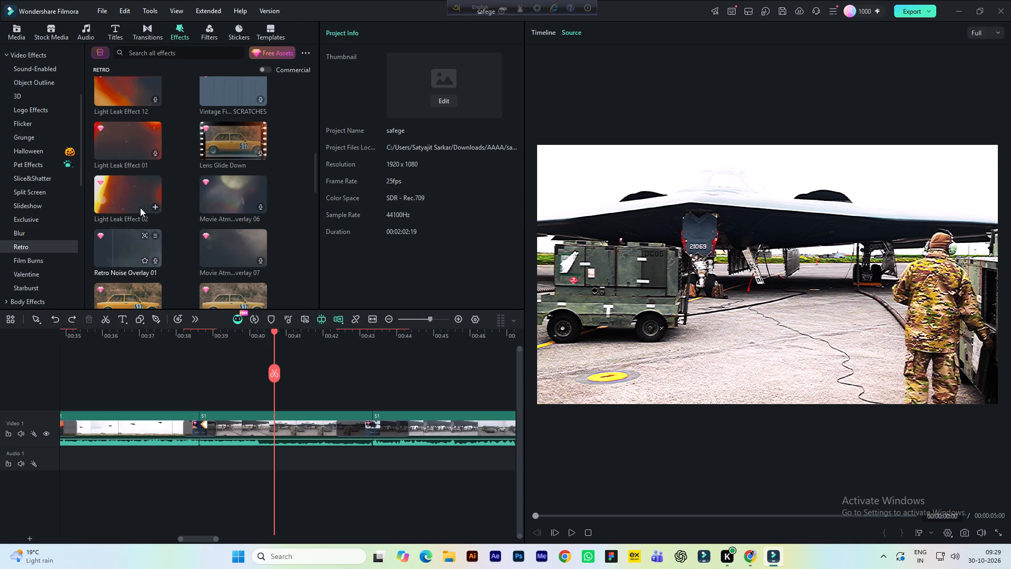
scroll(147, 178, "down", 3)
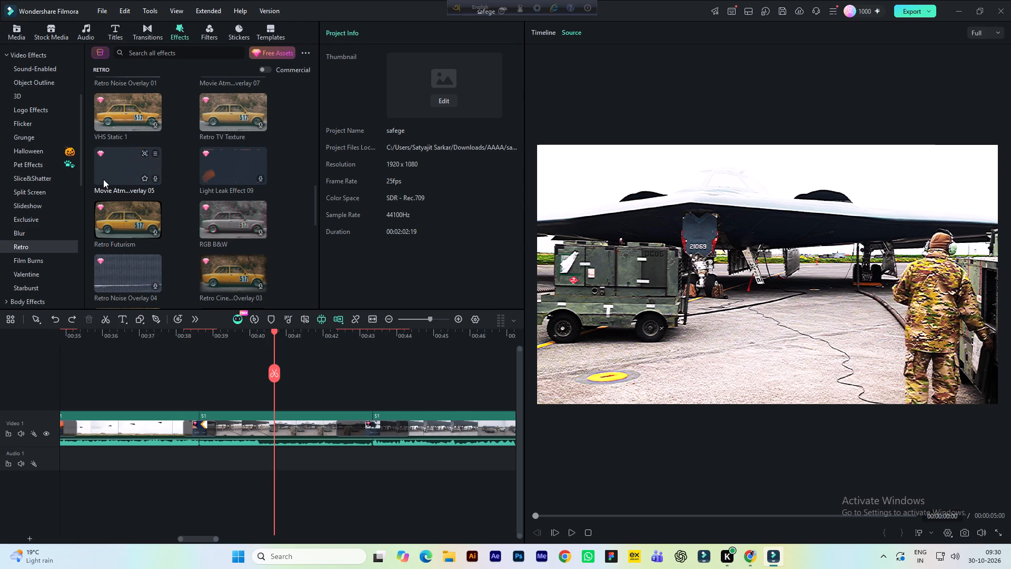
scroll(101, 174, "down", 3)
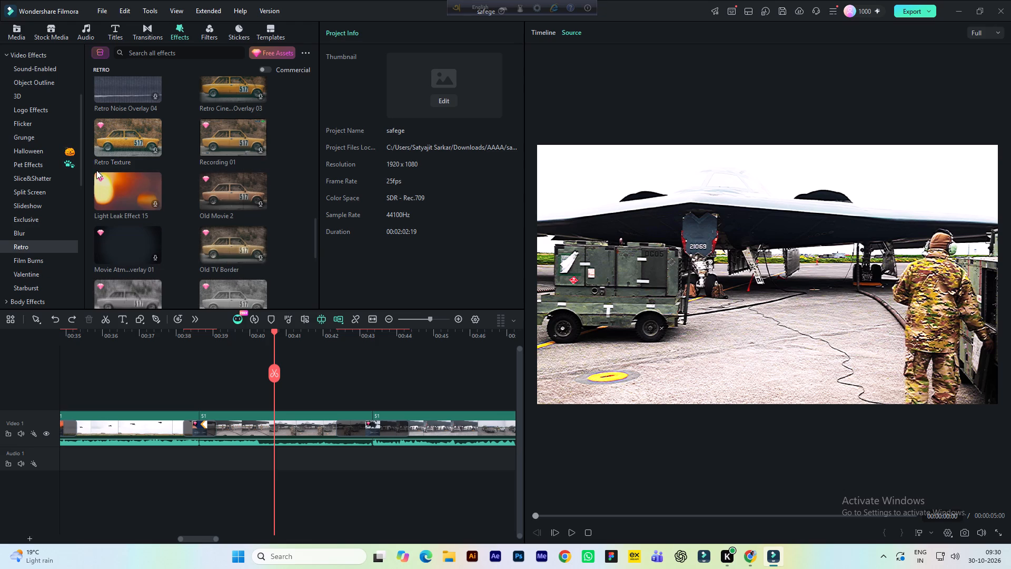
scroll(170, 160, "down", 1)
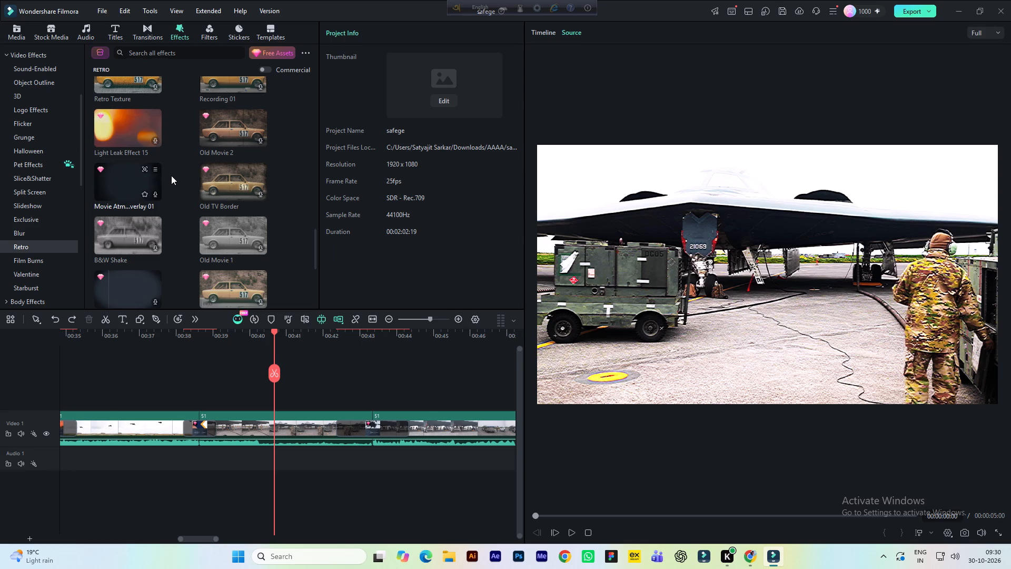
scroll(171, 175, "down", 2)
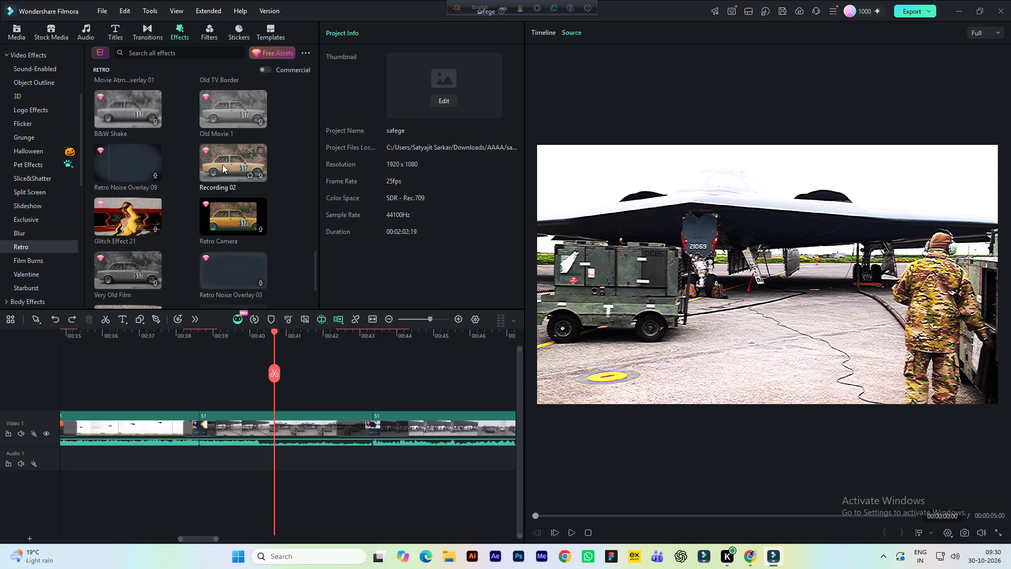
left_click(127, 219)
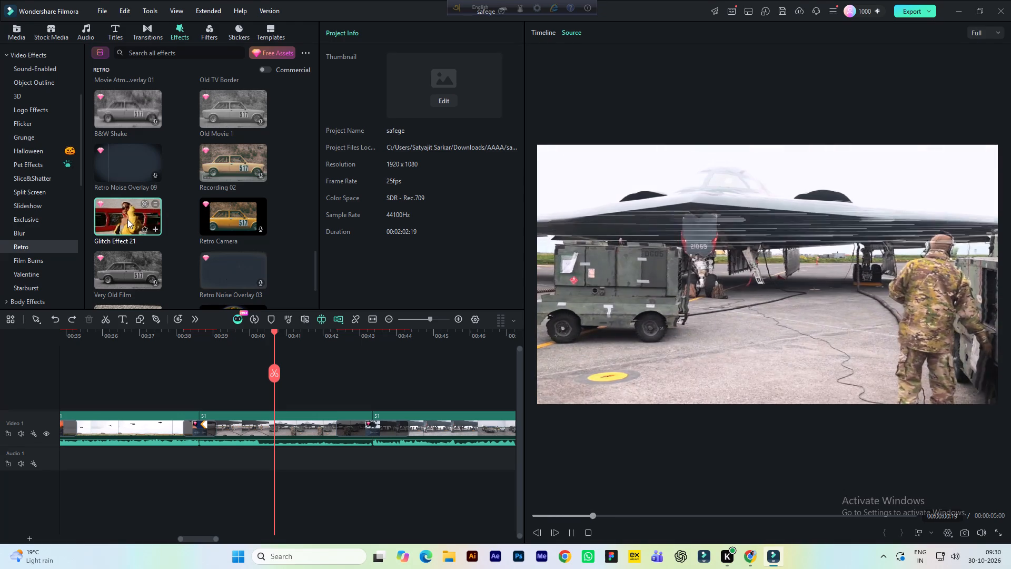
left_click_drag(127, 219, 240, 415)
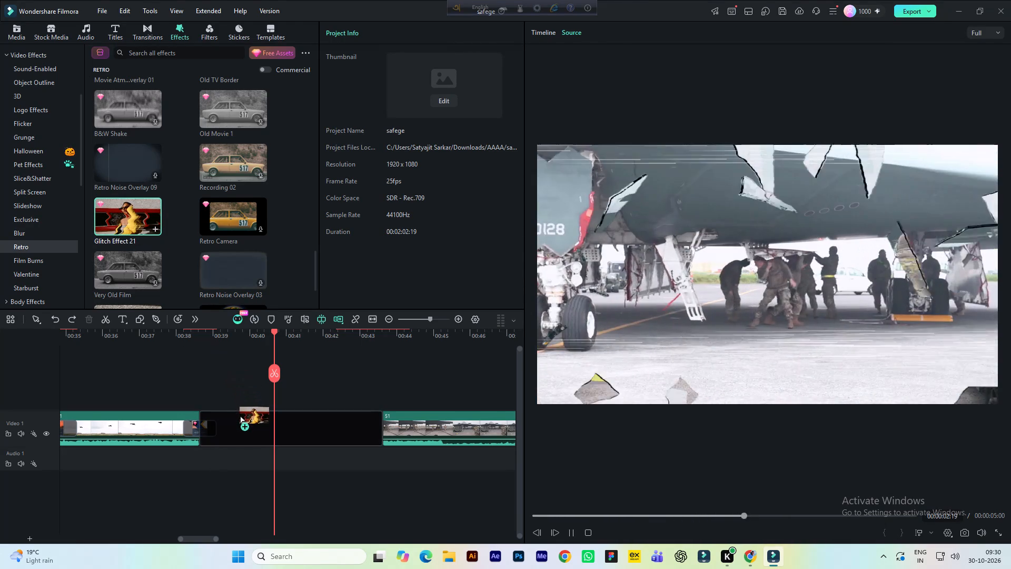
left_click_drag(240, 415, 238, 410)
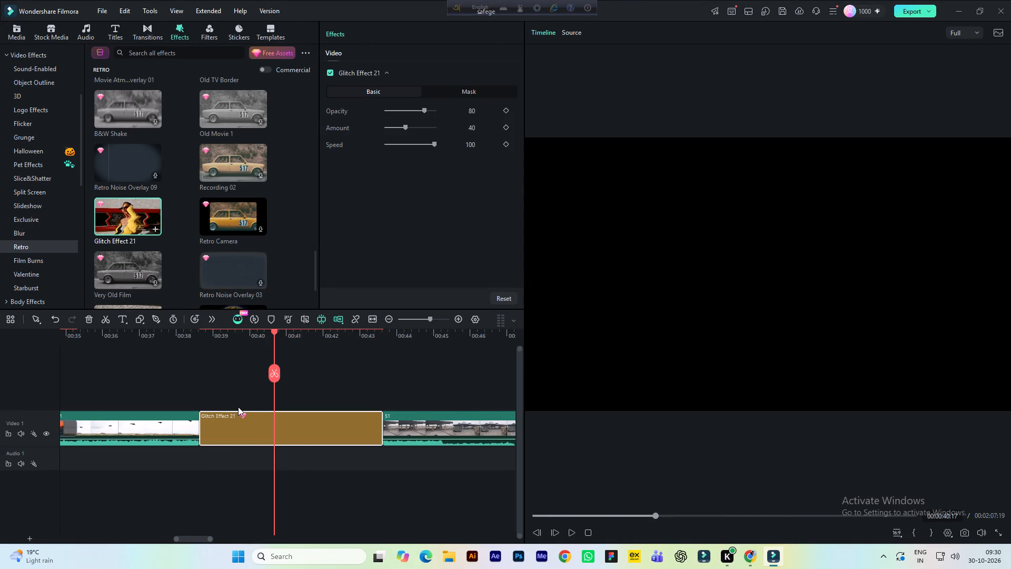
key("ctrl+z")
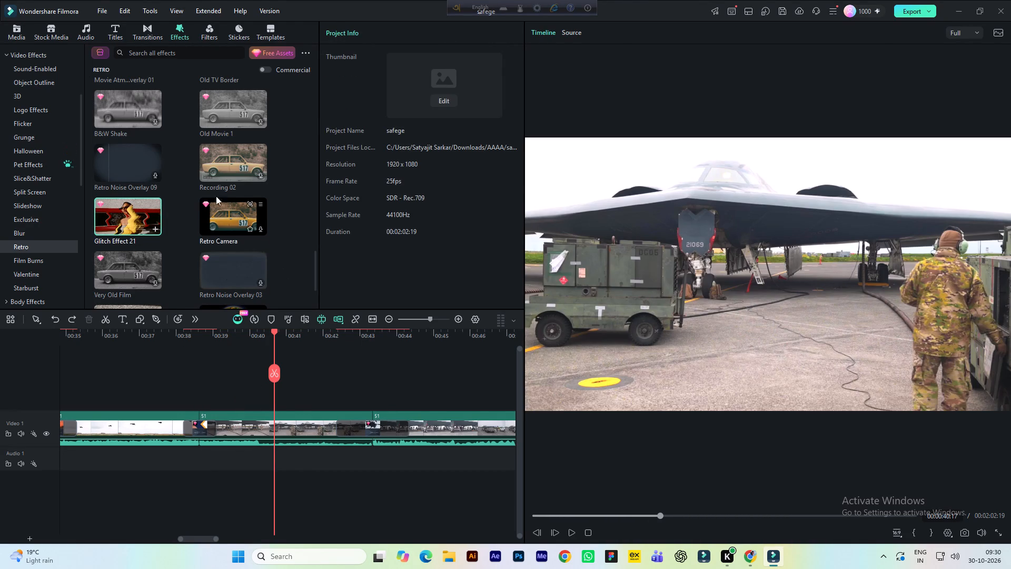
Examine the remaining Retro effects and the Film Burns effects for one suited to the ninth clip.
scroll(207, 195, "down", 2)
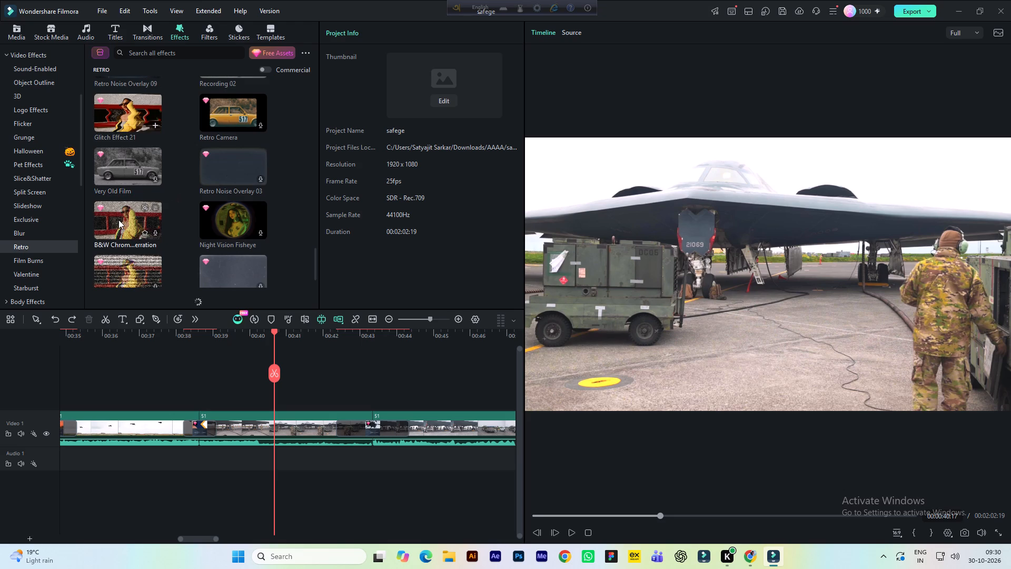
scroll(226, 227, "down", 2)
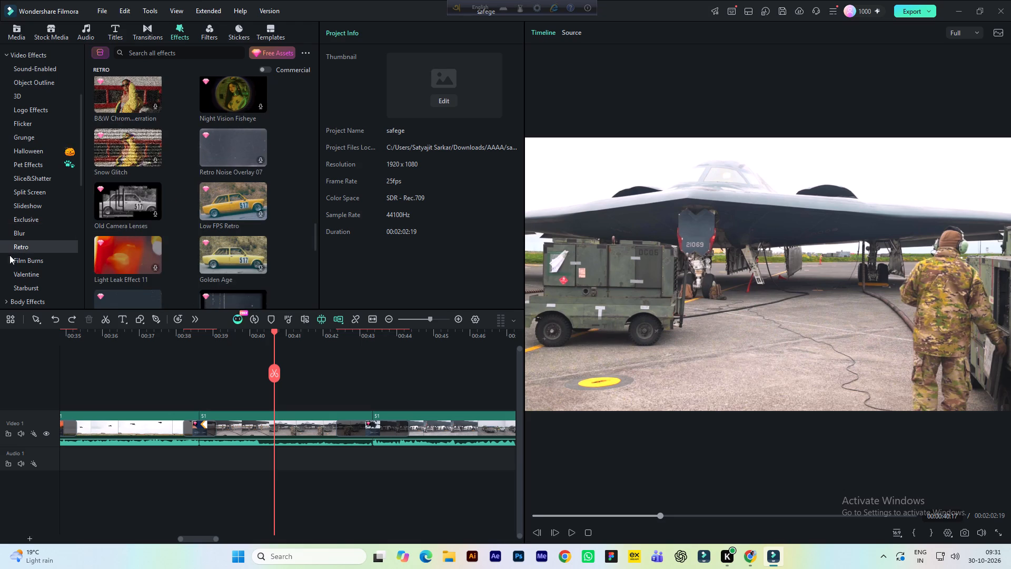
left_click(24, 258)
scroll(28, 260, "down", 1)
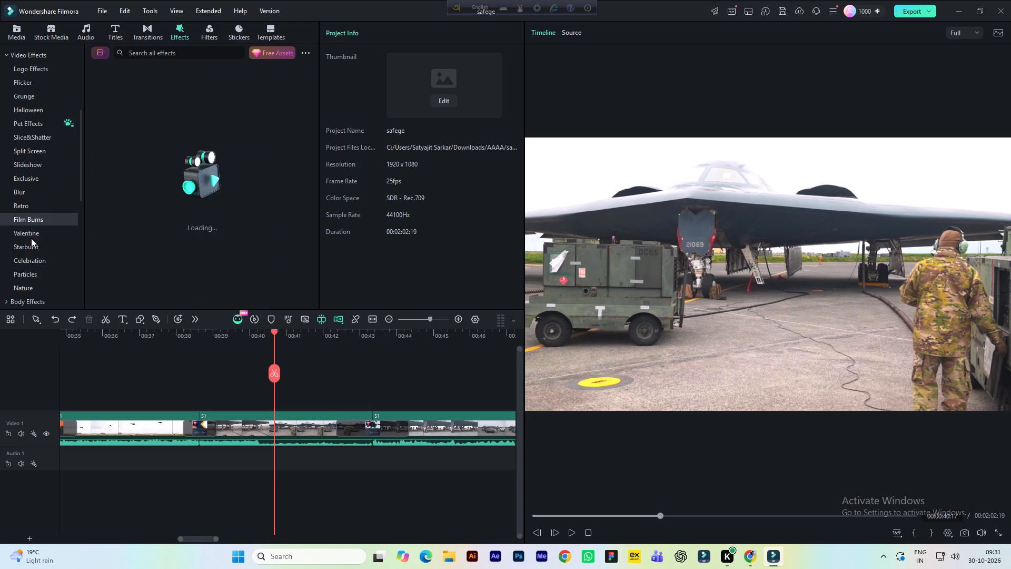
scroll(32, 222, "down", 1)
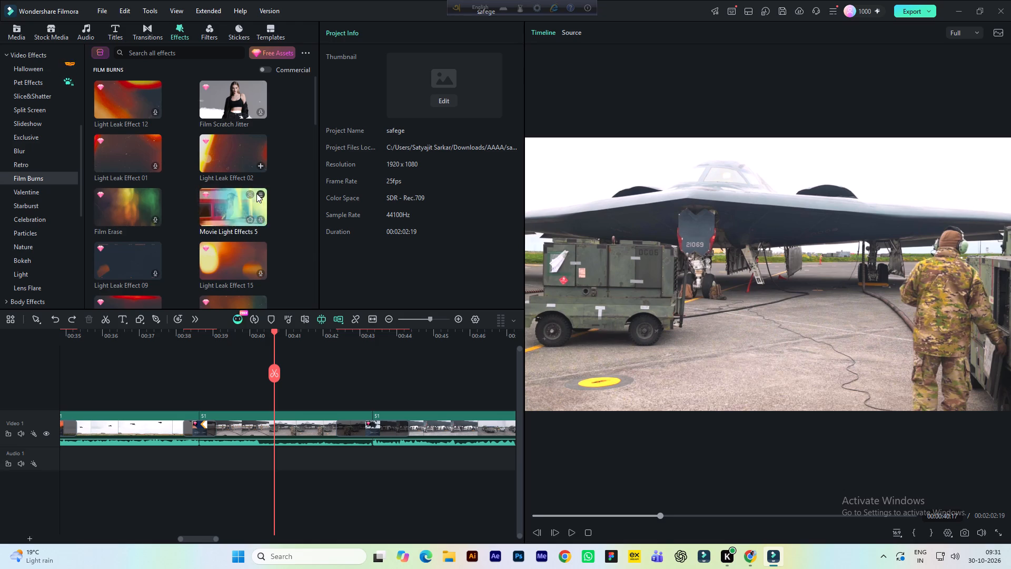
scroll(204, 207, "down", 2)
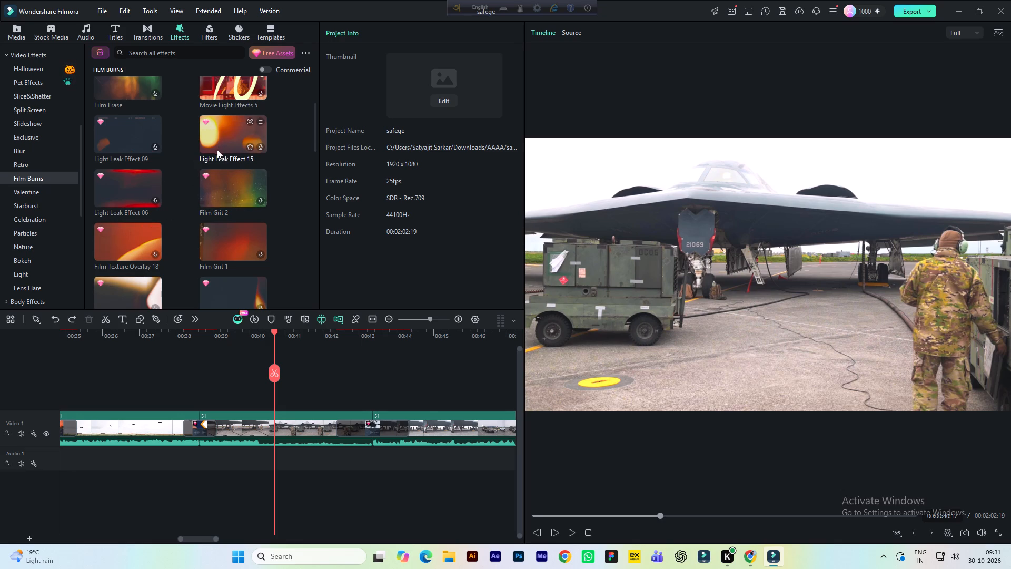
scroll(164, 205, "down", 1)
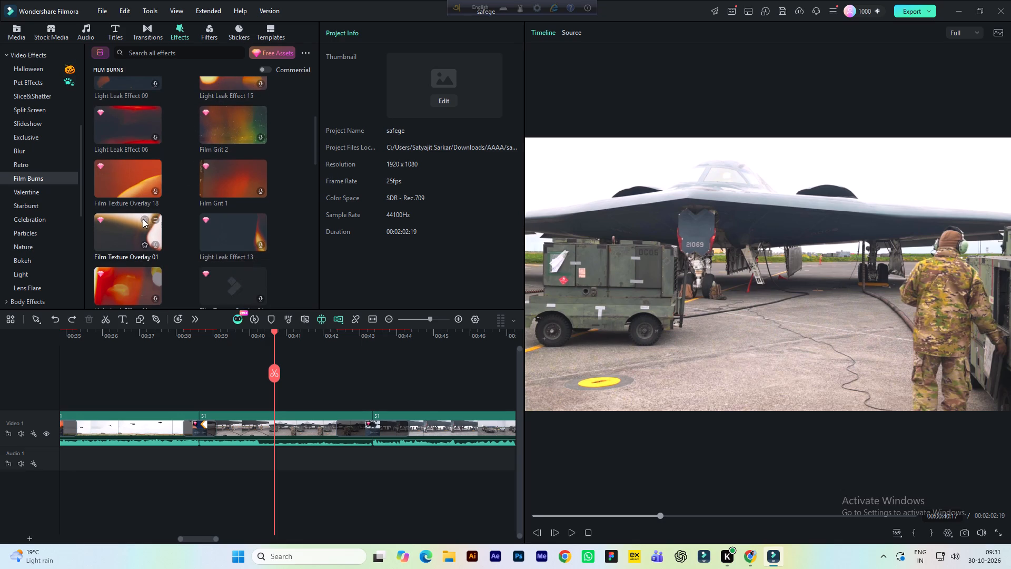
scroll(135, 225, "down", 1)
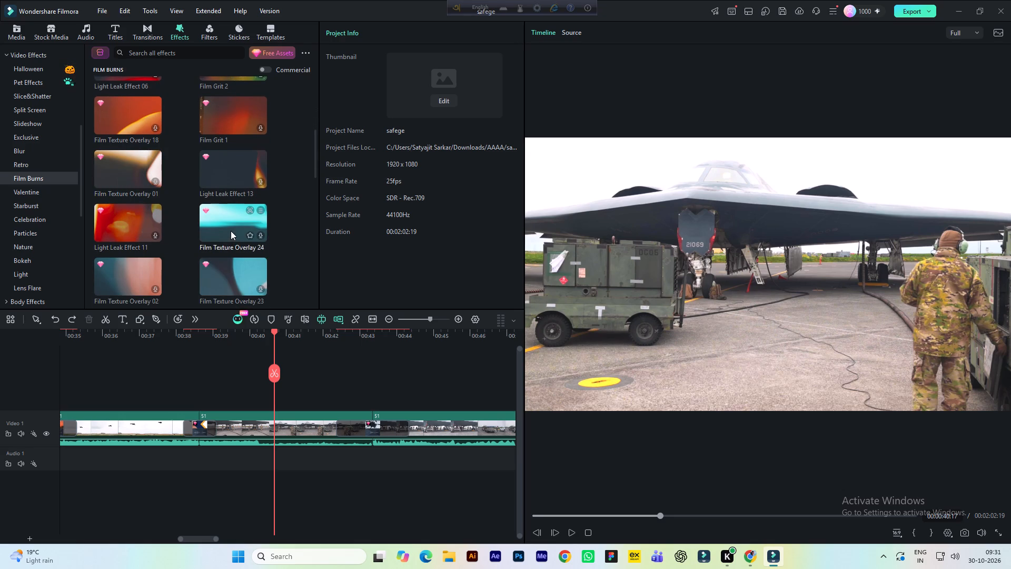
scroll(231, 231, "down", 2)
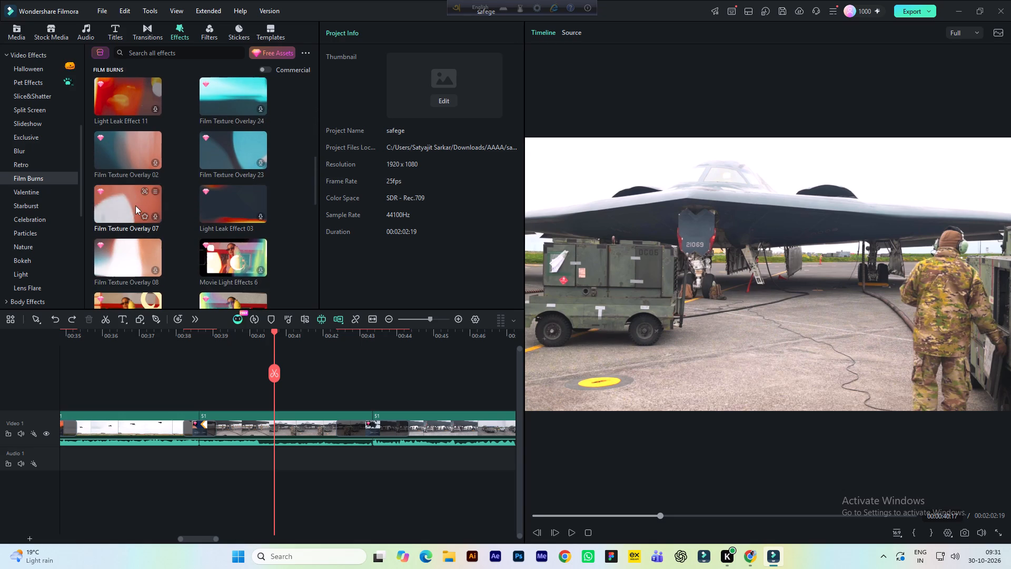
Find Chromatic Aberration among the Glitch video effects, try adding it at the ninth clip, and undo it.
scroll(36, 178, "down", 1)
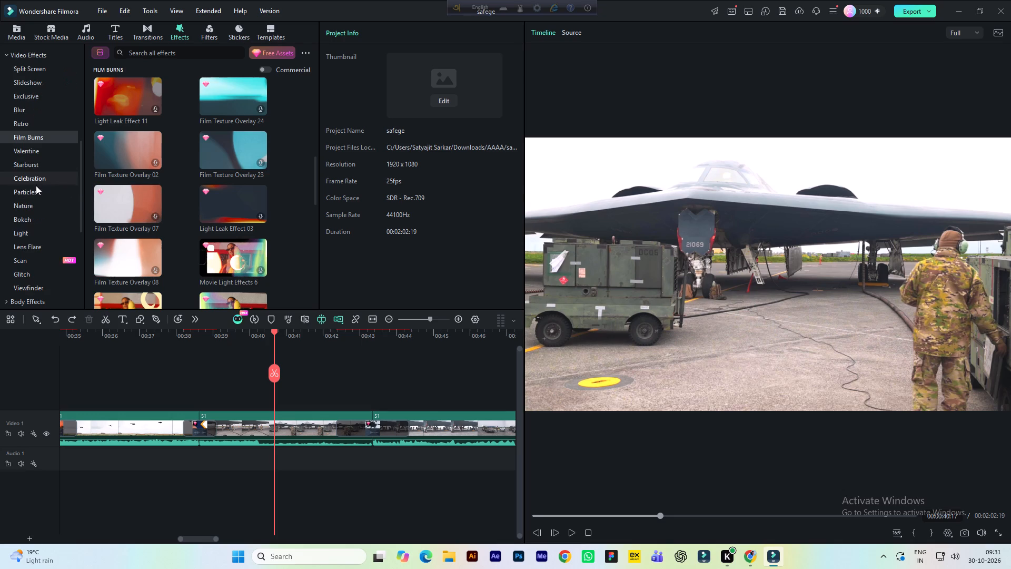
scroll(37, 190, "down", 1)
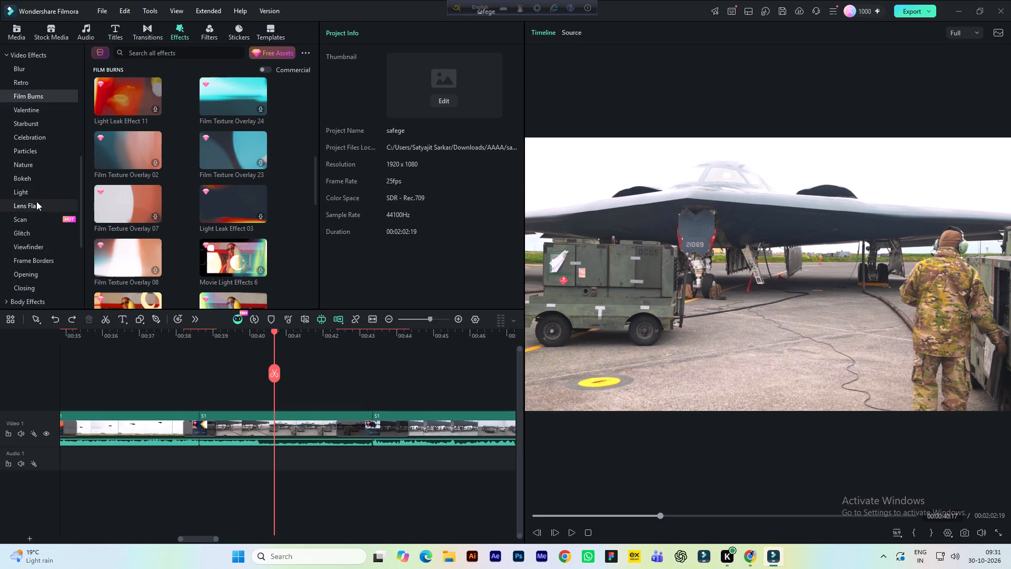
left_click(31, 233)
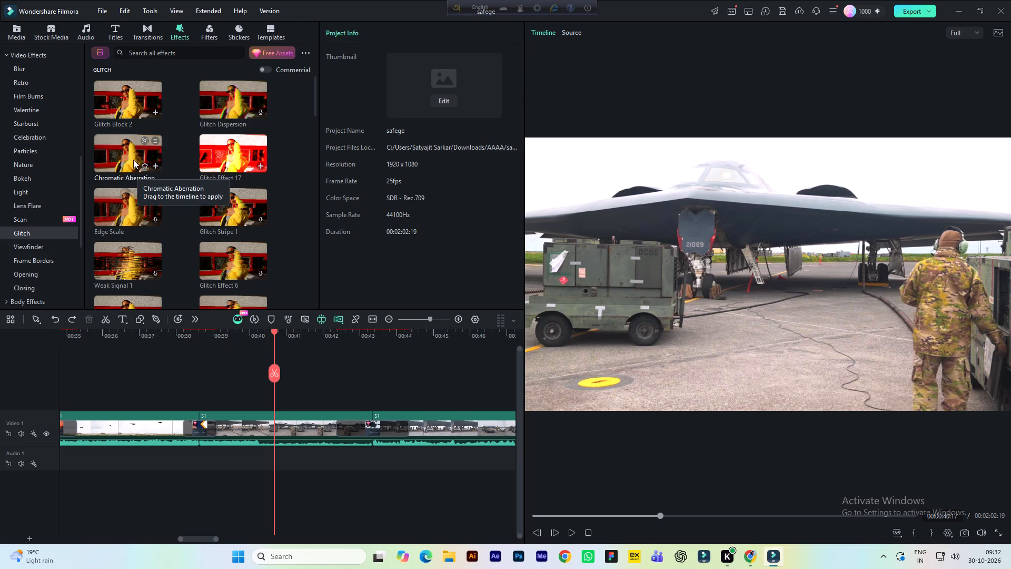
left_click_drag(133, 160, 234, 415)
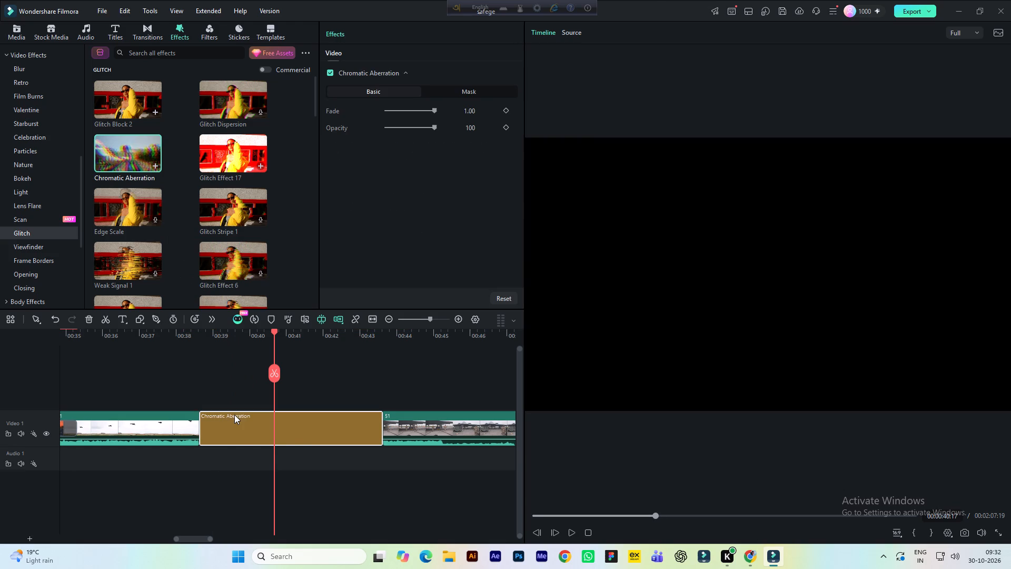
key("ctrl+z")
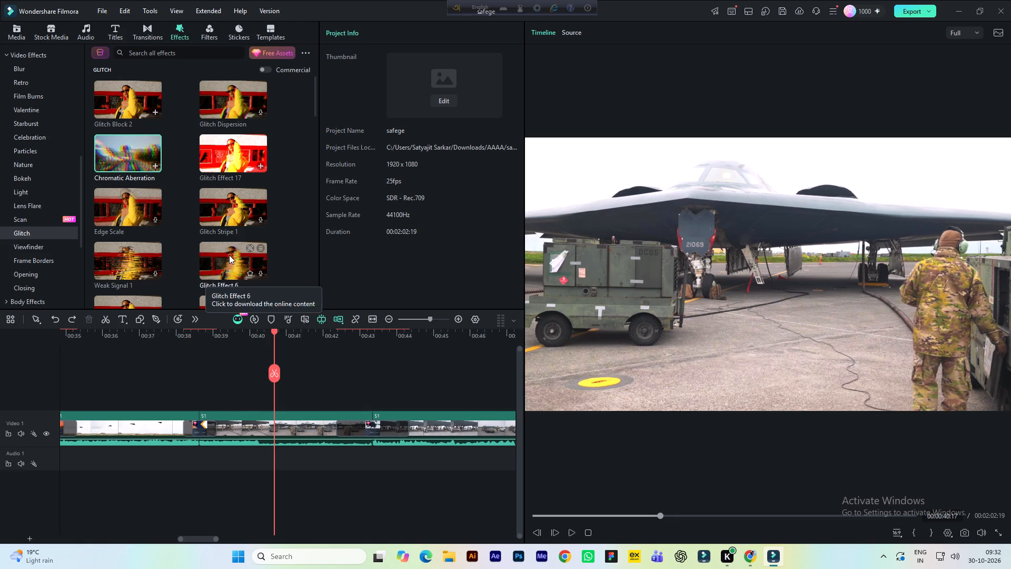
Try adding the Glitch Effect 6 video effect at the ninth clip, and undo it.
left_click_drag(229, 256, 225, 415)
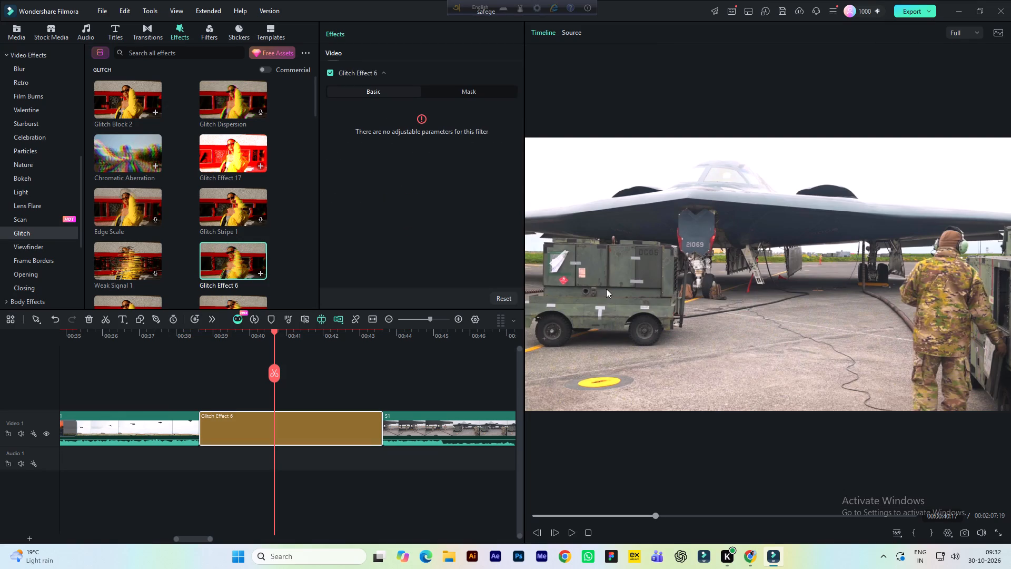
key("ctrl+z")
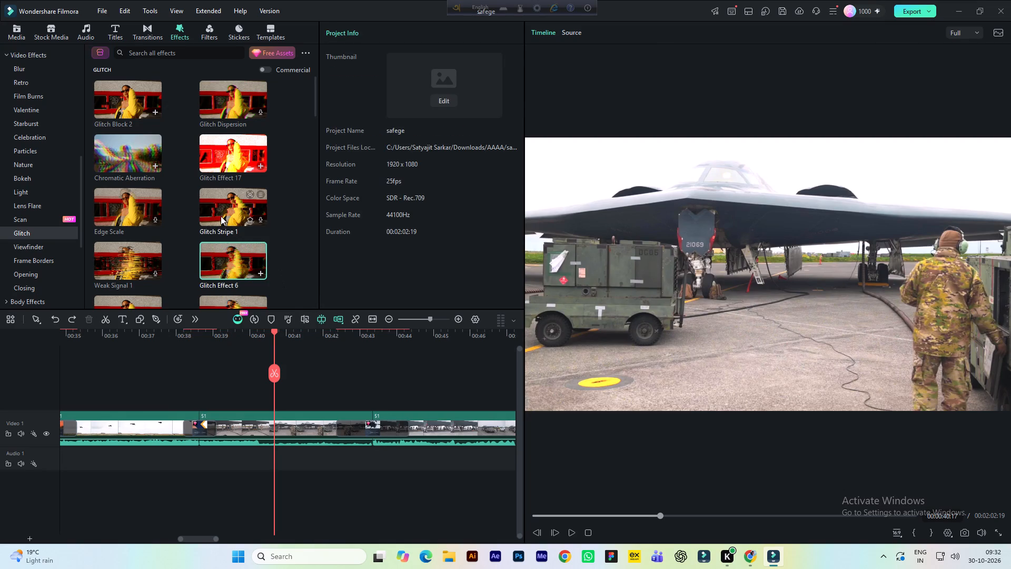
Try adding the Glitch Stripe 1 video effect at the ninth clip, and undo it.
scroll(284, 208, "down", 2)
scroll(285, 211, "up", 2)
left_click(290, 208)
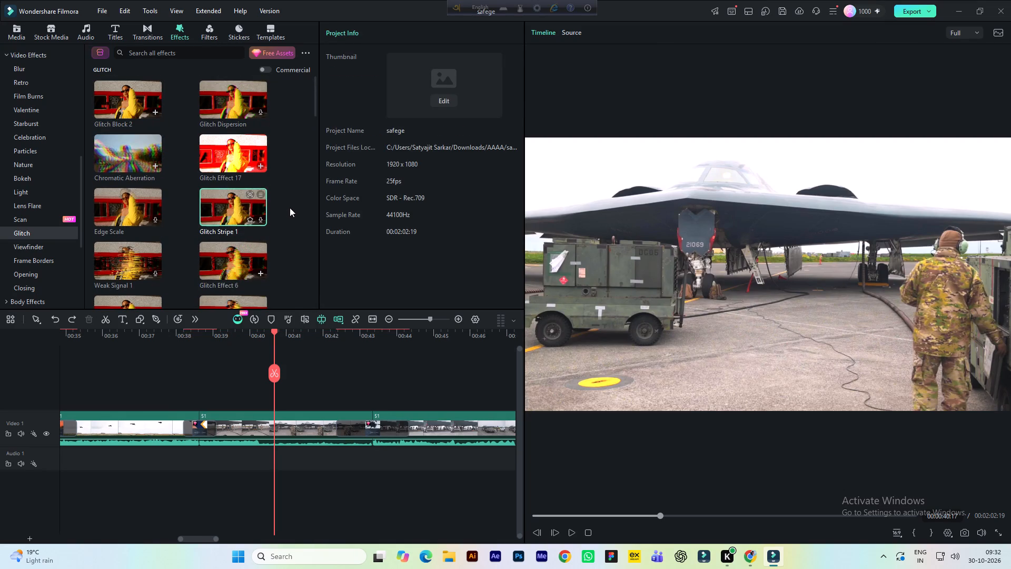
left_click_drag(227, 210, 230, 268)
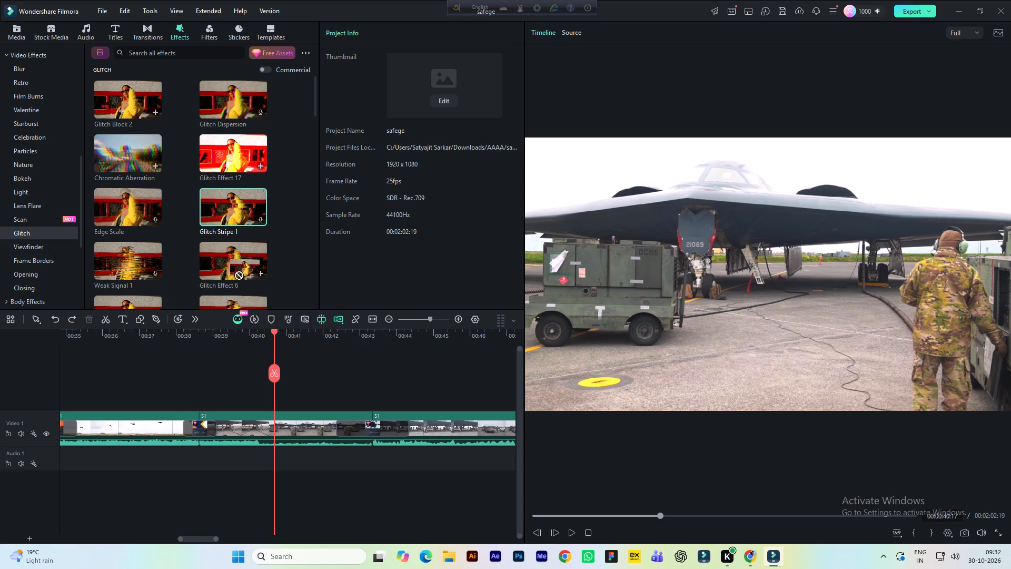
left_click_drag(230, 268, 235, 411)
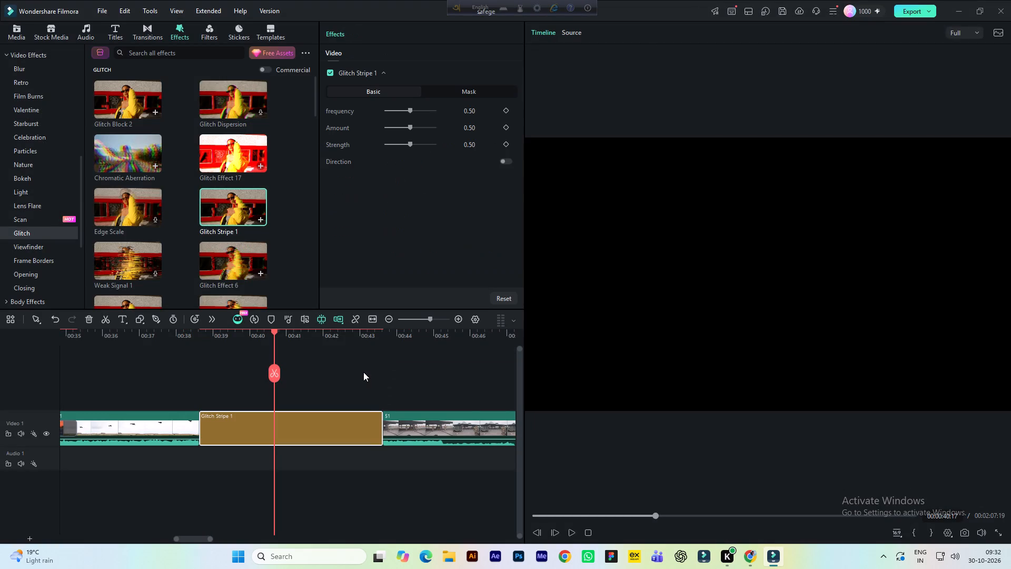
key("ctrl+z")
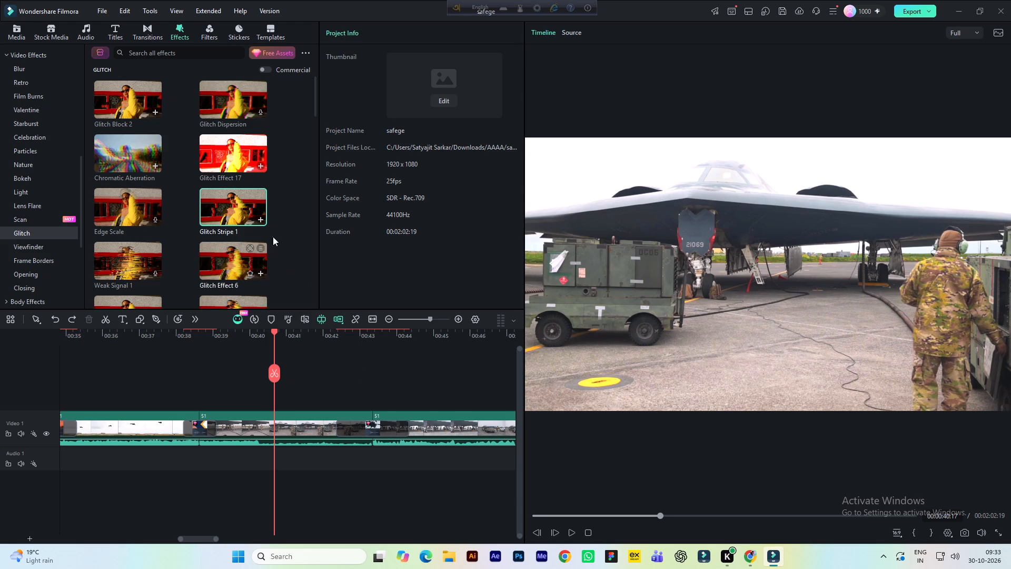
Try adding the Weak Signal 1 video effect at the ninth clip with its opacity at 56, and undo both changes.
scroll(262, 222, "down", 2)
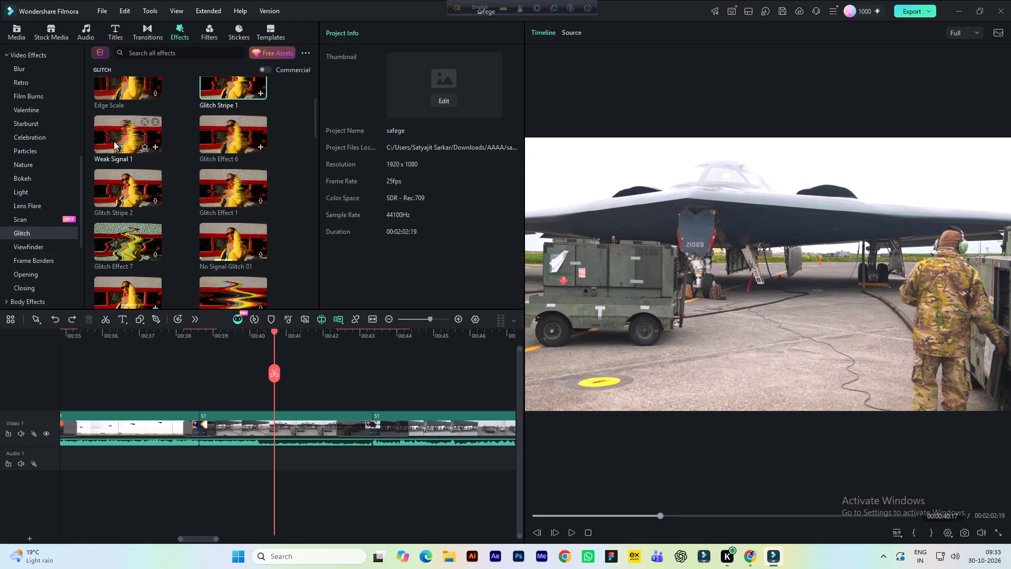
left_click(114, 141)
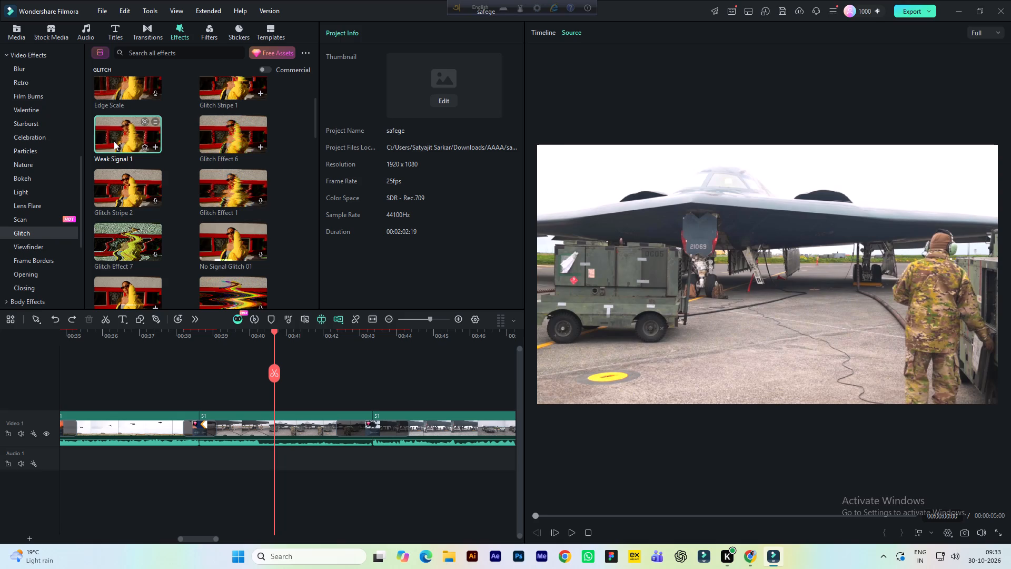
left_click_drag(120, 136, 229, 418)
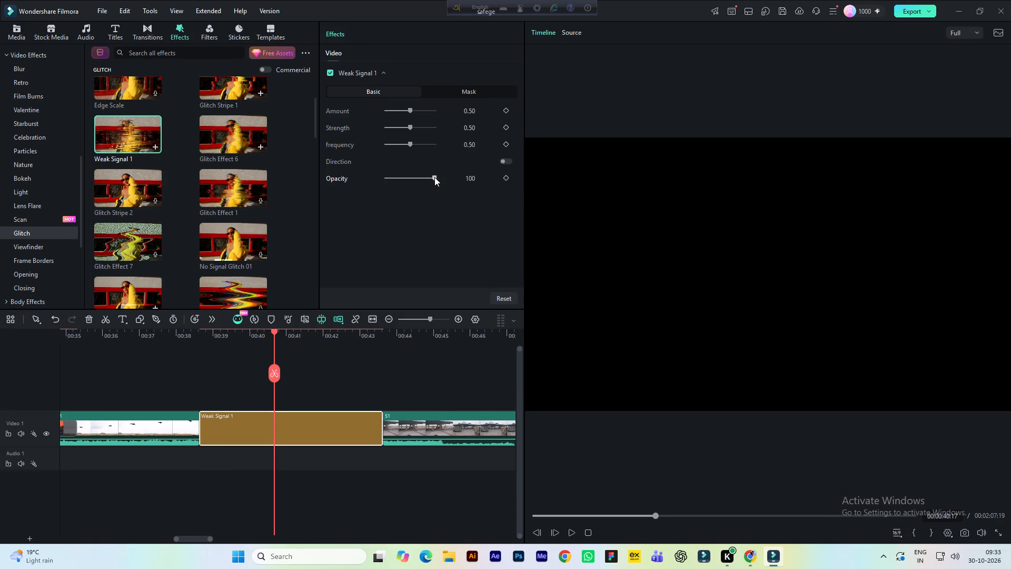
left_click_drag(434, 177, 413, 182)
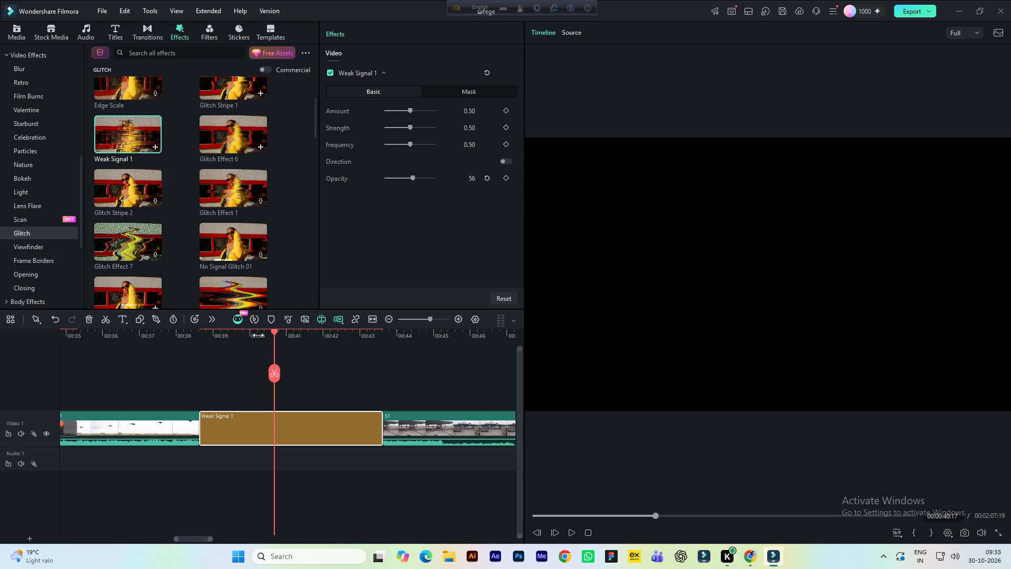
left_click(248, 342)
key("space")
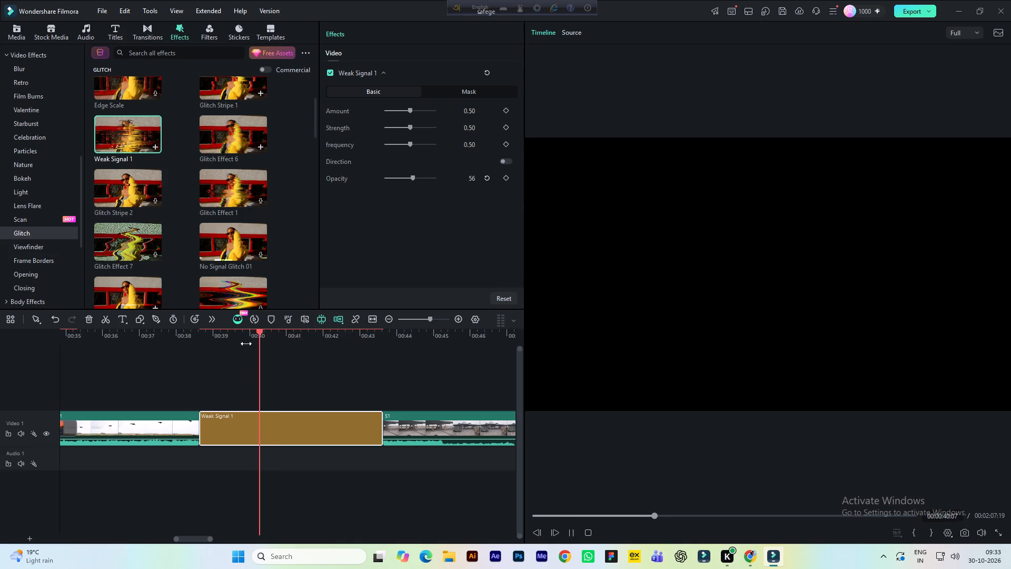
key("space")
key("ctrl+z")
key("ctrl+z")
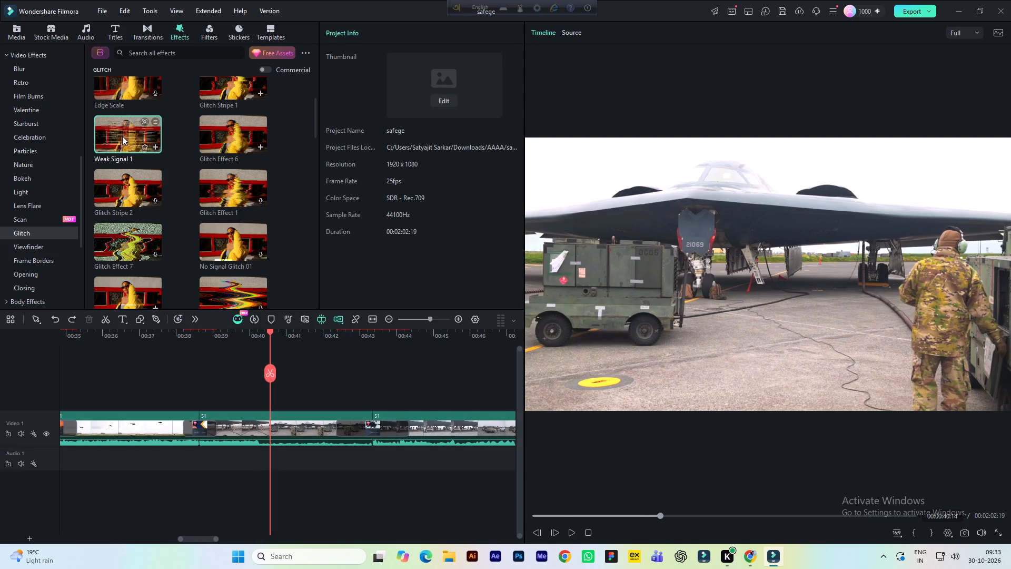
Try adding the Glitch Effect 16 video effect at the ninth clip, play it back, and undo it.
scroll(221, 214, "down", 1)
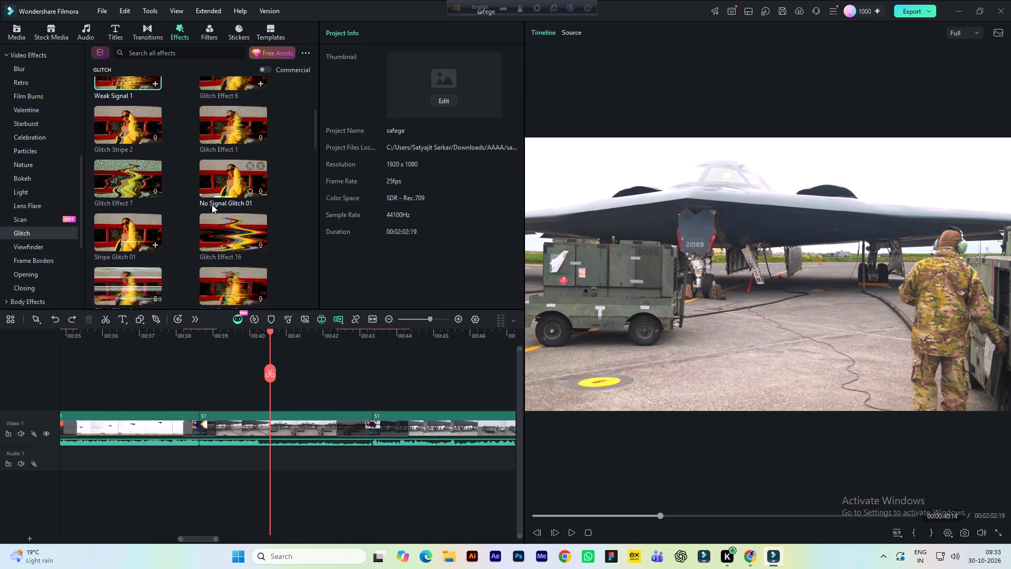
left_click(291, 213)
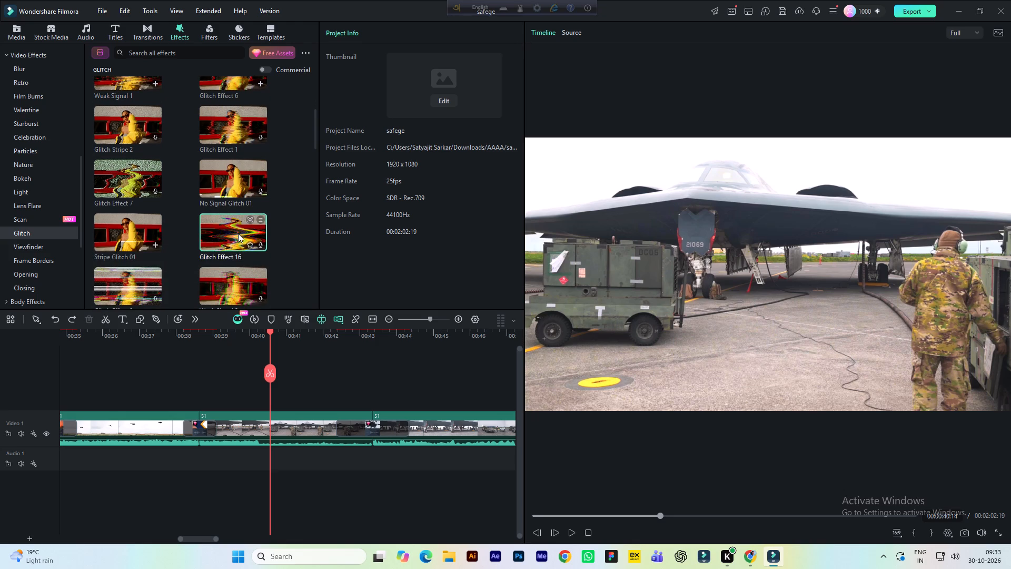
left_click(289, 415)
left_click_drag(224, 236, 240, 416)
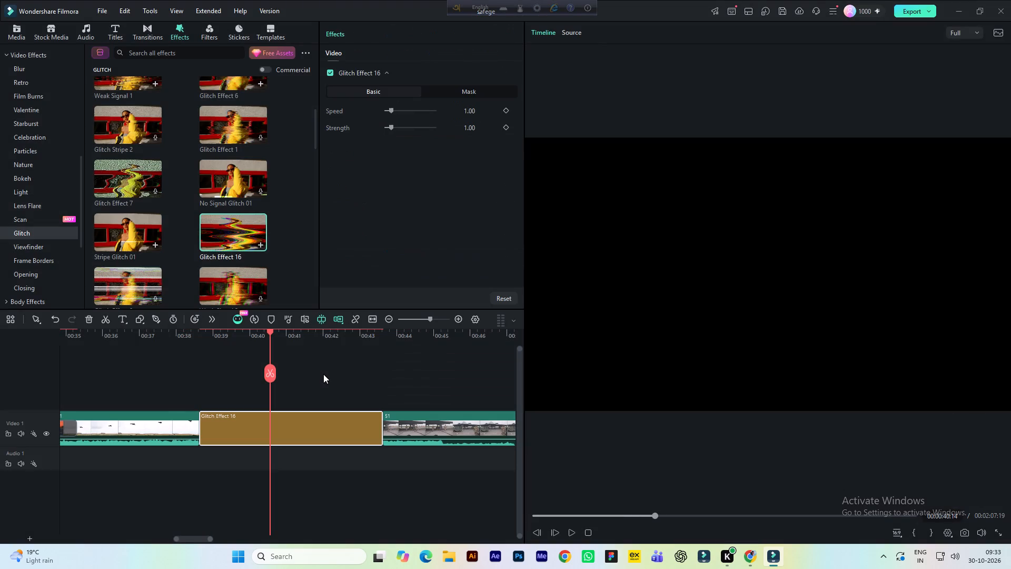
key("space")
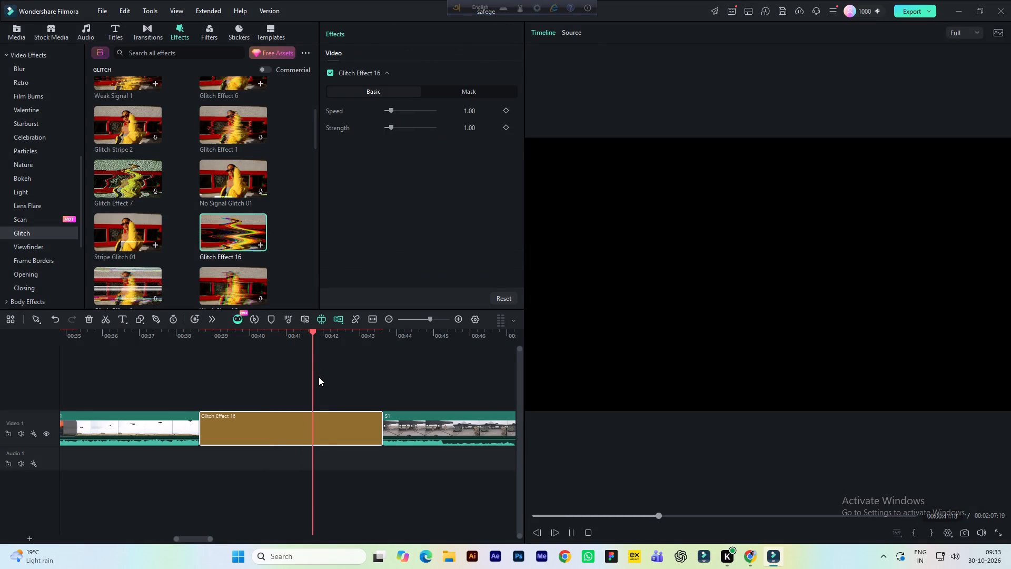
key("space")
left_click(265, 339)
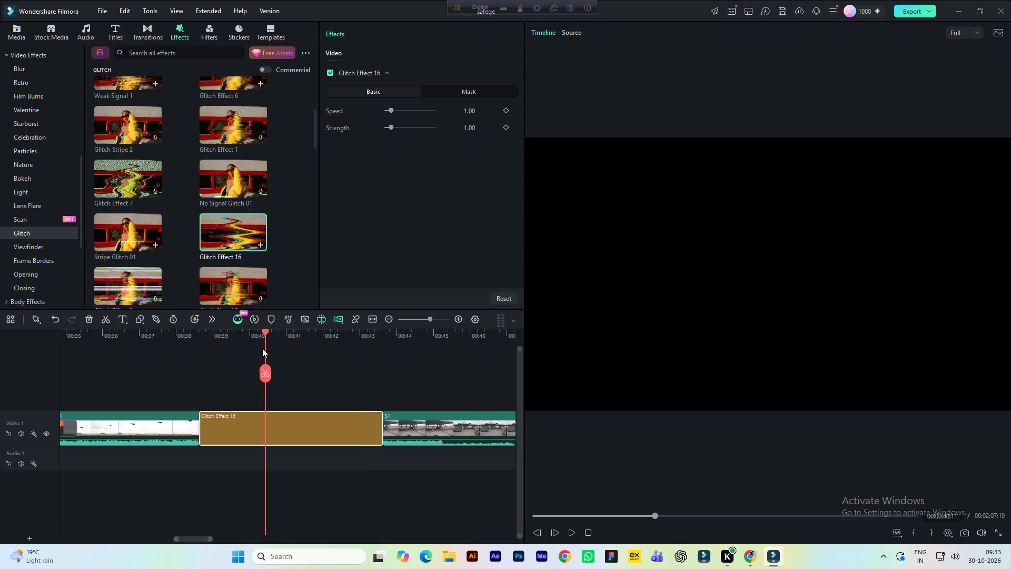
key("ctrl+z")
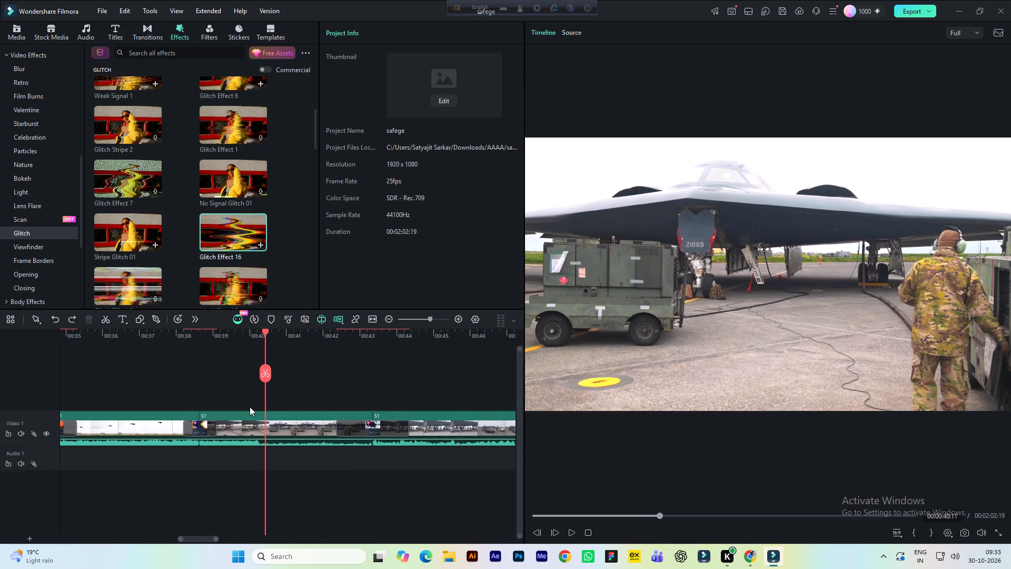
Play back part of the ninth clip without an effect and look over the rest of the timeline's clips.
key("space")
key("space")
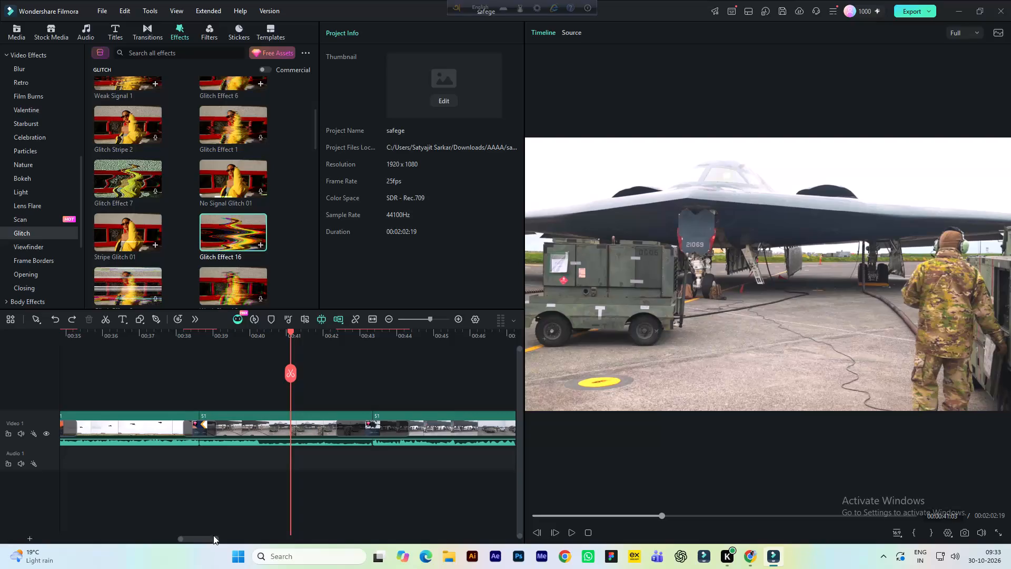
left_click_drag(210, 538, 259, 538)
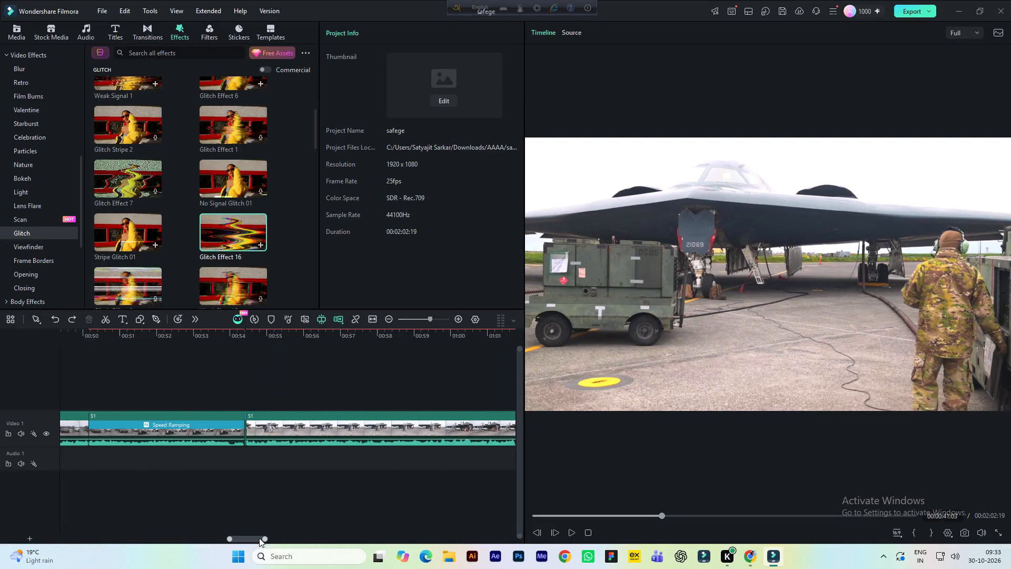
left_click_drag(259, 538, 345, 537)
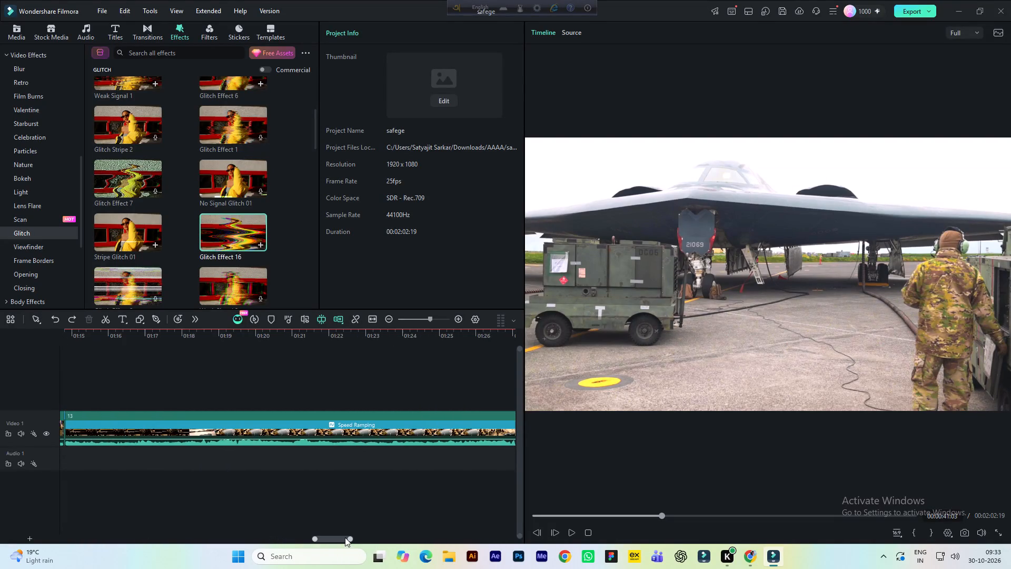
left_click_drag(345, 537, 365, 537)
left_click_drag(270, 339, 231, 342)
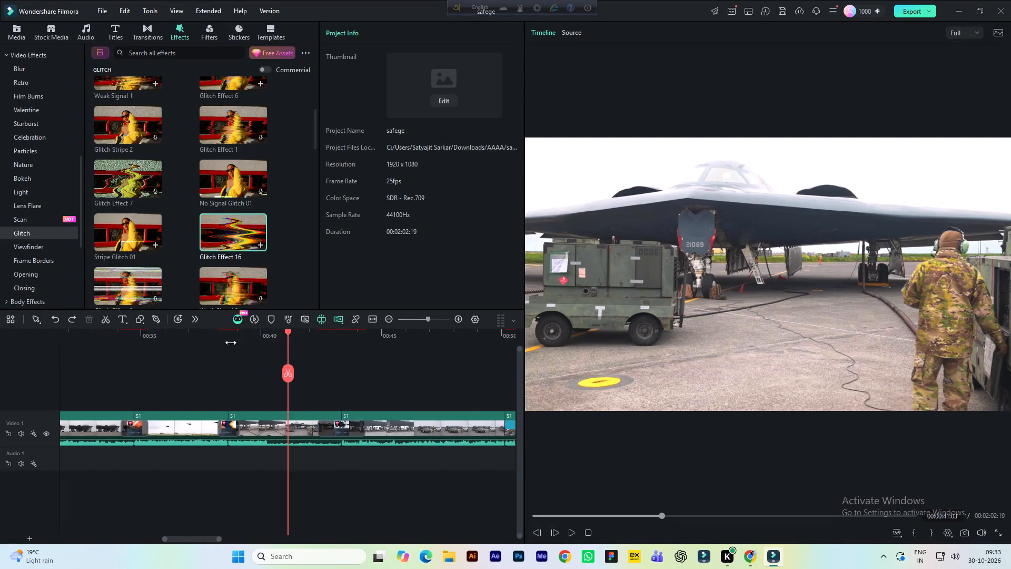
left_click_drag(231, 342, 212, 345)
left_click(190, 537)
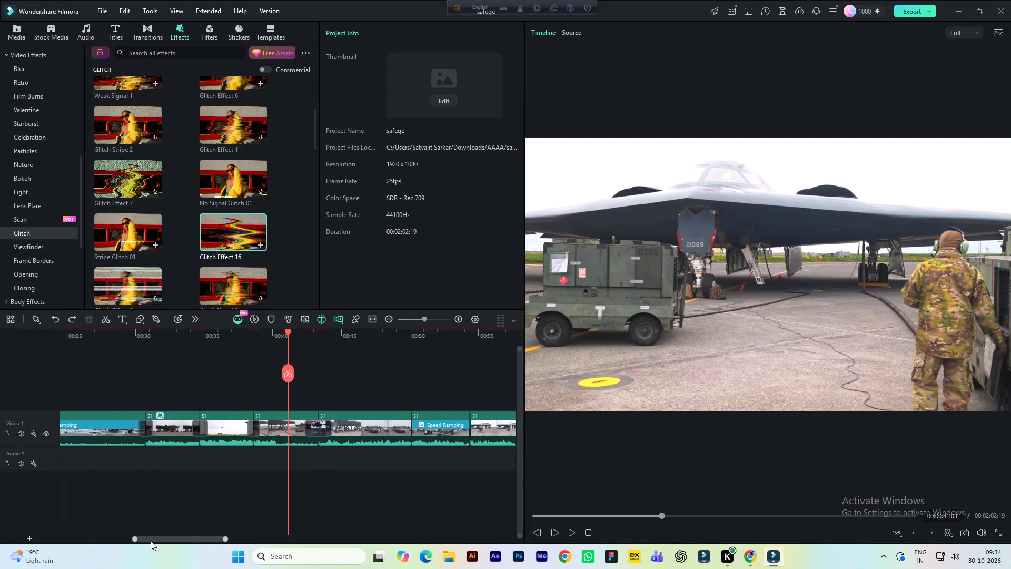